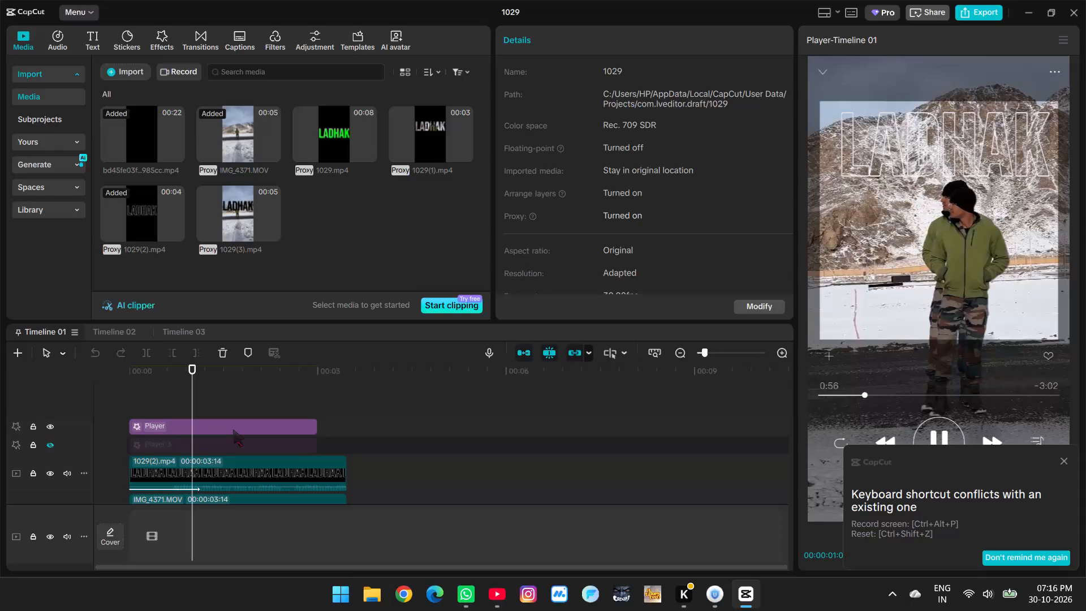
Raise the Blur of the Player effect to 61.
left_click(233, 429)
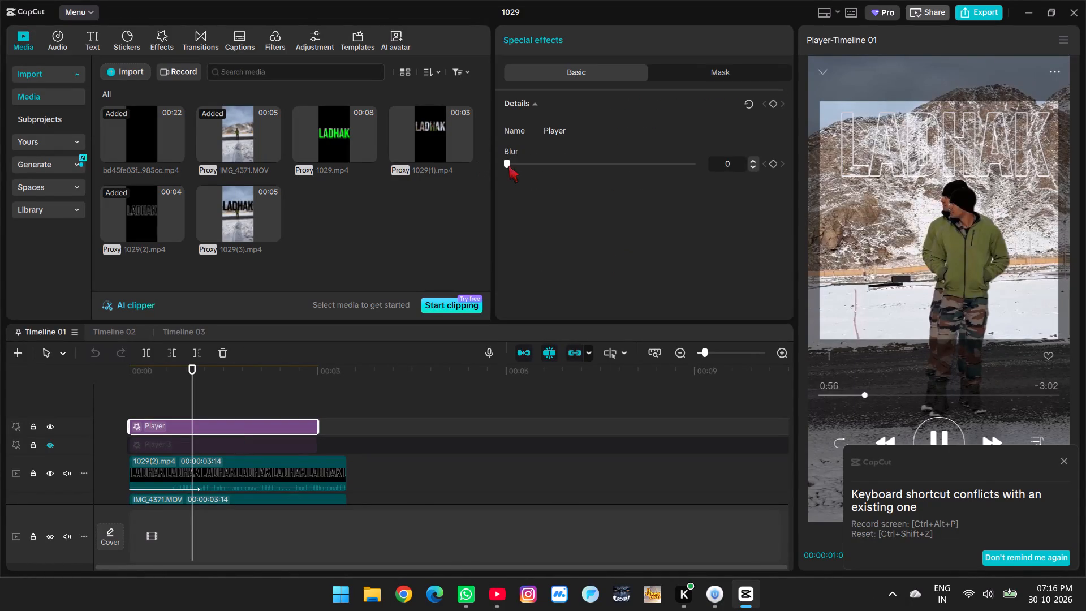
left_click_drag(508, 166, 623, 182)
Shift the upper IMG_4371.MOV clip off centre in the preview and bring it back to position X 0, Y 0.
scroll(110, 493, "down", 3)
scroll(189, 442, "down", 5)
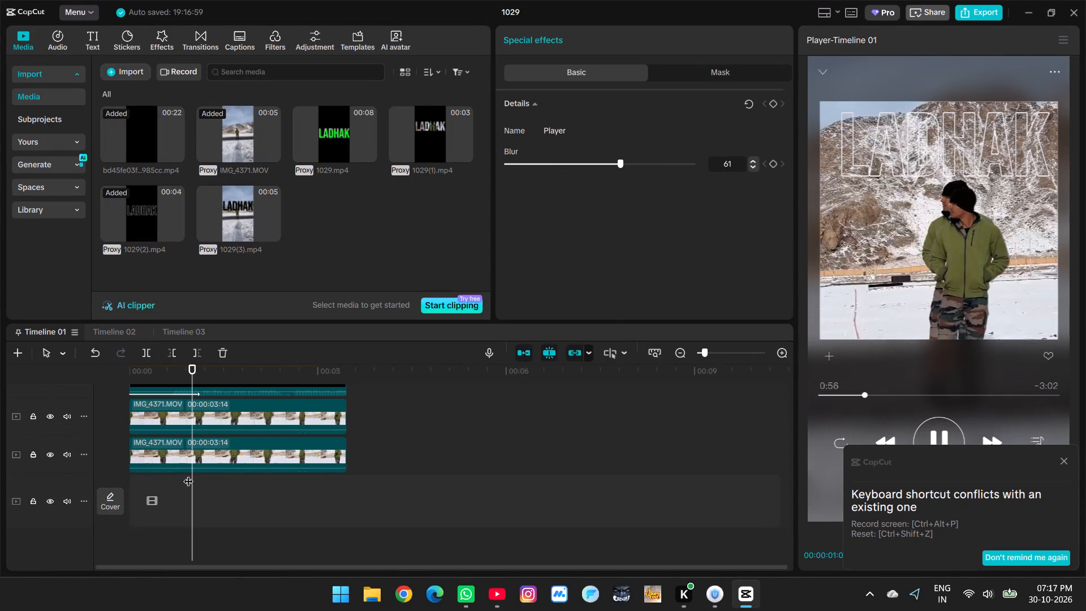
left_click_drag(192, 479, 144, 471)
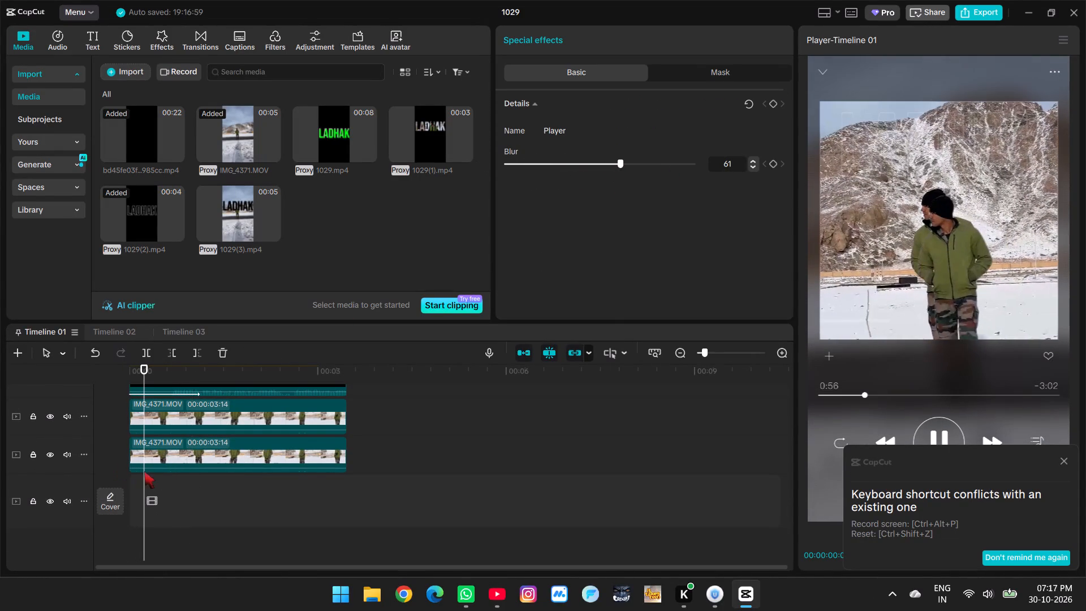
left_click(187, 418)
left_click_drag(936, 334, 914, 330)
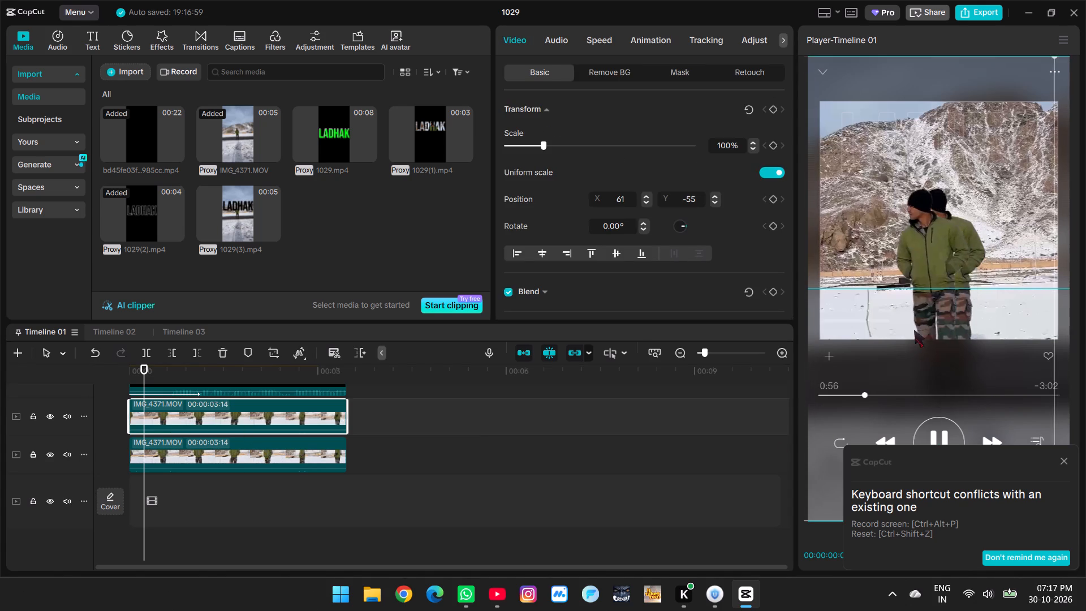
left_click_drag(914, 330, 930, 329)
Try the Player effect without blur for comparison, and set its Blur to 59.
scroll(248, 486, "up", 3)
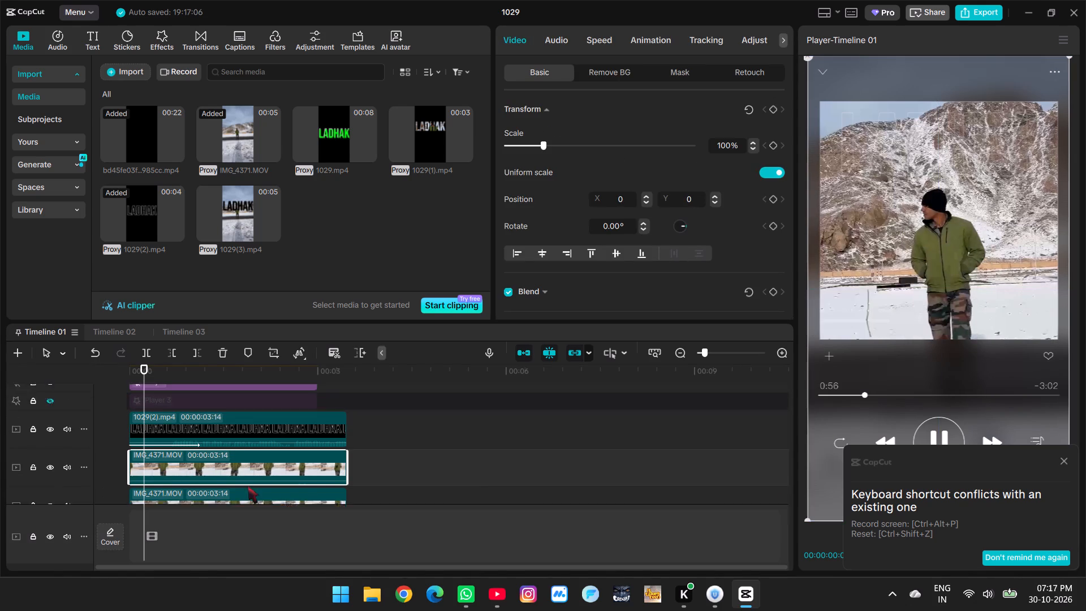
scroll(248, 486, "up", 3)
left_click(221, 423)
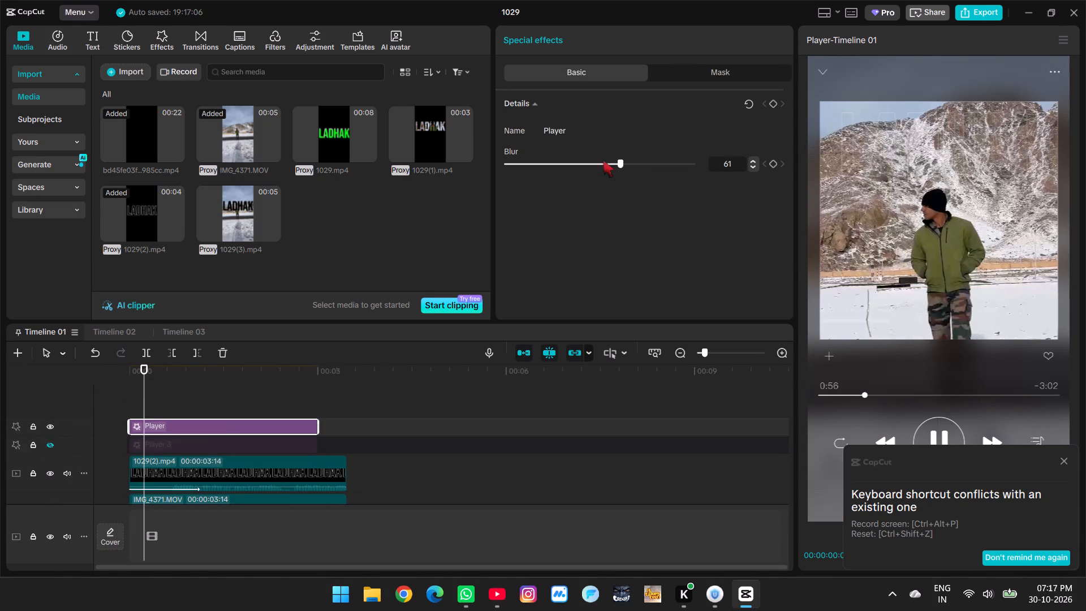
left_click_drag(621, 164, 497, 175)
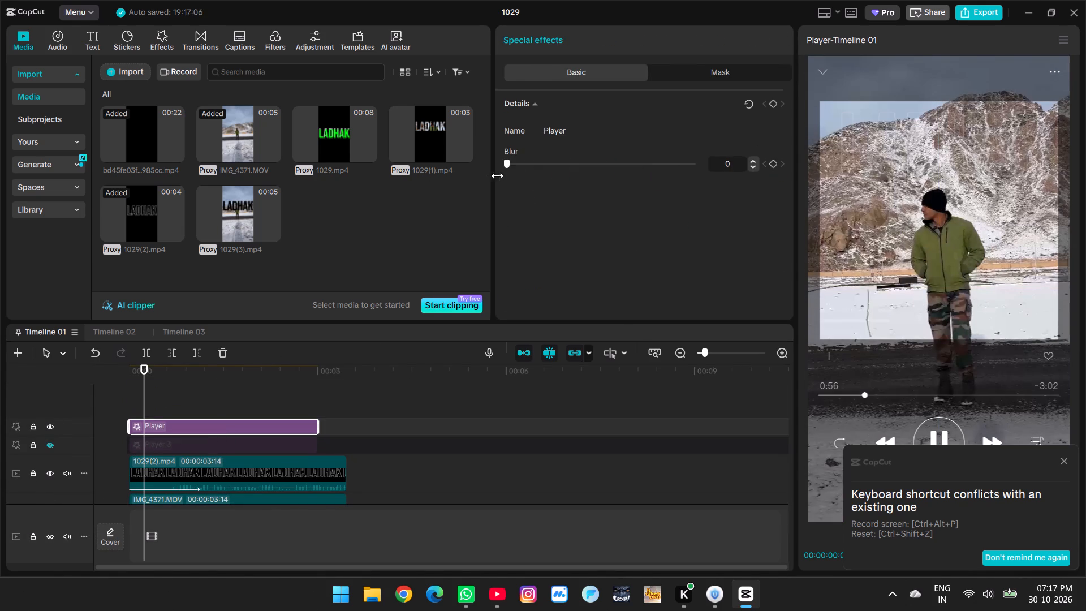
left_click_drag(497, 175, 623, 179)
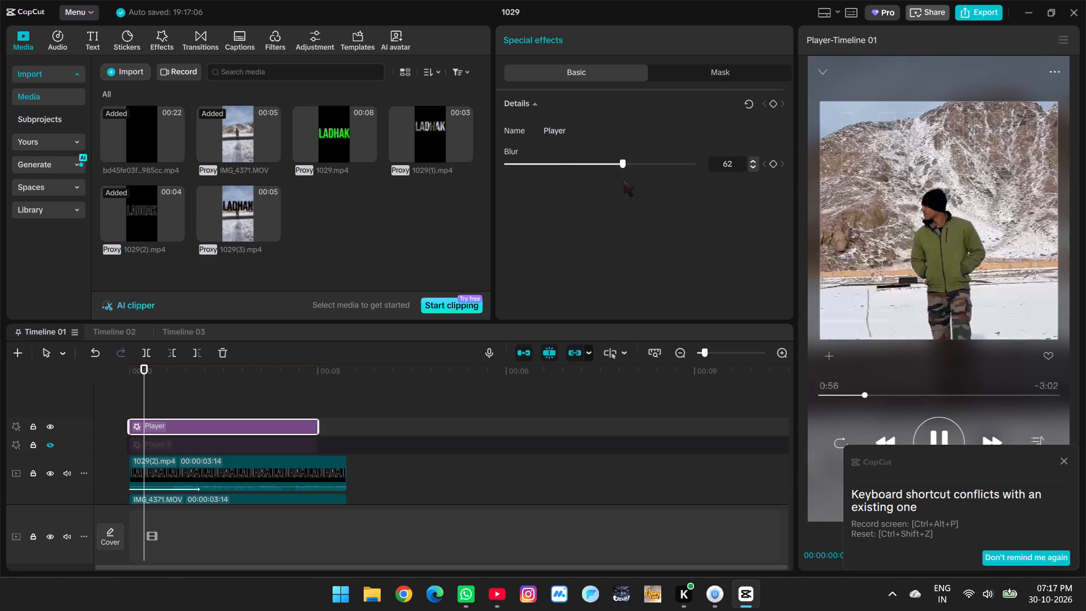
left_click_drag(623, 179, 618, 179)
Hide the 1029(2).mp4 track and the upper IMG_4371.MOV track directly below it.
scroll(191, 495, "down", 2)
left_click(48, 443)
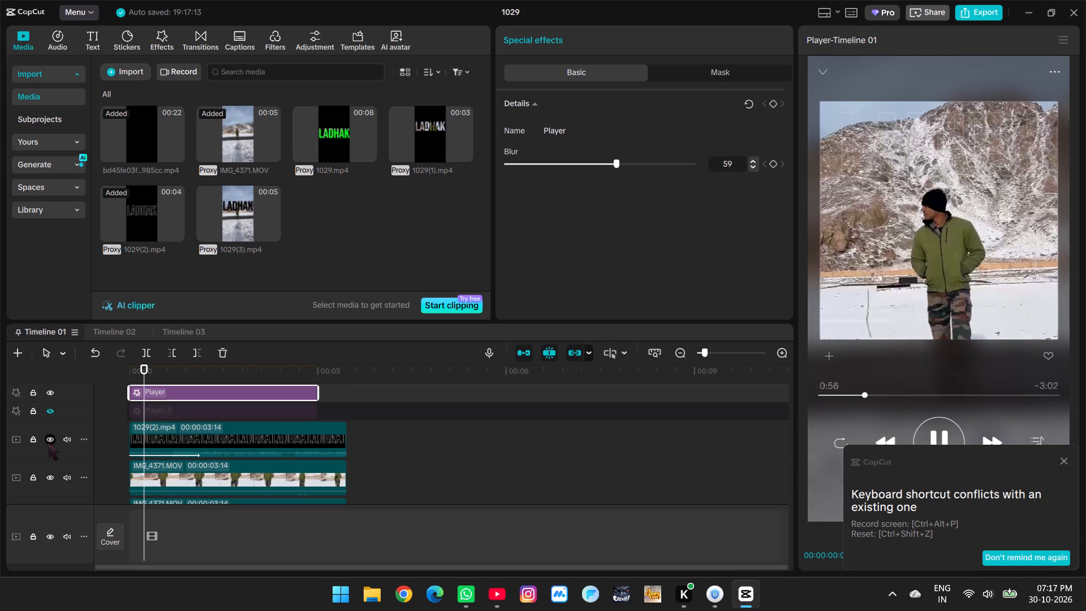
scroll(161, 461, "down", 2)
left_click(52, 448)
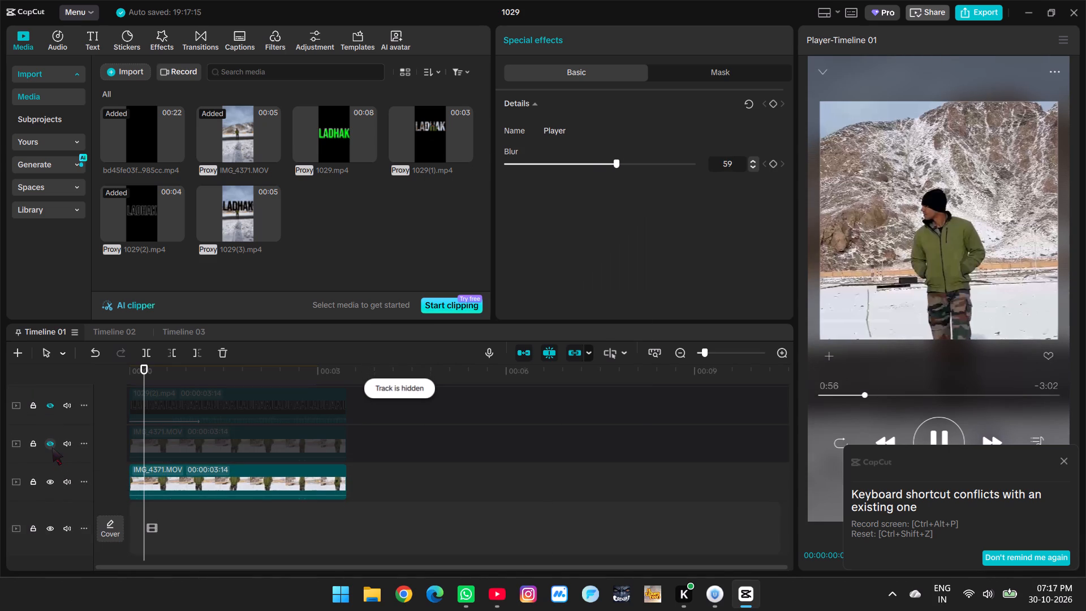
Reduce the Blur of the Player effect to 39 and play back the result.
scroll(194, 457, "up", 5)
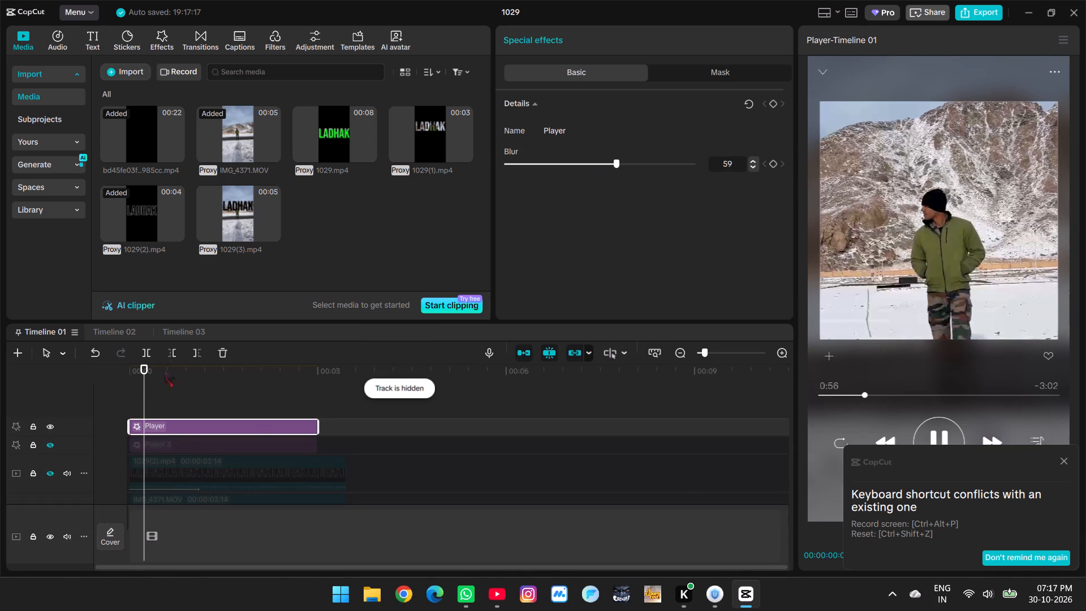
left_click(660, 120)
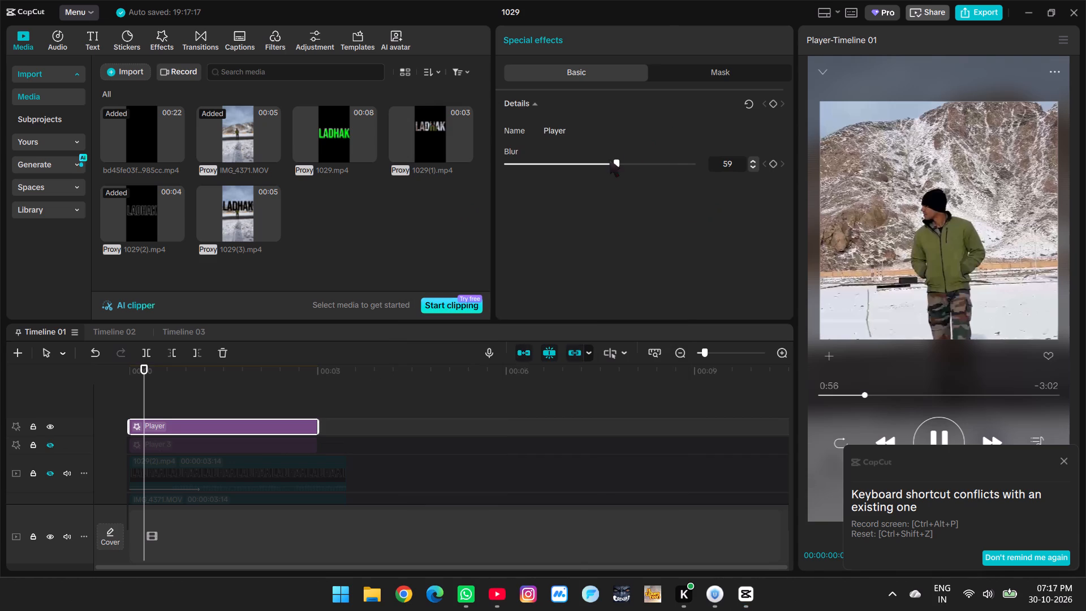
left_click_drag(621, 161, 542, 180)
left_click_drag(542, 180, 592, 183)
left_click_drag(592, 183, 579, 183)
key("space")
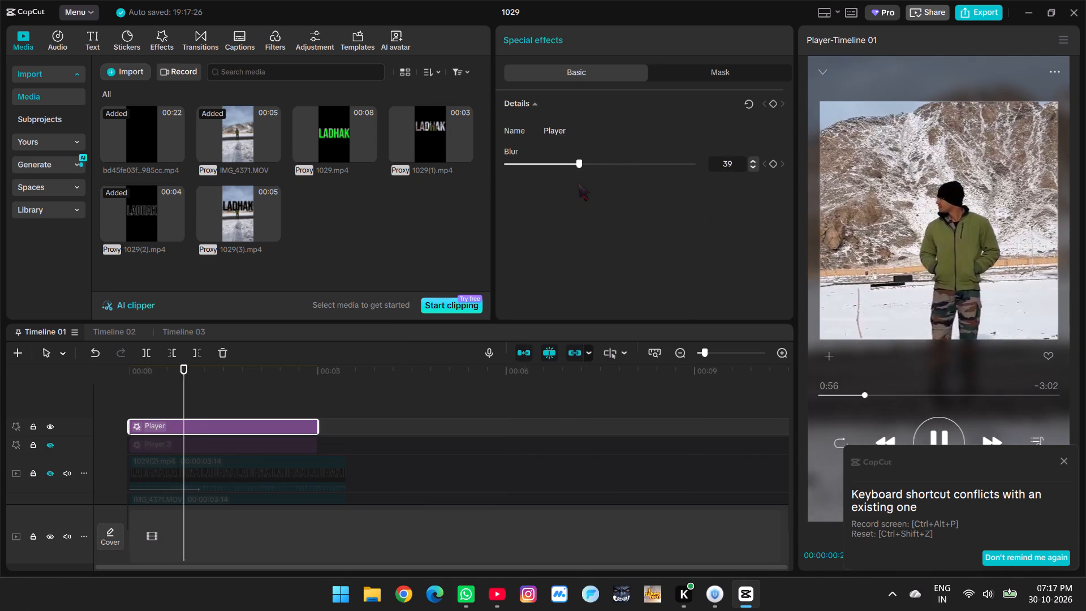
key("space")
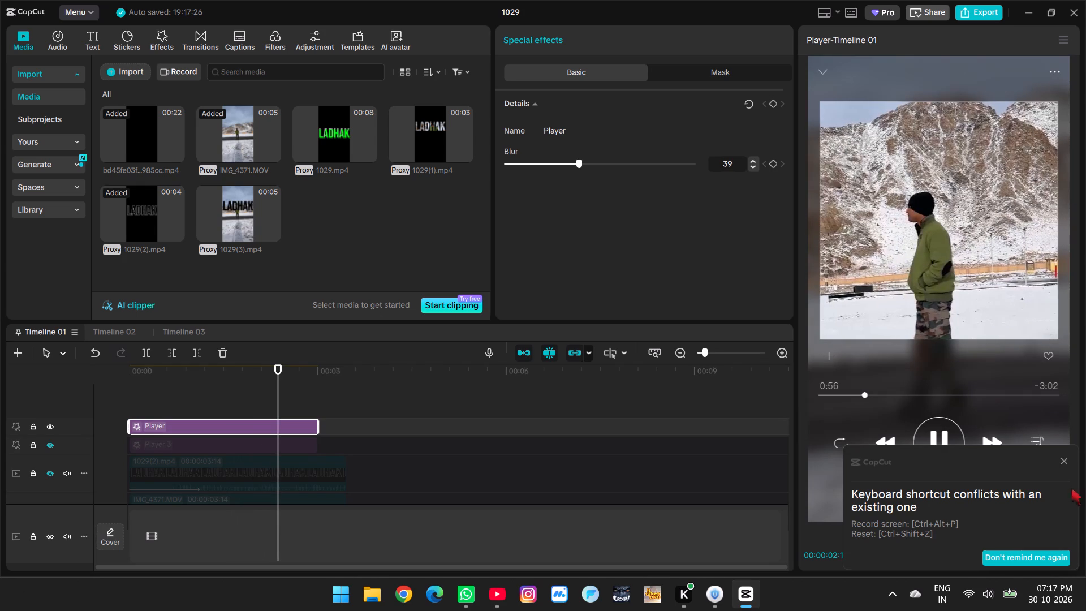
Dismiss the keyboard shortcut conflict notification covering the preview.
left_click(1066, 459)
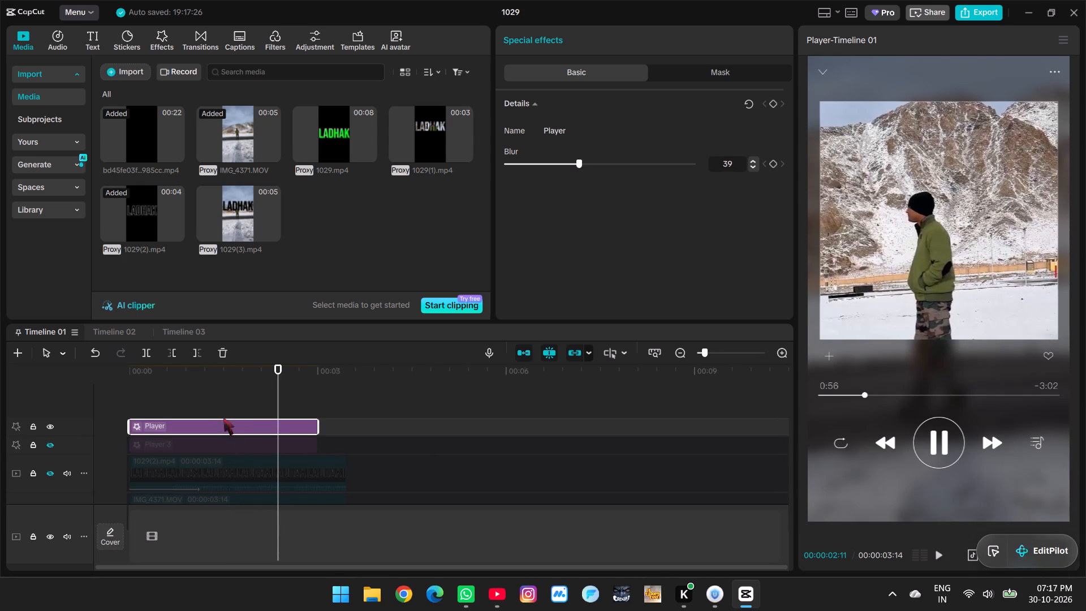
Unhide the Player 3 effect track.
left_click(49, 445)
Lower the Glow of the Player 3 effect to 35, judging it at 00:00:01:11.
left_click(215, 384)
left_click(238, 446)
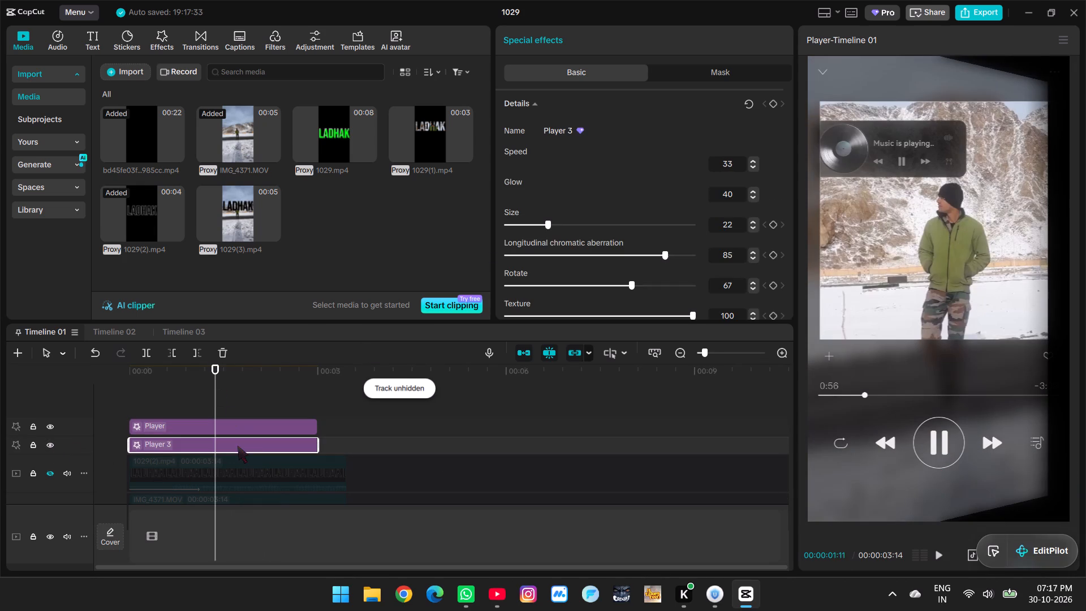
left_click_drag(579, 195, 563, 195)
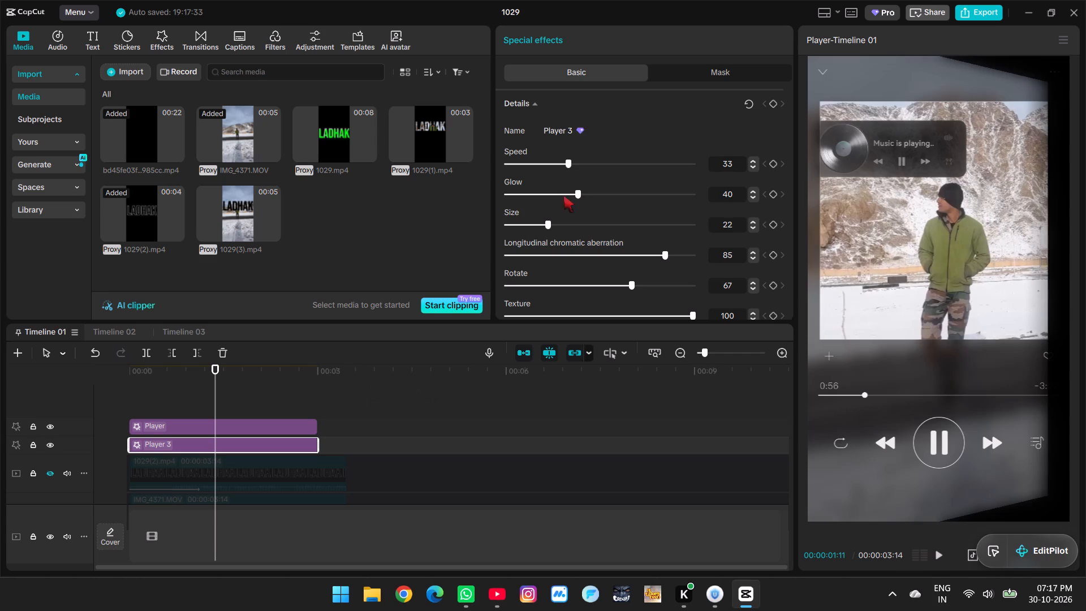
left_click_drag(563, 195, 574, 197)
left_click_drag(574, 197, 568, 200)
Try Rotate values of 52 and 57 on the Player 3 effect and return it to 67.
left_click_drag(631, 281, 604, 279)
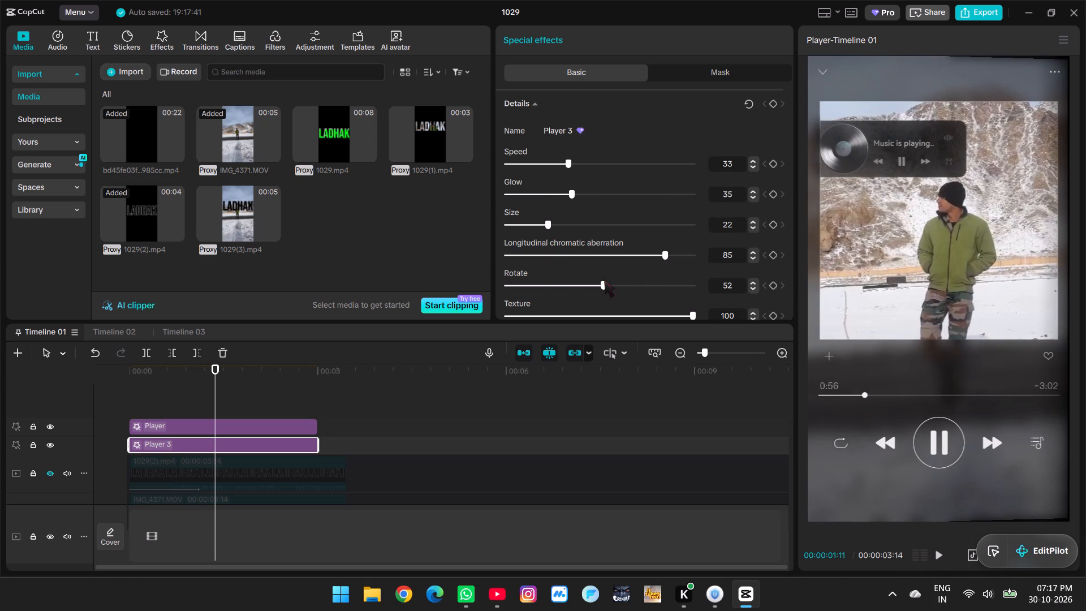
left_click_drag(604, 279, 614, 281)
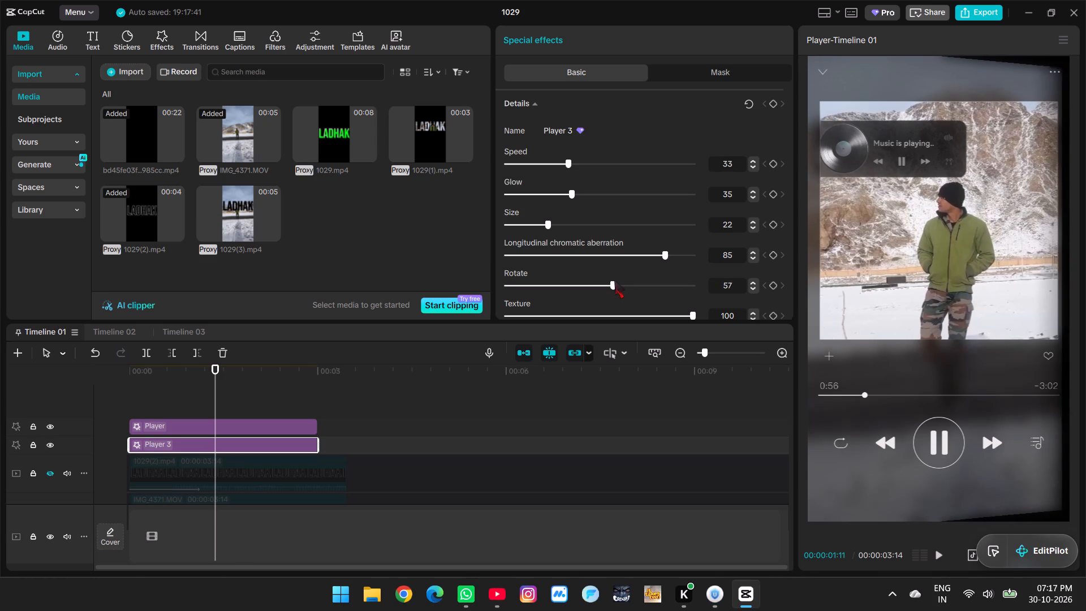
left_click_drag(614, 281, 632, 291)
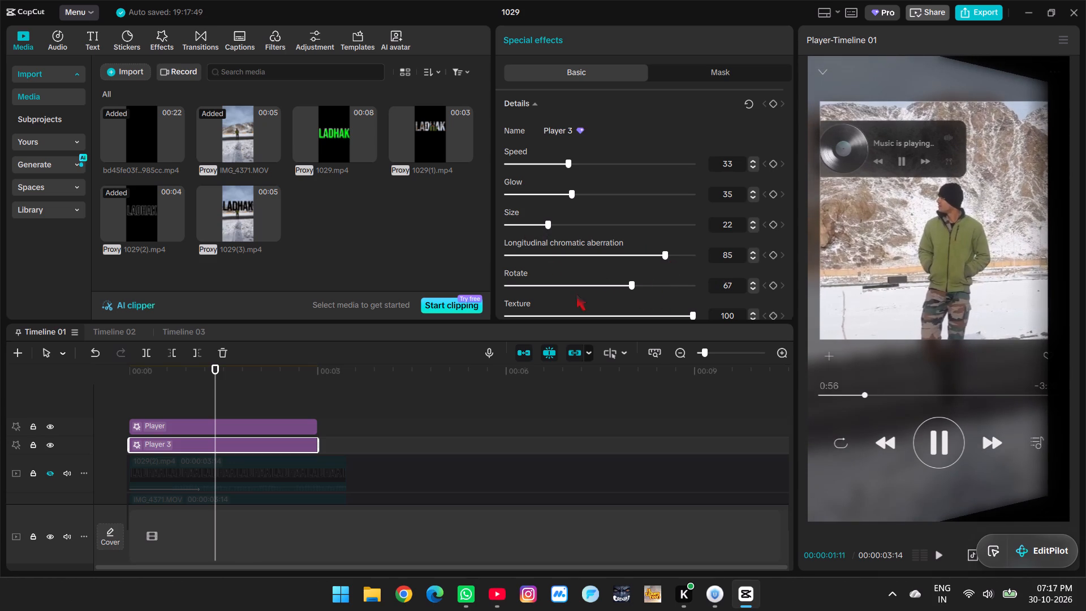
Reduce the Glow of the Player 3 effect to 7.
left_click_drag(570, 194, 479, 196)
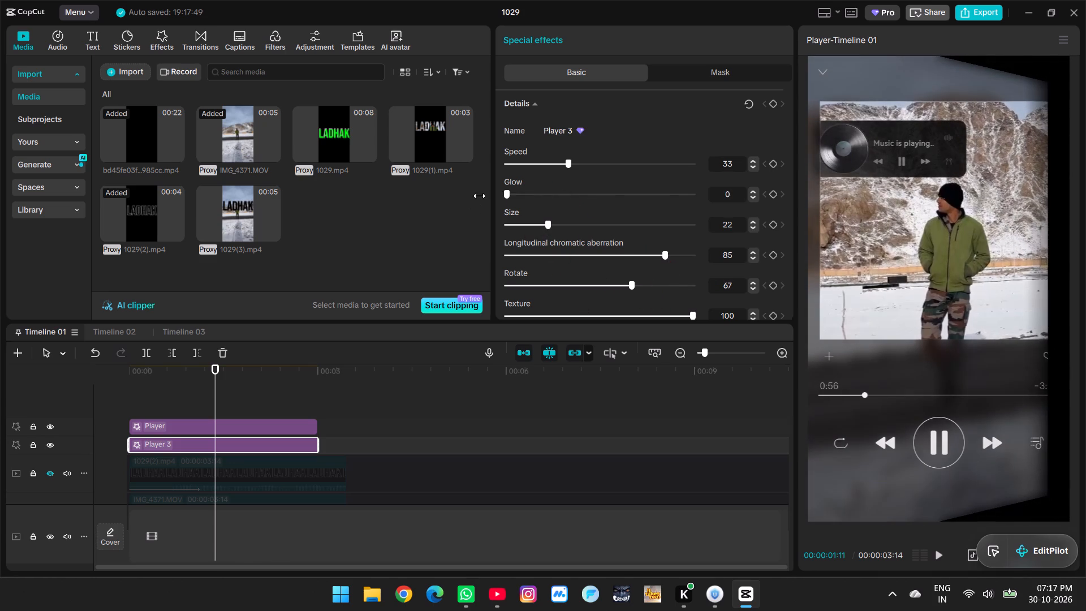
left_click_drag(479, 196, 557, 208)
left_click_drag(557, 208, 517, 209)
Set the Texture of the Player 3 effect to 0 and play back the result.
scroll(544, 248, "down", 1)
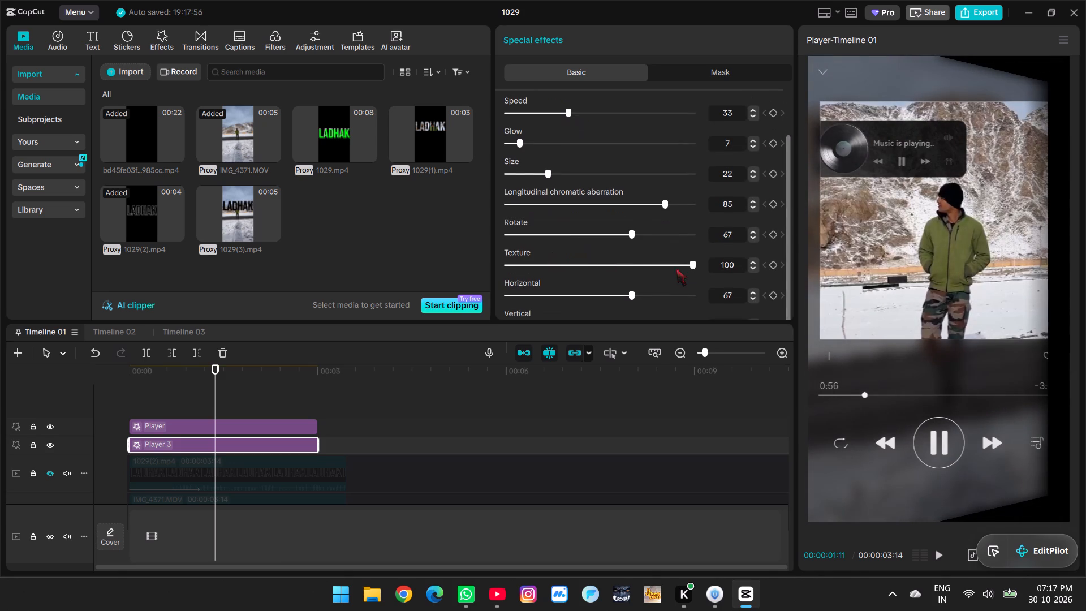
left_click_drag(680, 266, 365, 261)
key("space")
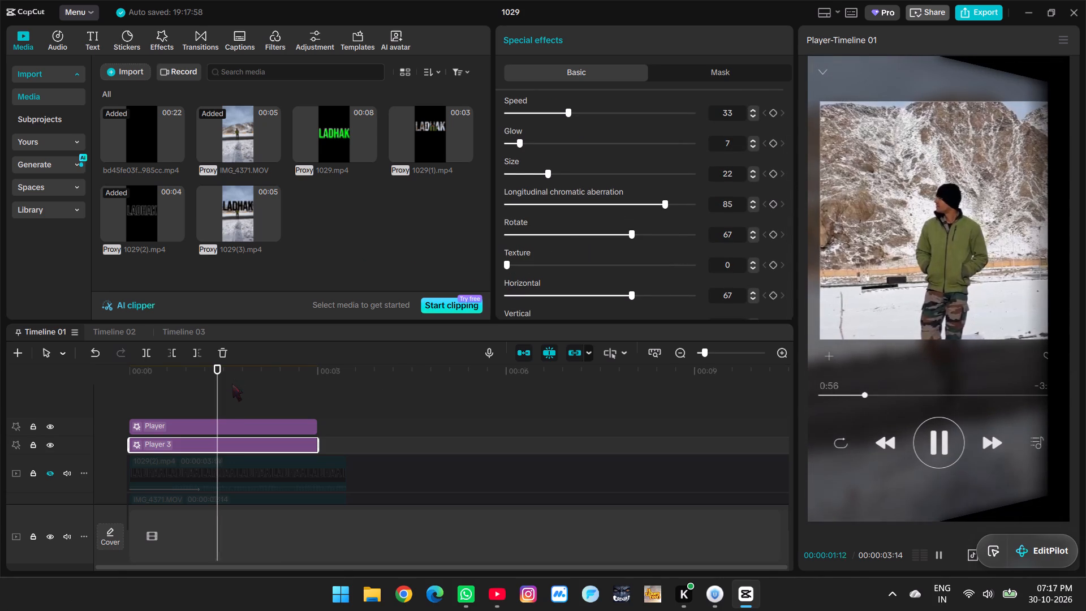
key("space")
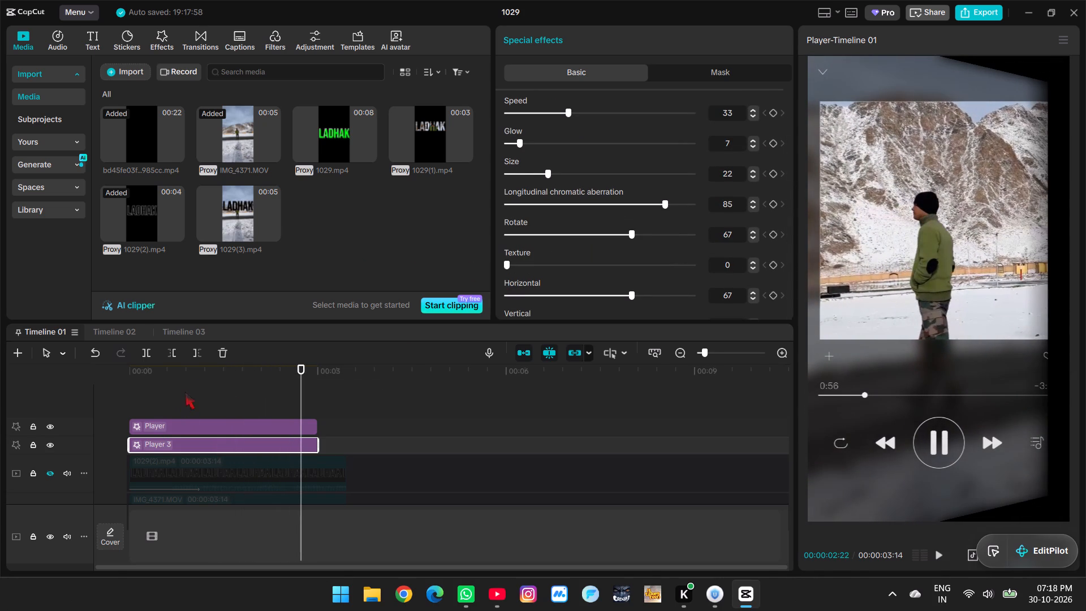
Move the Player 3 effect above the Player effect on the timeline, comparing both layer orders.
left_click(186, 392)
left_click(223, 443)
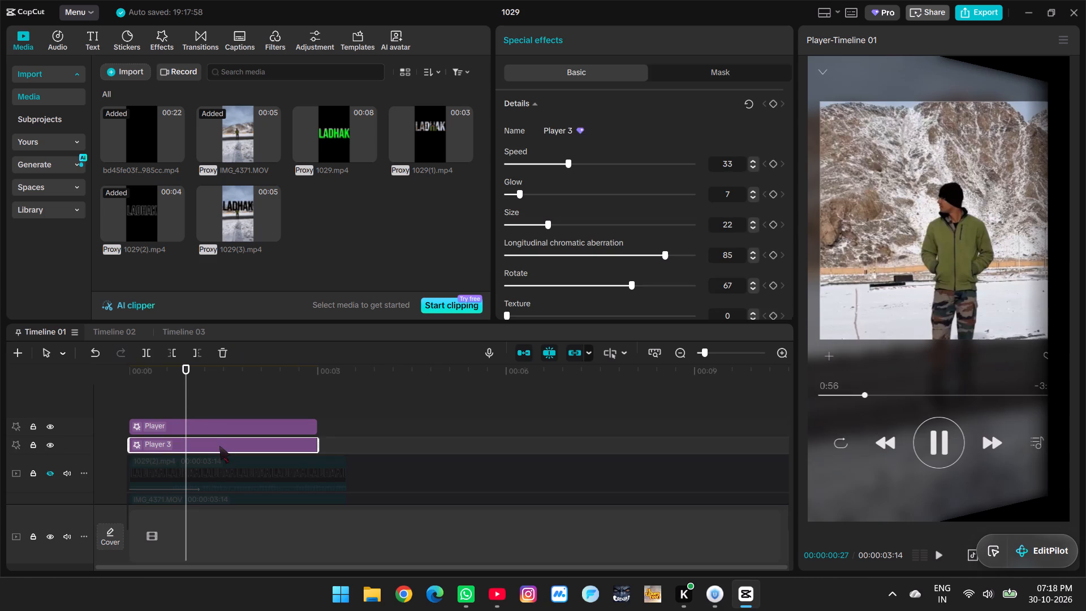
left_click_drag(219, 446, 219, 416)
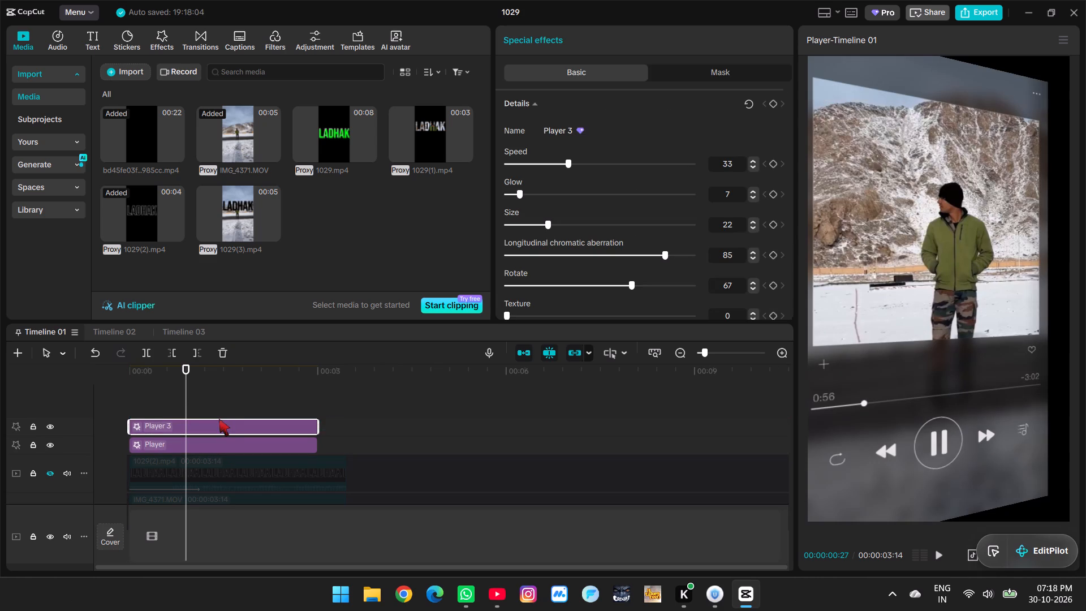
left_click_drag(216, 425, 213, 455)
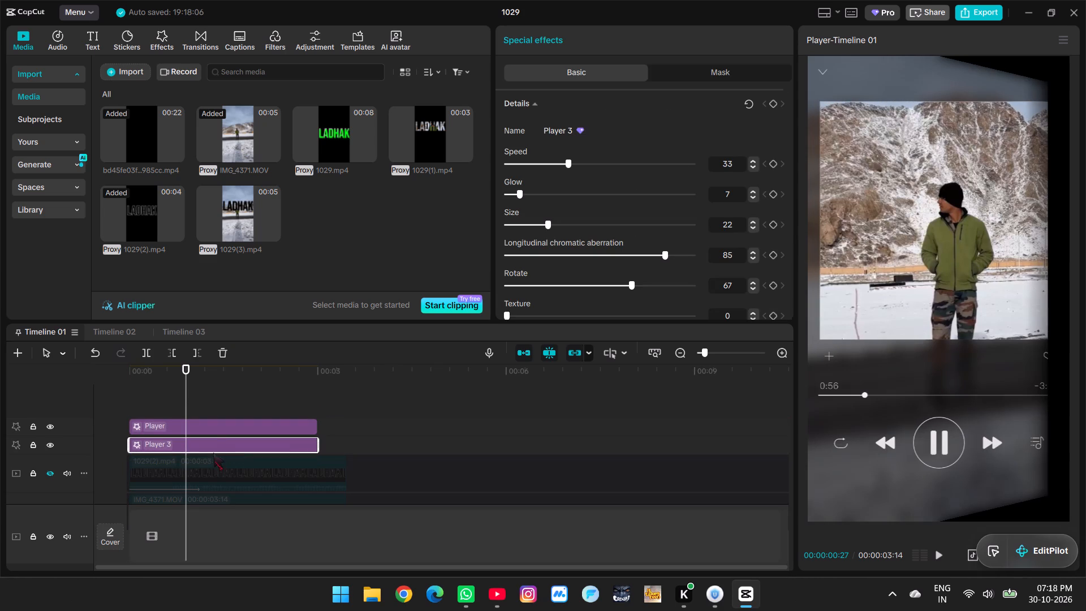
left_click_drag(213, 445, 217, 410)
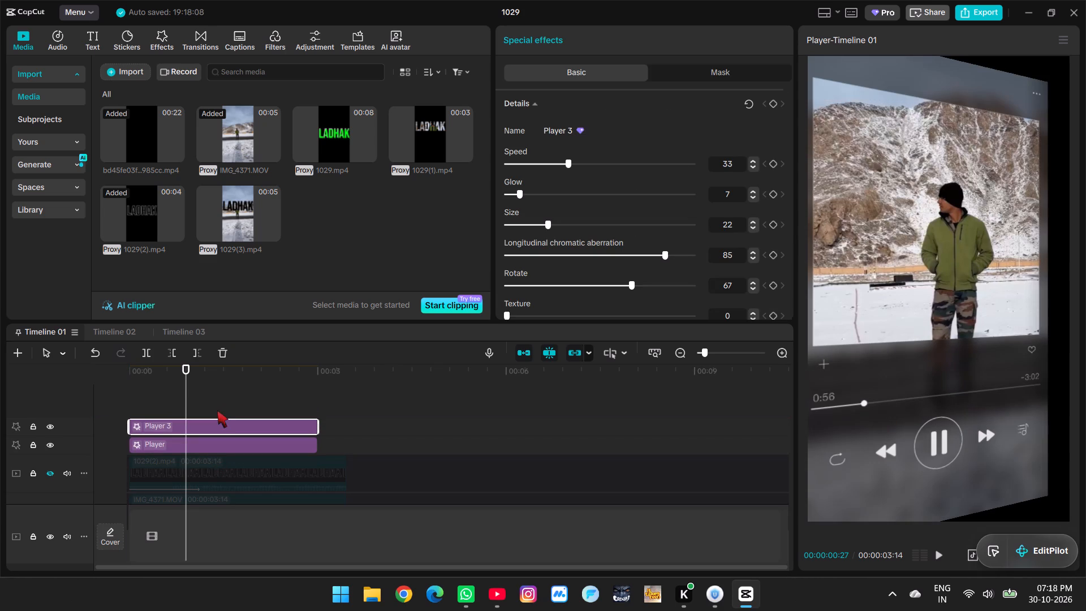
Play back the timeline to check the look of Player 3 layered over the Player effect.
key("space")
key("space")
key("space")
key("space")
key("space")
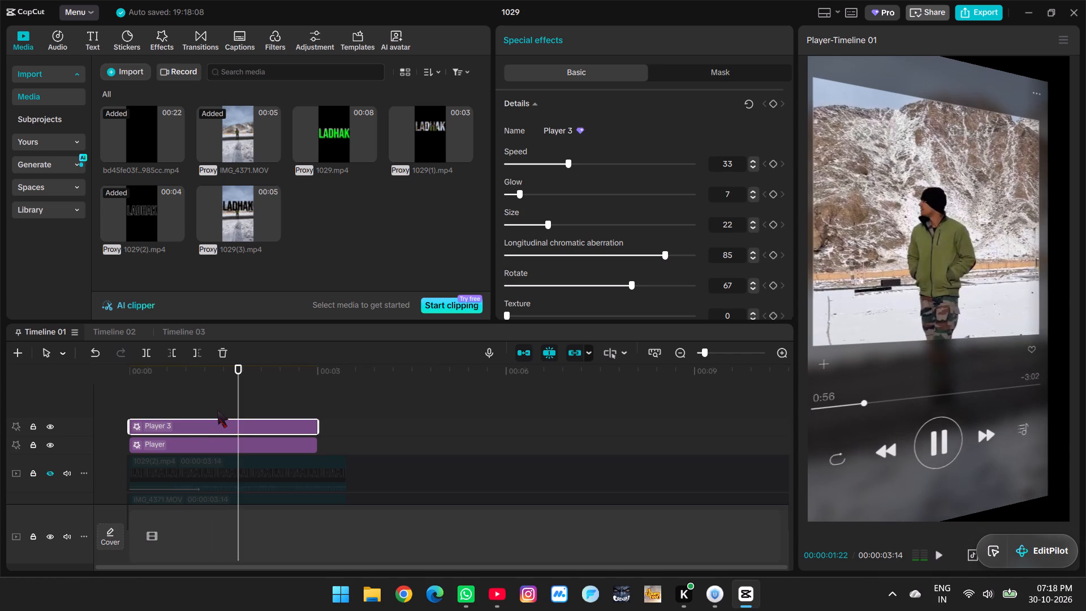
key("space")
left_click(205, 405)
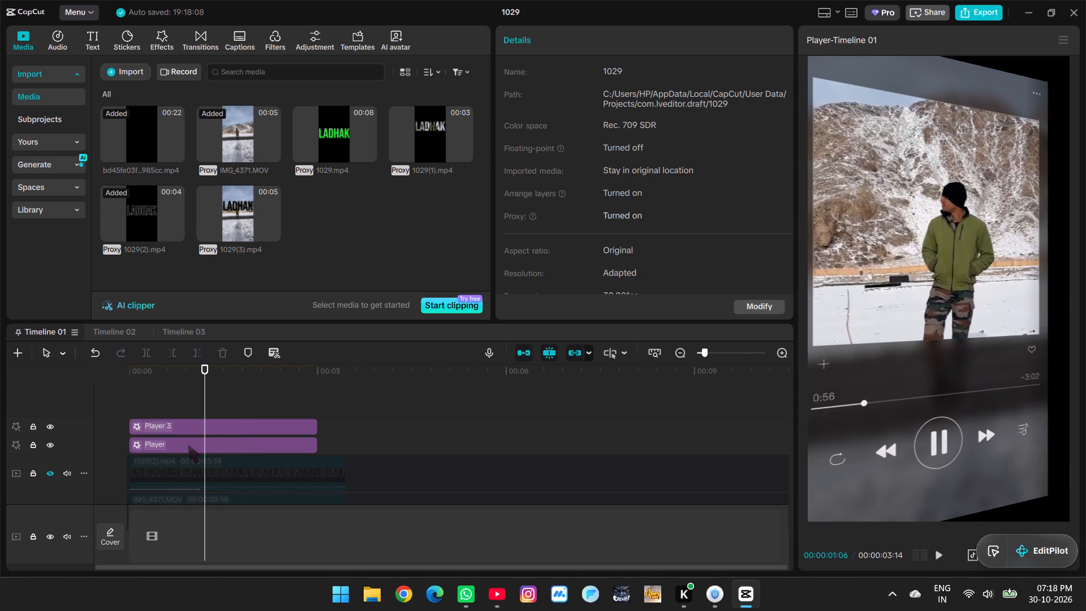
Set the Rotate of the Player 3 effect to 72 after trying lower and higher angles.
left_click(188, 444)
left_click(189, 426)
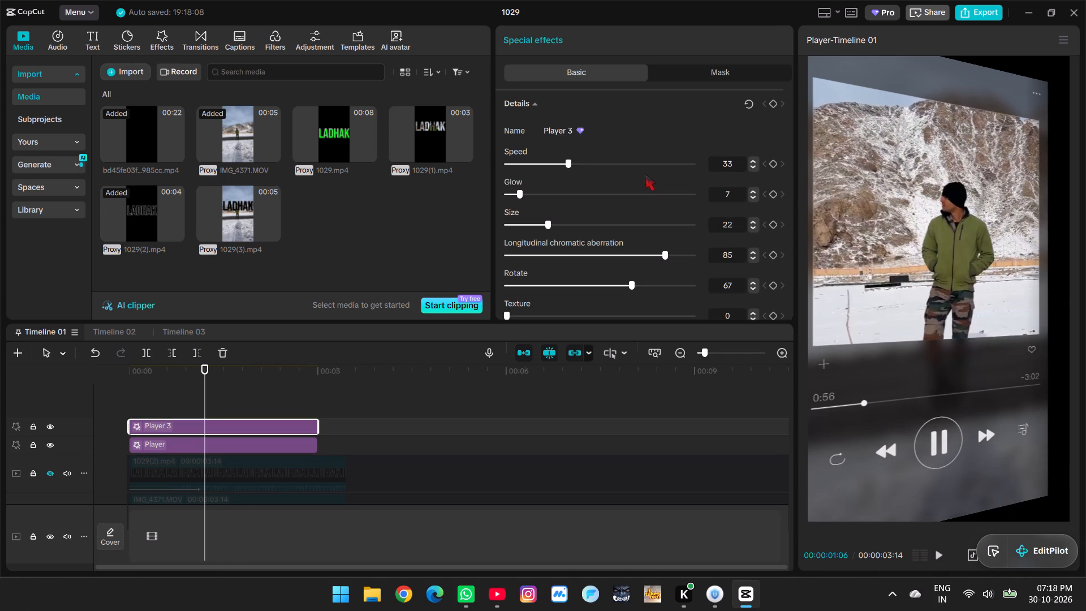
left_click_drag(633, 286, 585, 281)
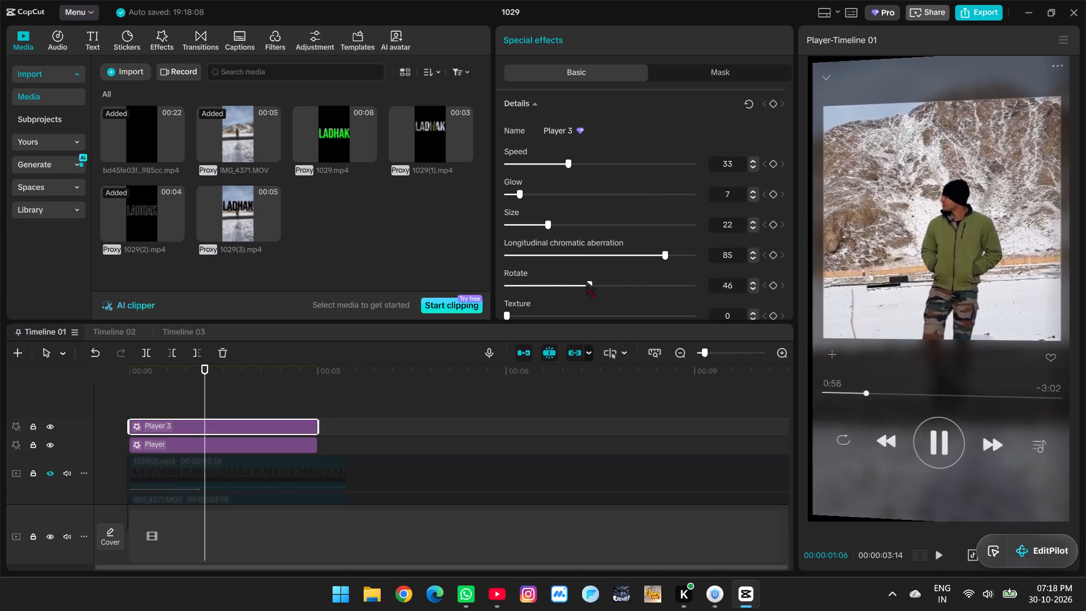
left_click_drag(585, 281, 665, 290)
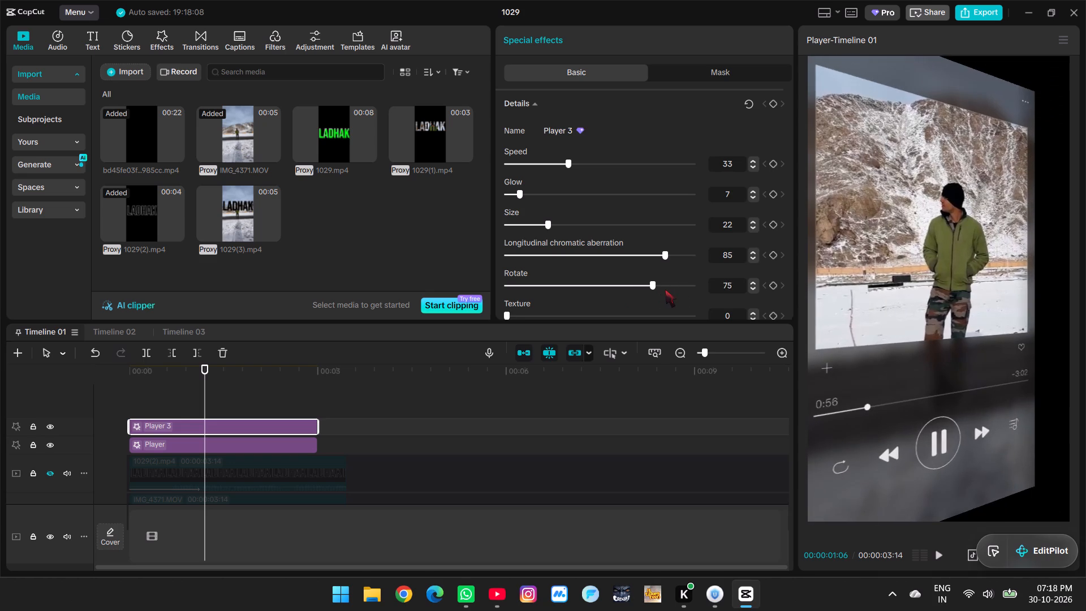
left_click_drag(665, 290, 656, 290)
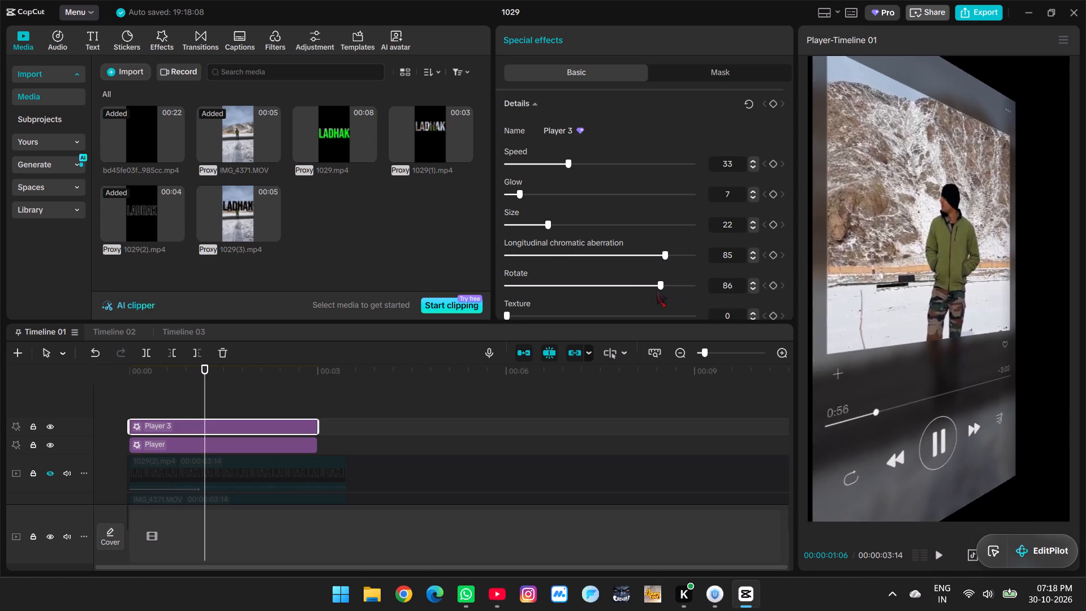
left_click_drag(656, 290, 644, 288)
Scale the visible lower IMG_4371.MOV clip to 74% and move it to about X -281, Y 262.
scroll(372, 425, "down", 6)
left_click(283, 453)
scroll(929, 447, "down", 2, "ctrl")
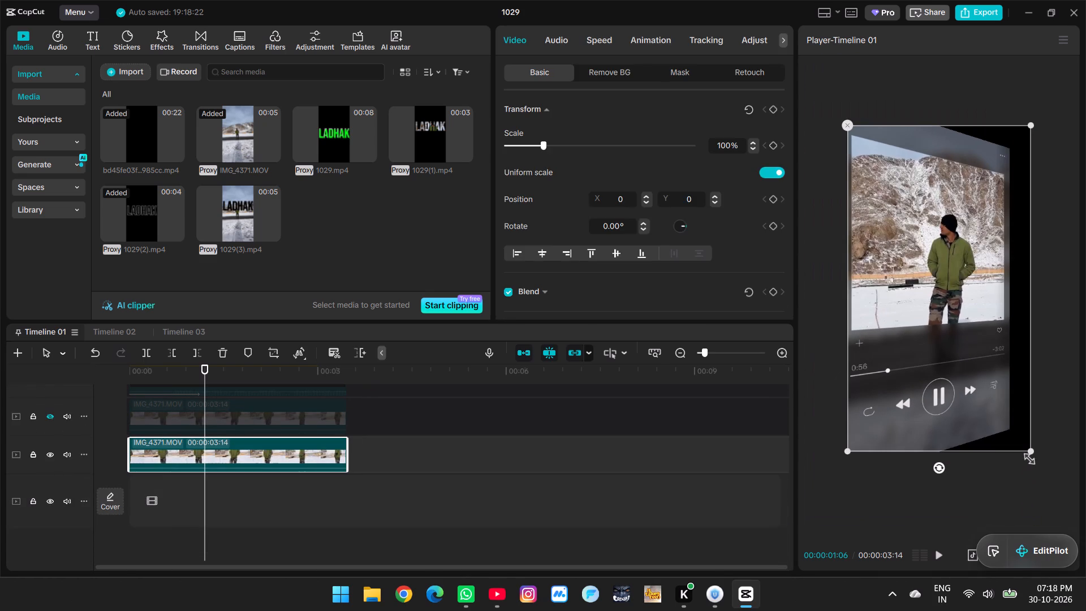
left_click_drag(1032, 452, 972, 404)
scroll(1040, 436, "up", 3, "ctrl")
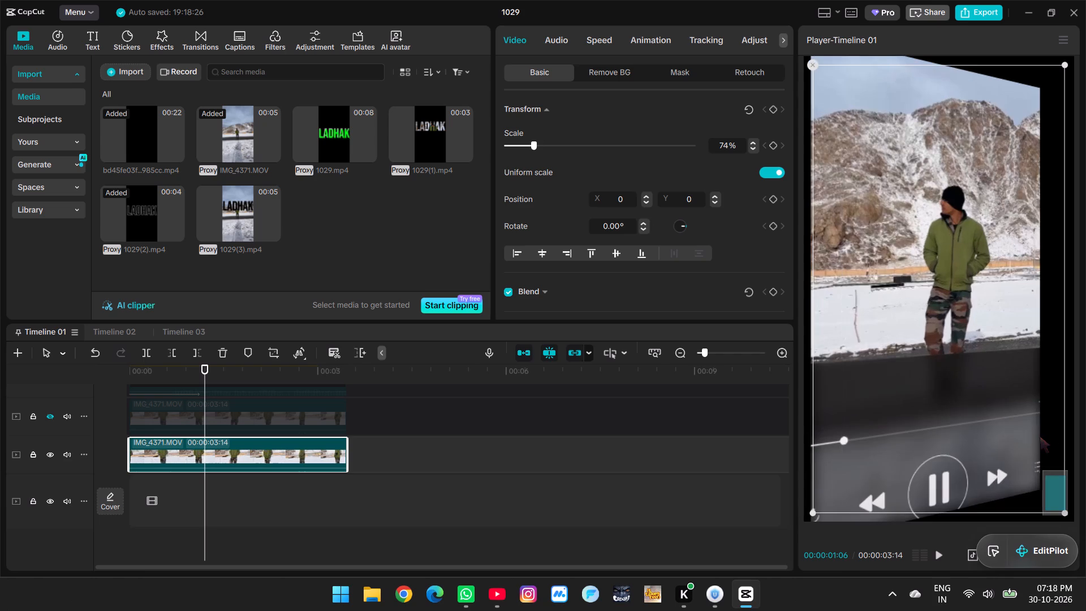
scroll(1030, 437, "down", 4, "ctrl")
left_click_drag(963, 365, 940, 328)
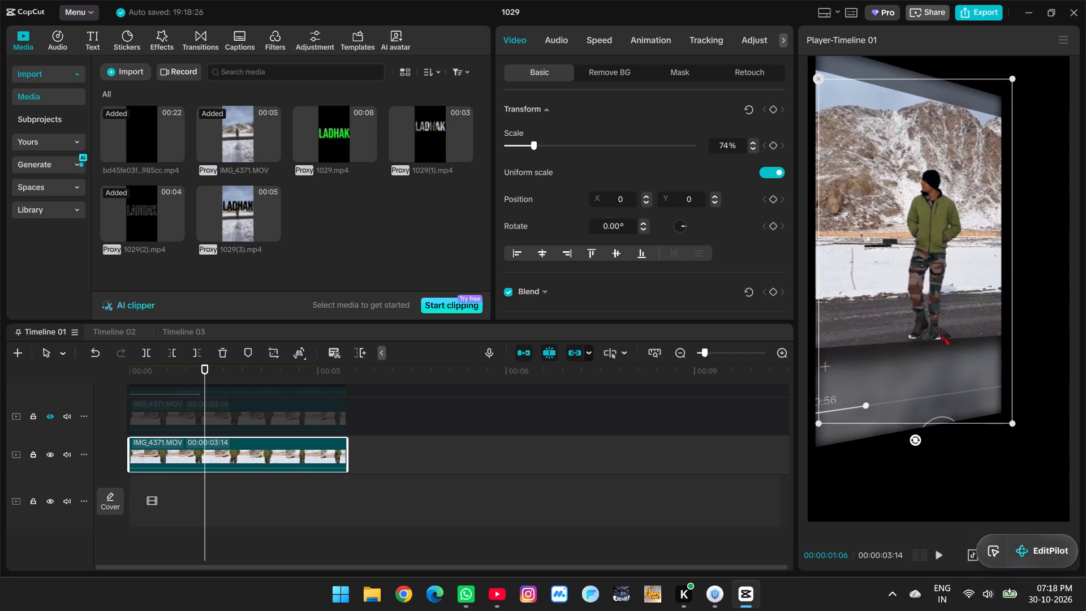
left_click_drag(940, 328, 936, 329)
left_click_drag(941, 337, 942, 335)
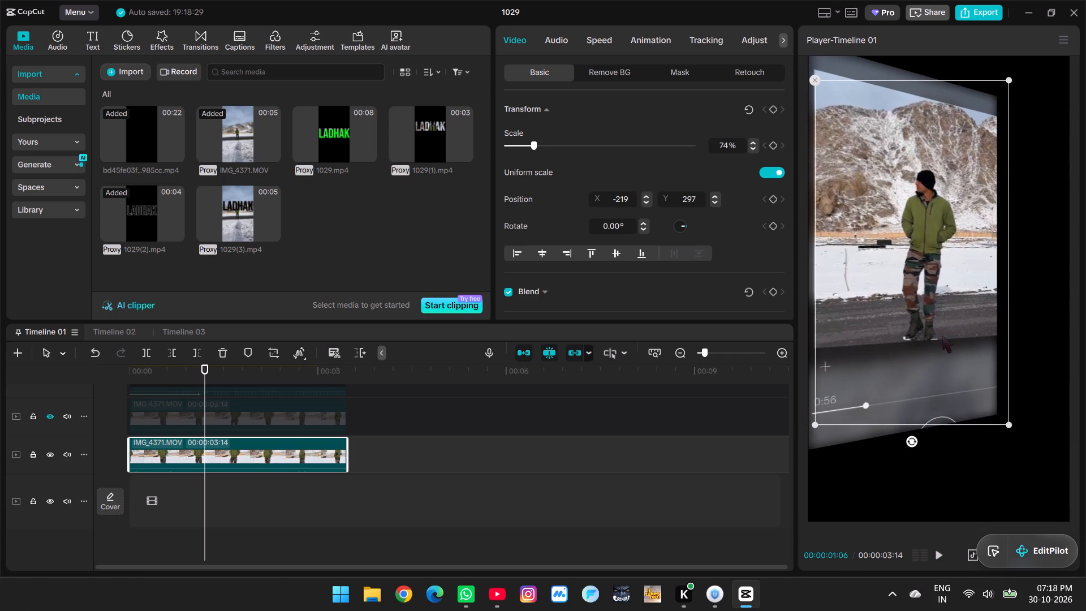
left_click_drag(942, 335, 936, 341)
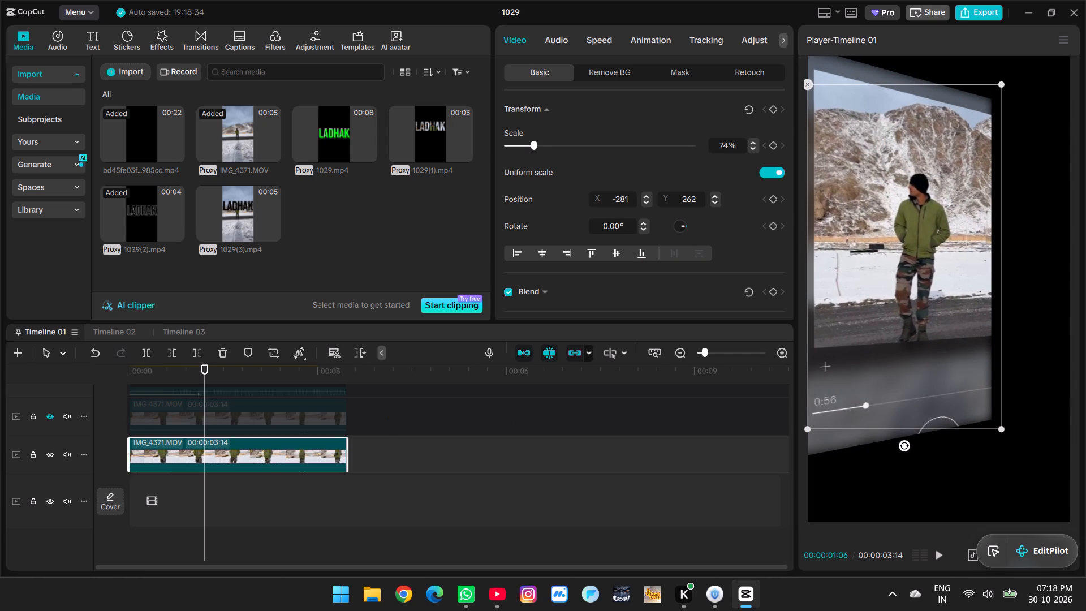
Scale the visible lower IMG_4371.MOV clip to 97% and reposition it at X -237, Y 0.
left_click_drag(533, 142, 541, 148)
left_click_drag(931, 254, 939, 299)
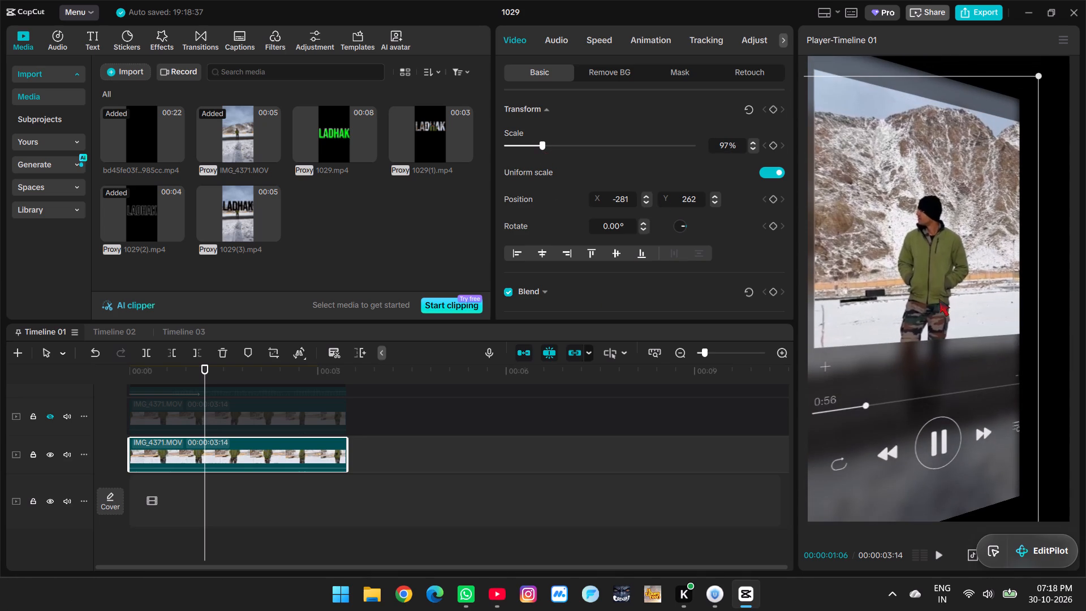
left_click_drag(939, 299, 937, 286)
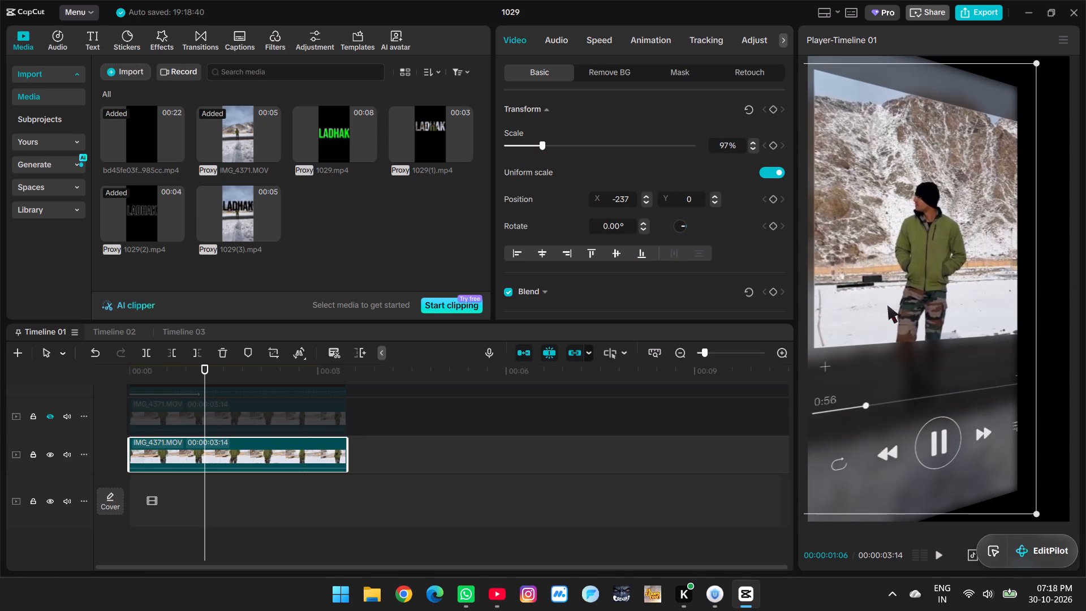
Set the Rotate of the Player 3 effect to 77.
scroll(209, 426, "down", 1)
scroll(216, 440, "up", 4)
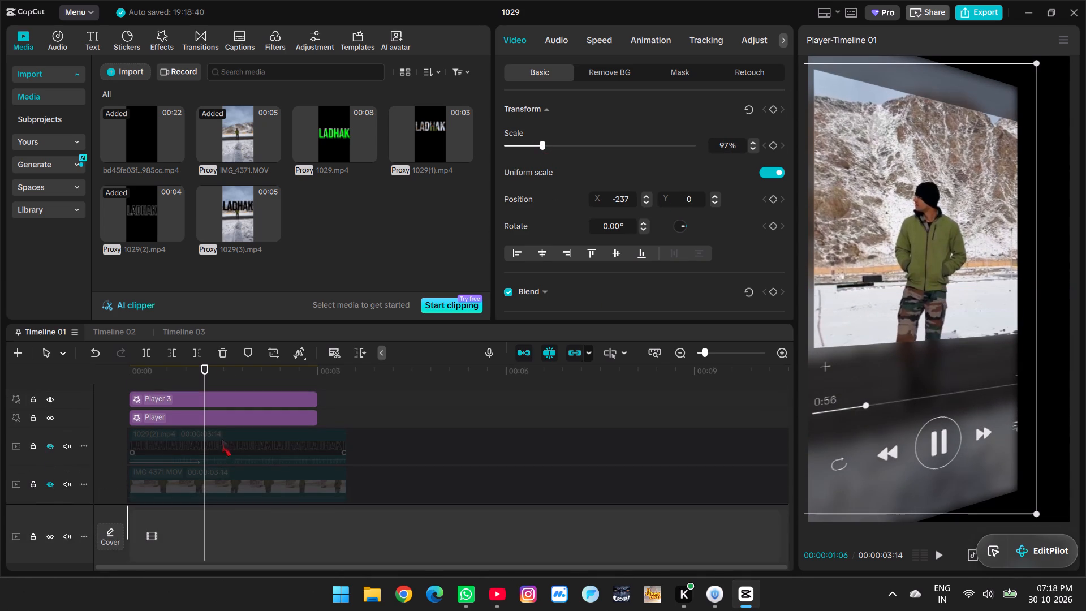
left_click(225, 406)
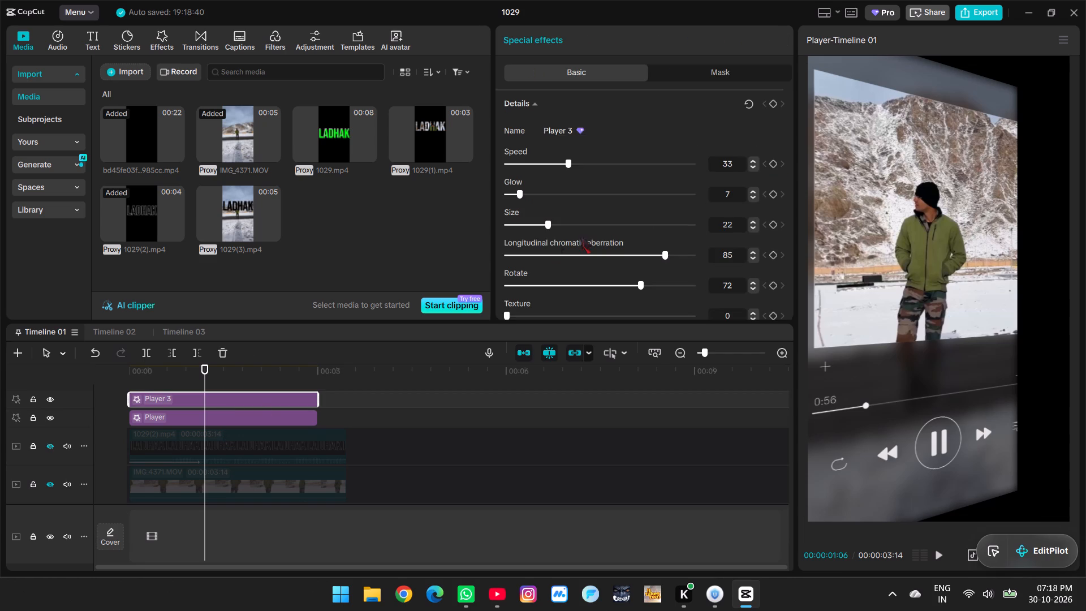
left_click_drag(638, 286, 642, 287)
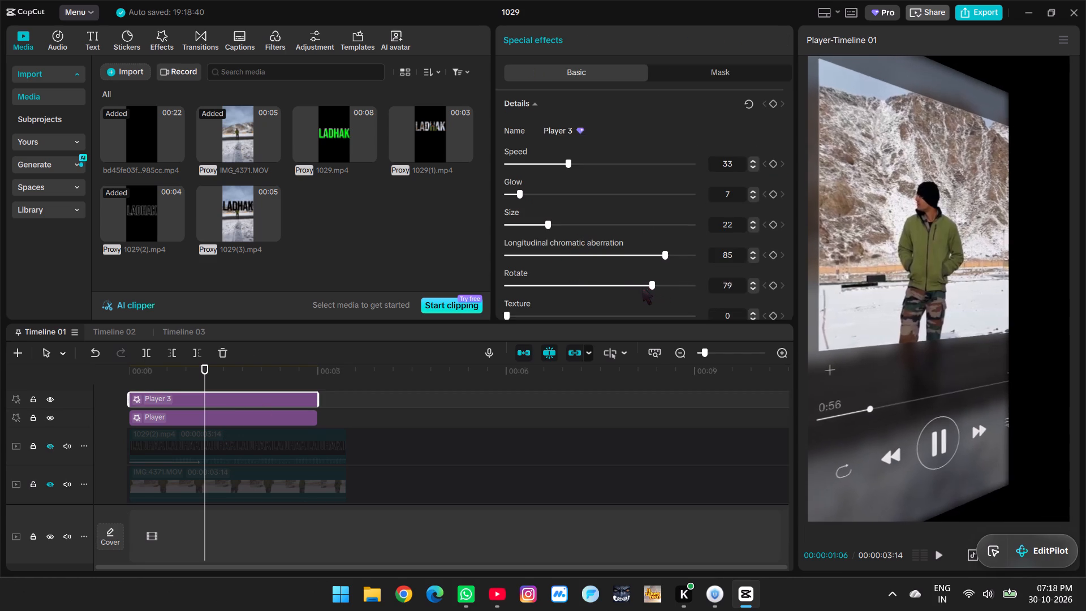
left_click_drag(642, 287, 647, 286)
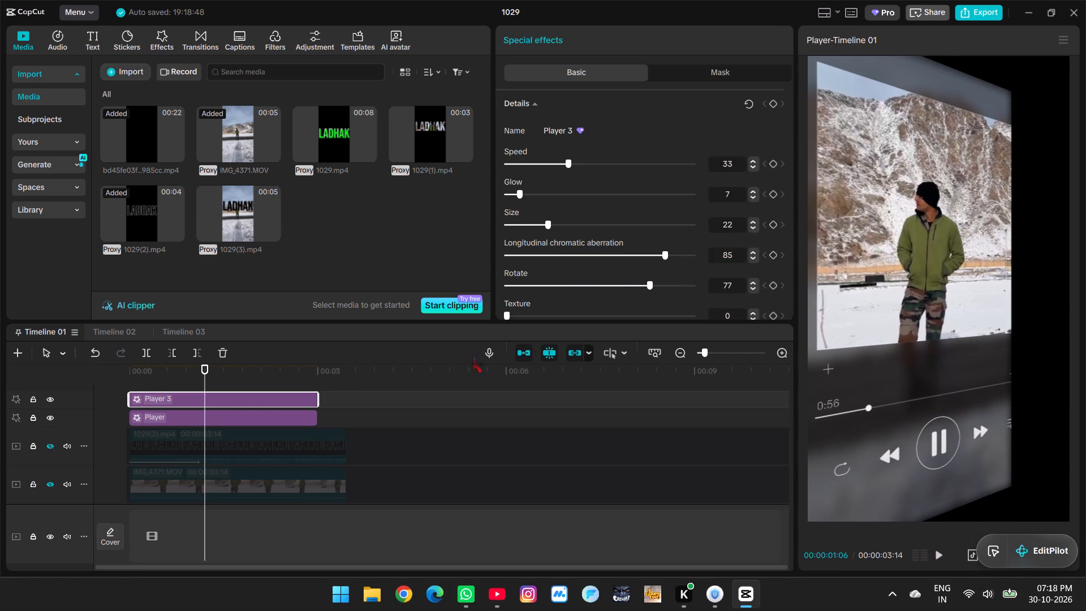
Play back the timeline from the start to check the rotated Player 3 effect.
left_click_drag(204, 380, 157, 386)
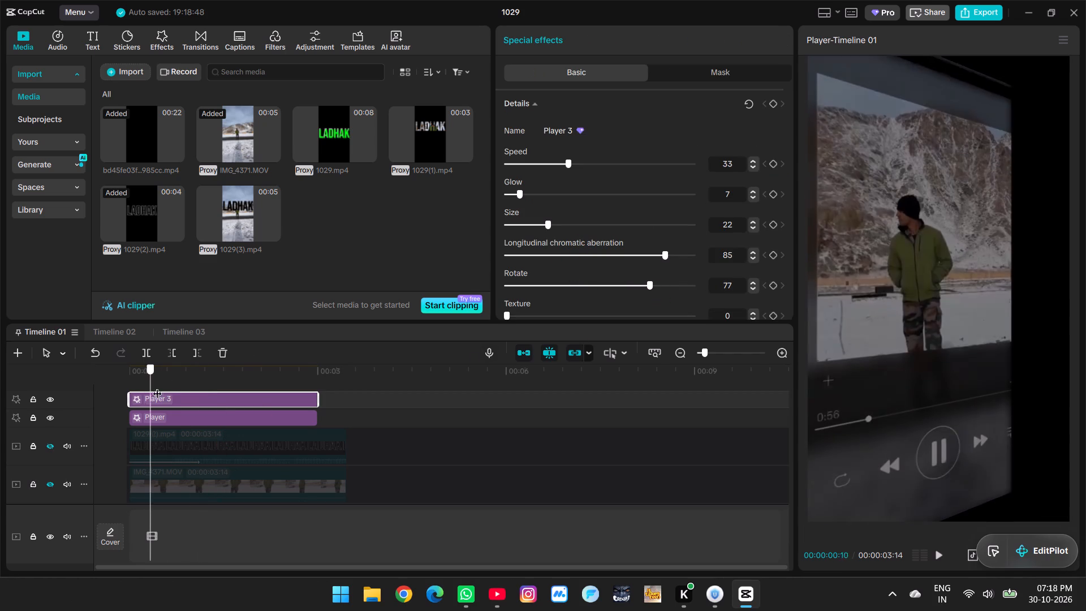
left_click_drag(157, 386, 79, 404)
key("space")
key("space")
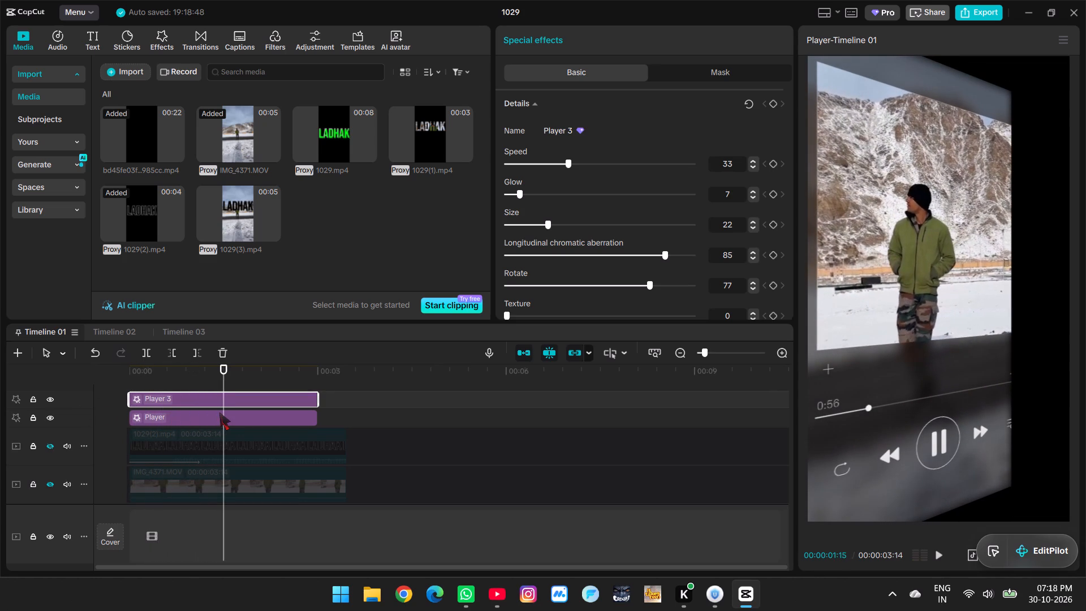
Hide and show the Player effect's track to compare the picture with and without it.
left_click(219, 412)
left_click(46, 418)
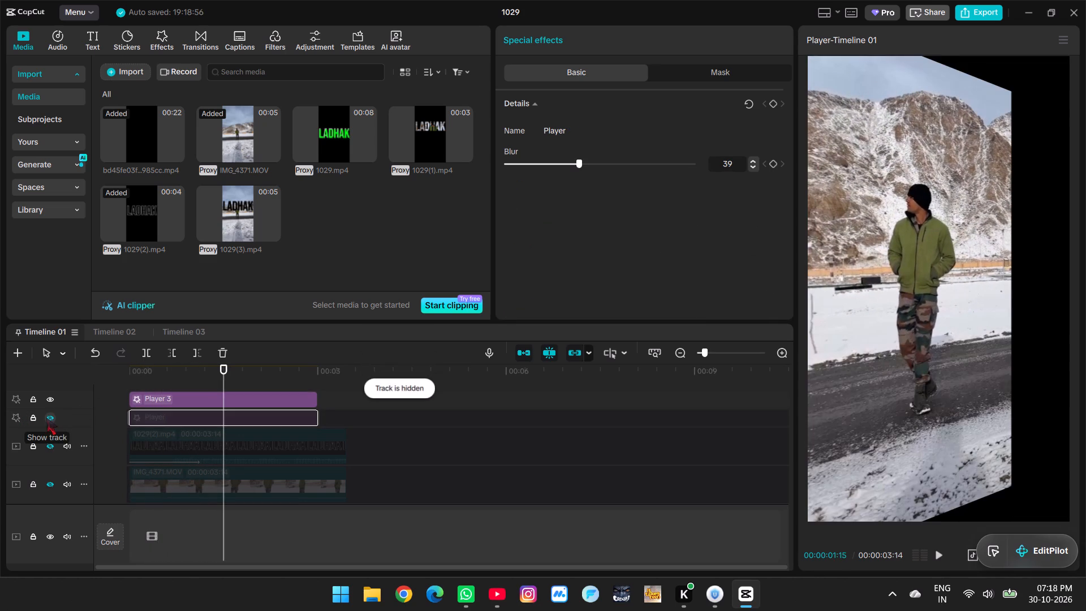
left_click(46, 418)
left_click(46, 418)
left_click(46, 418)
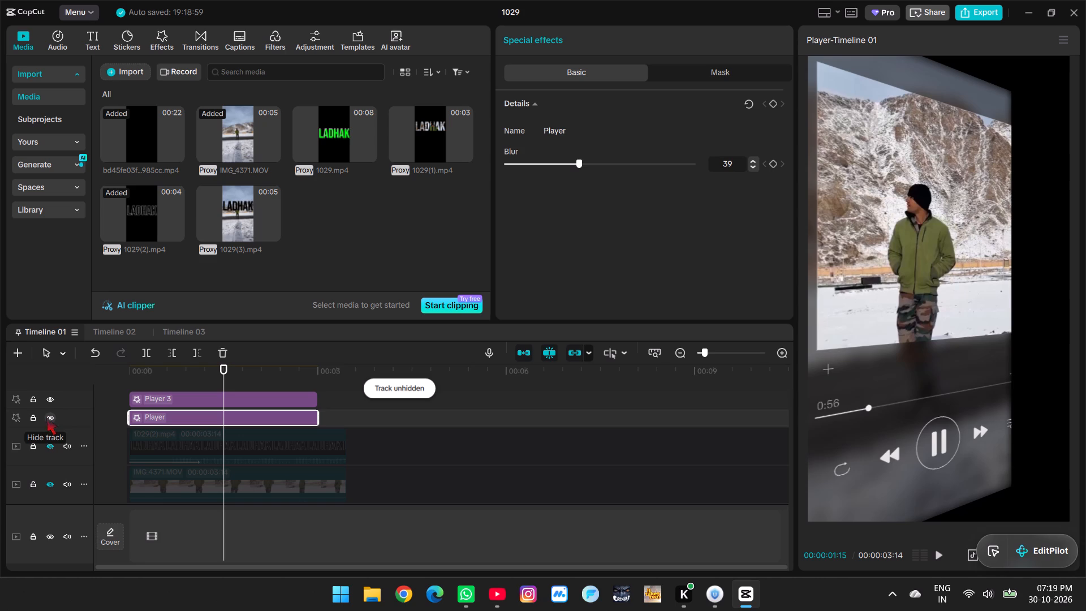
Set the Longitudinal chromatic aberration of the Player 3 effect to 100.
left_click(145, 403)
scroll(618, 236, "down", 1)
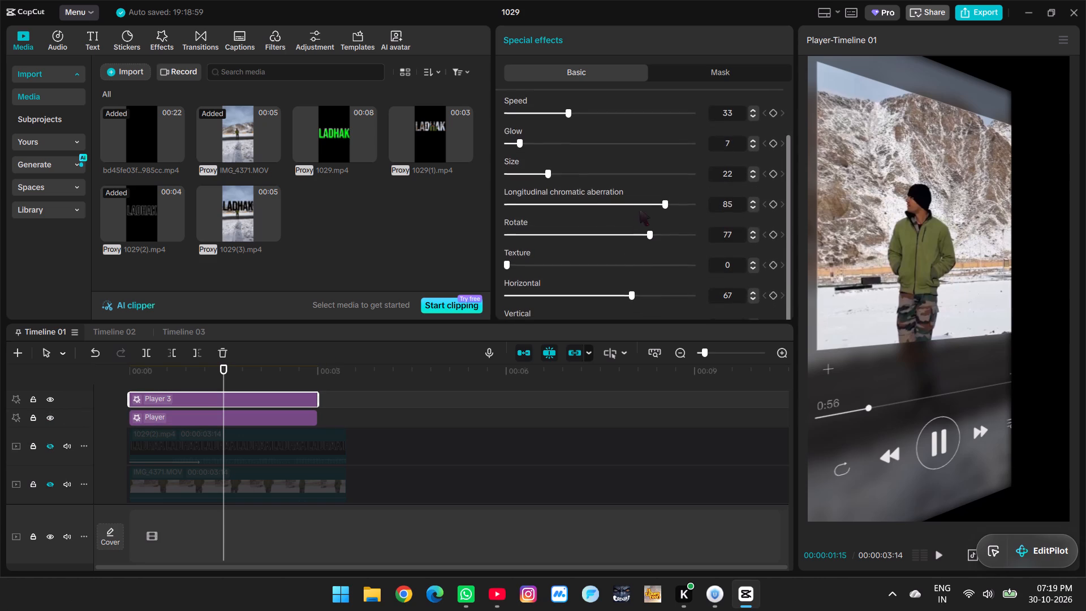
left_click_drag(662, 203, 665, 206)
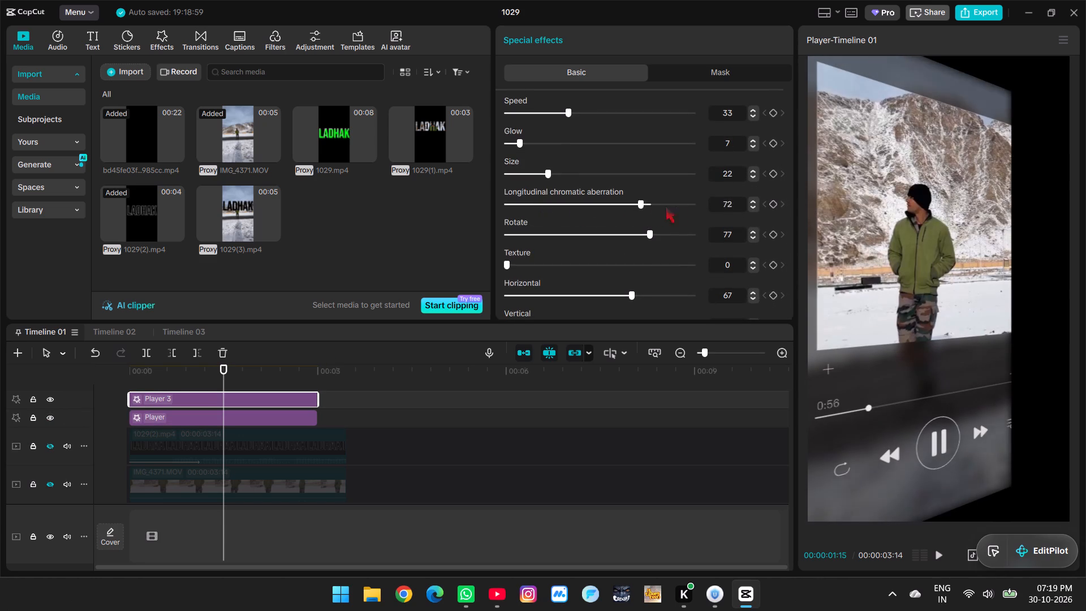
left_click_drag(665, 206, 734, 210)
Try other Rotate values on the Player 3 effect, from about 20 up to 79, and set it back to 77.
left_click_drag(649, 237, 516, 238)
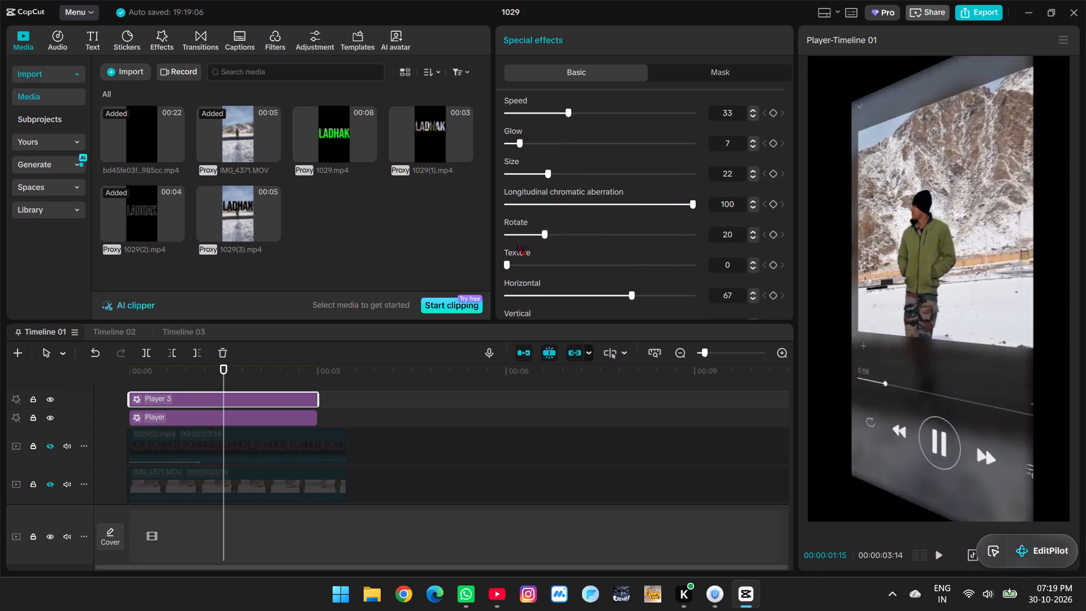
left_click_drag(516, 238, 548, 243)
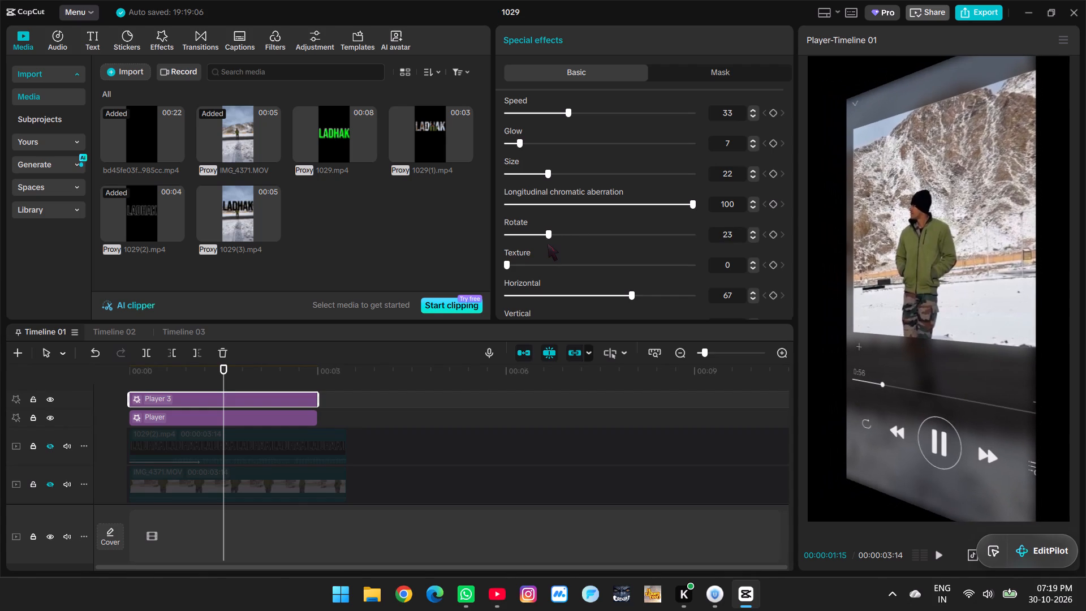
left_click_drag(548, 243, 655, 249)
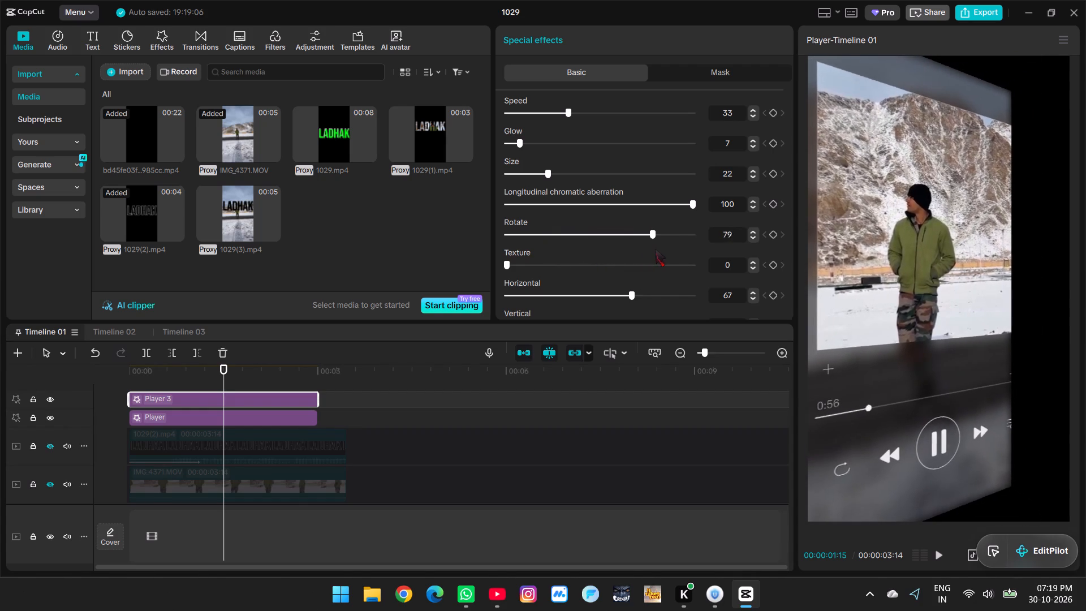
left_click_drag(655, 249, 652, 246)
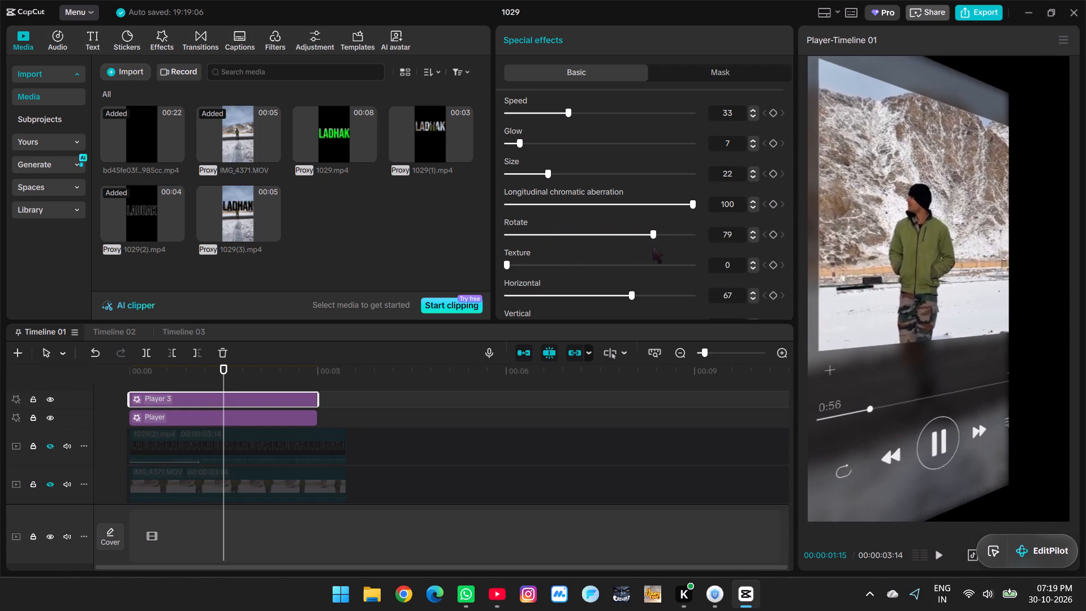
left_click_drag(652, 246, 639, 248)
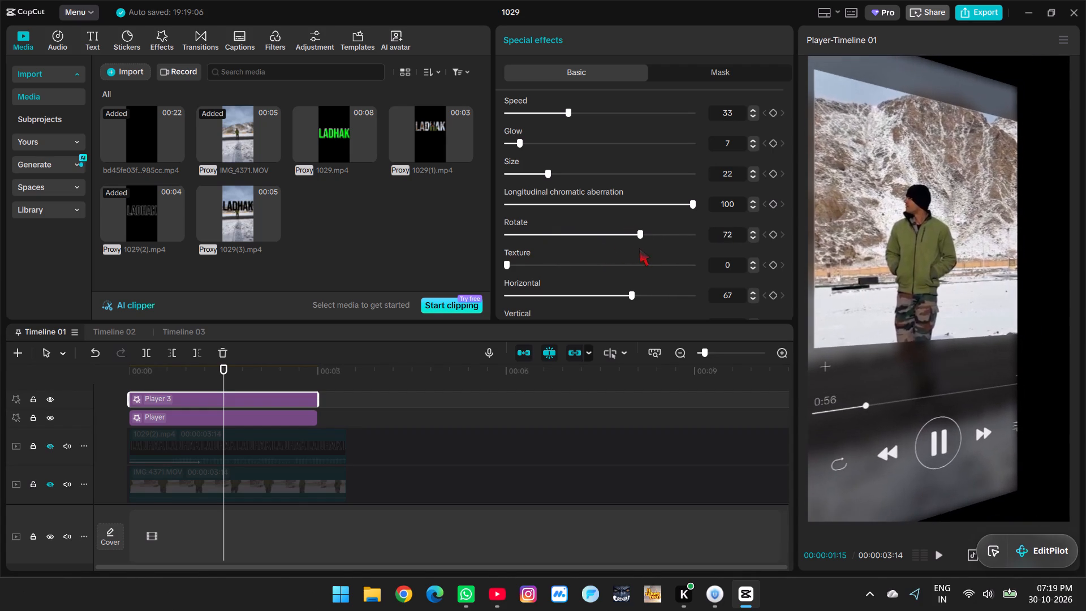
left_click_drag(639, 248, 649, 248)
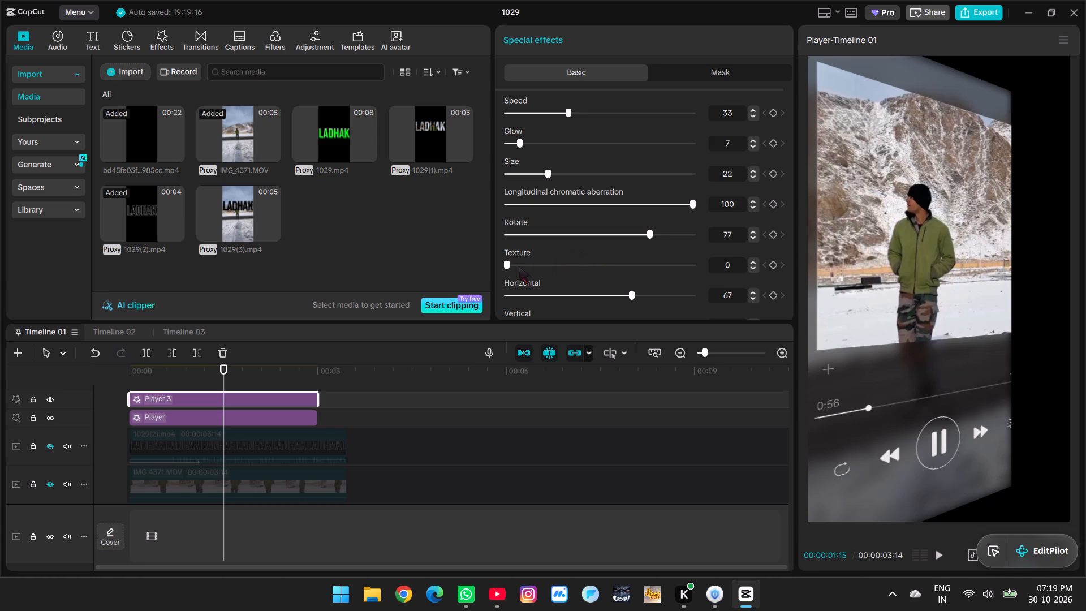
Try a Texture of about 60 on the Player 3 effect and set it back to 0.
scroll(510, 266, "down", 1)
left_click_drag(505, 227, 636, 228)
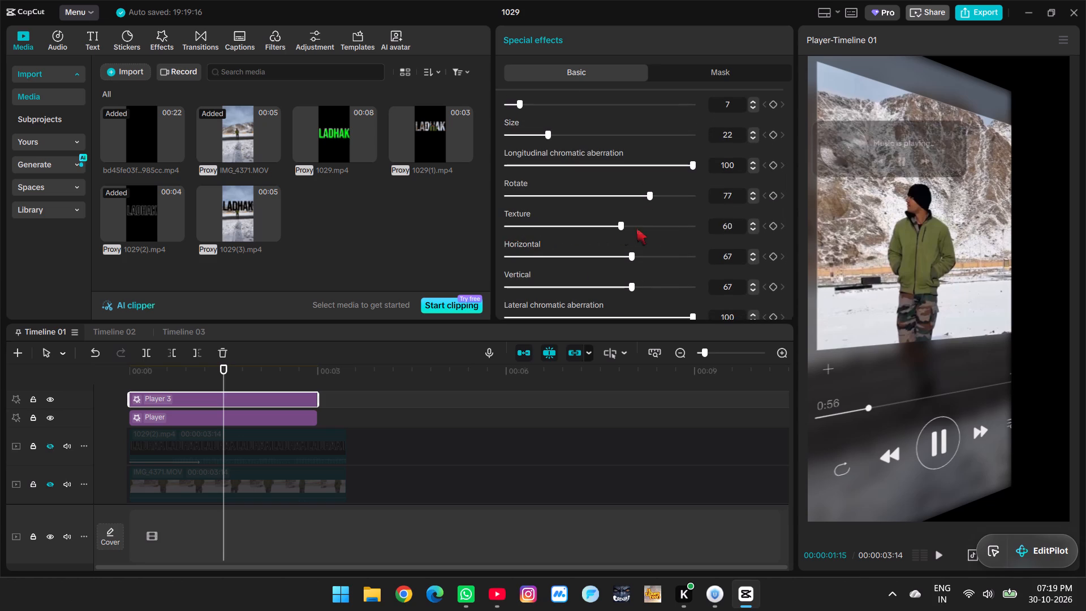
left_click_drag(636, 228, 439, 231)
Set the Horizontal of the Player 3 effect to 65 after trying lower and higher values.
left_click_drag(632, 256, 540, 255)
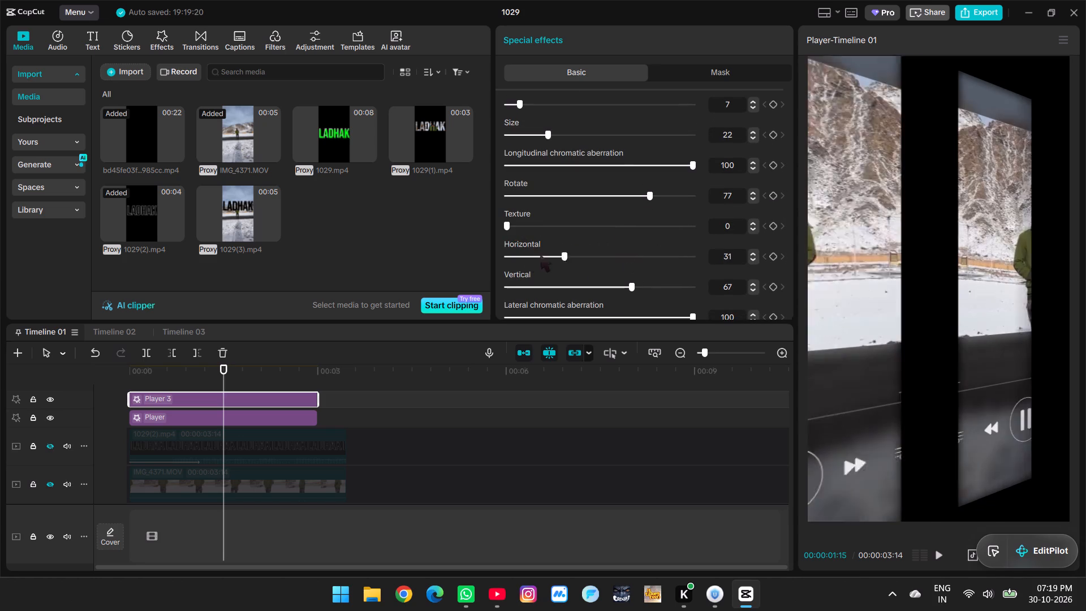
left_click_drag(540, 255, 654, 273)
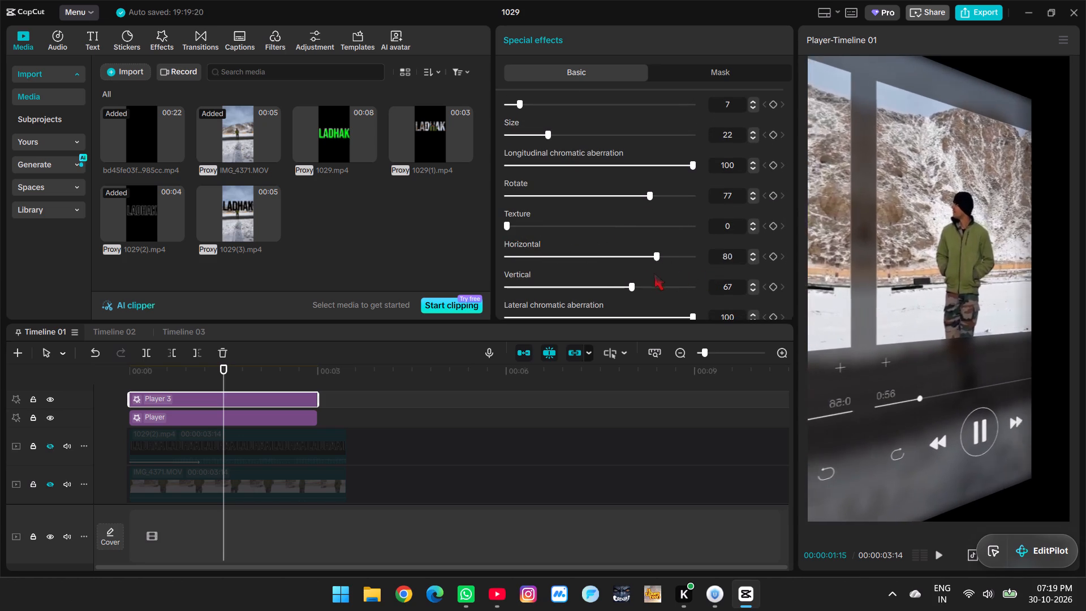
left_click_drag(654, 273, 632, 279)
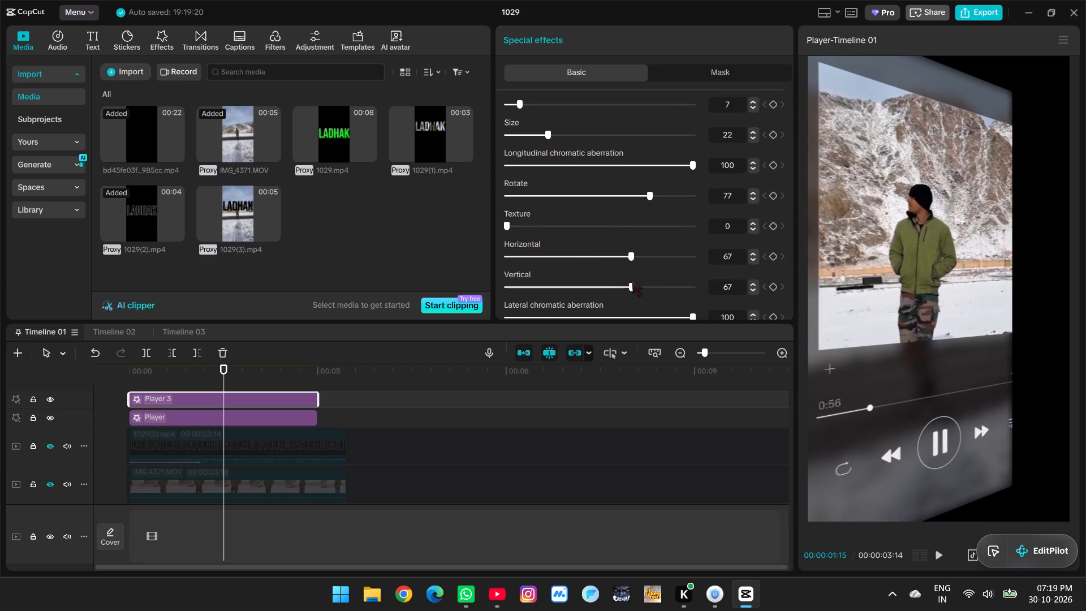
left_click_drag(632, 279, 643, 281)
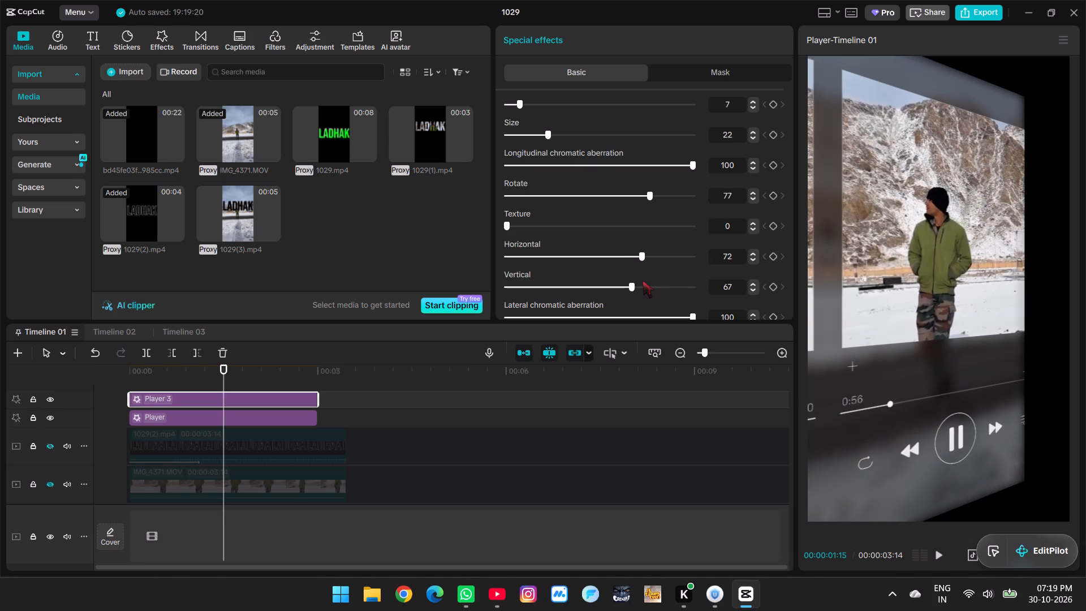
left_click_drag(643, 281, 632, 280)
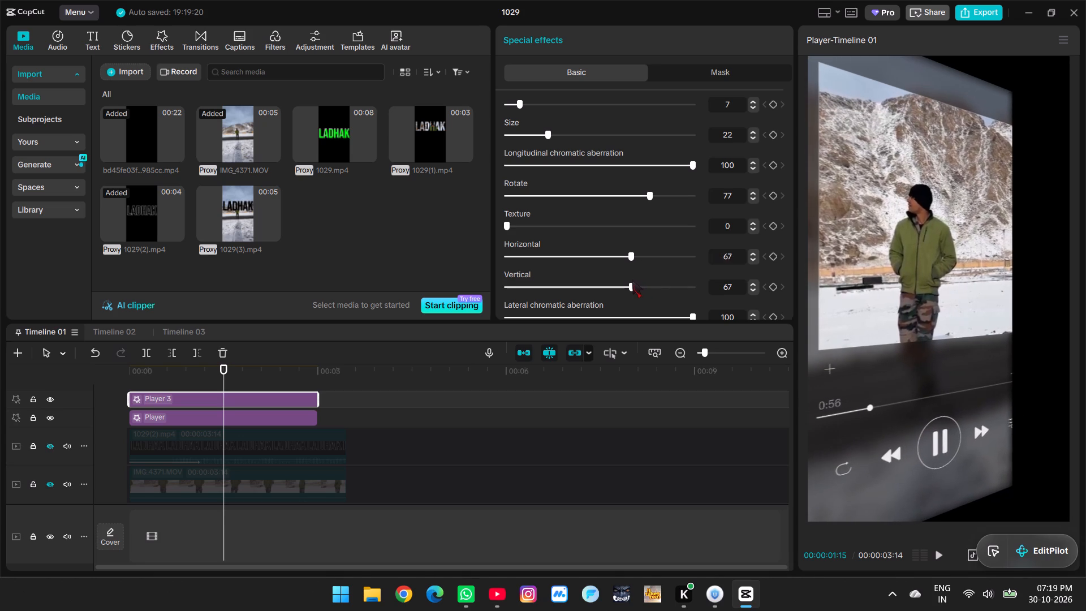
left_click_drag(632, 280, 629, 280)
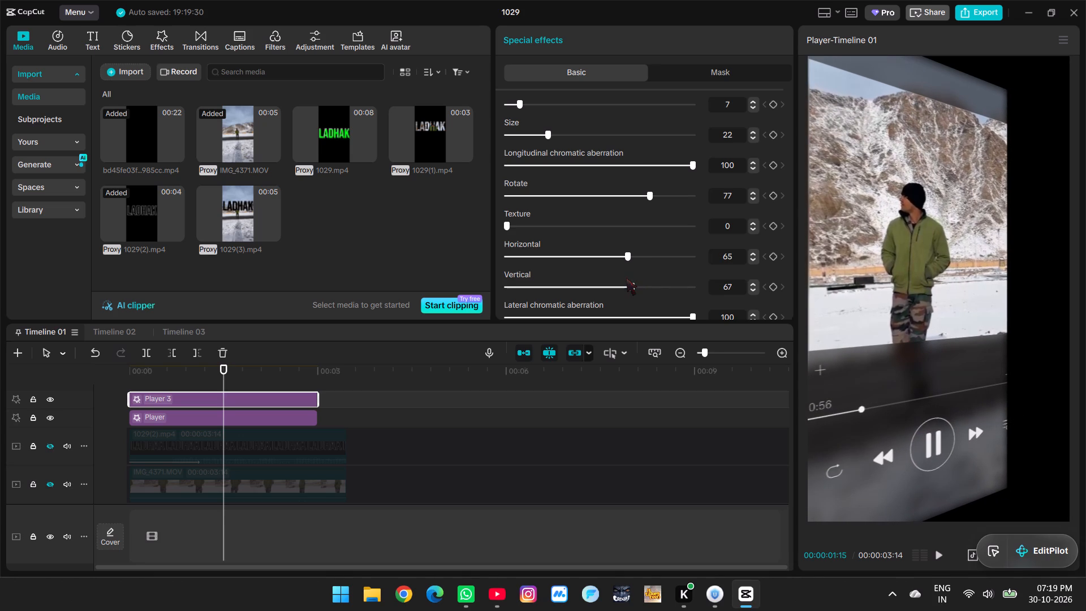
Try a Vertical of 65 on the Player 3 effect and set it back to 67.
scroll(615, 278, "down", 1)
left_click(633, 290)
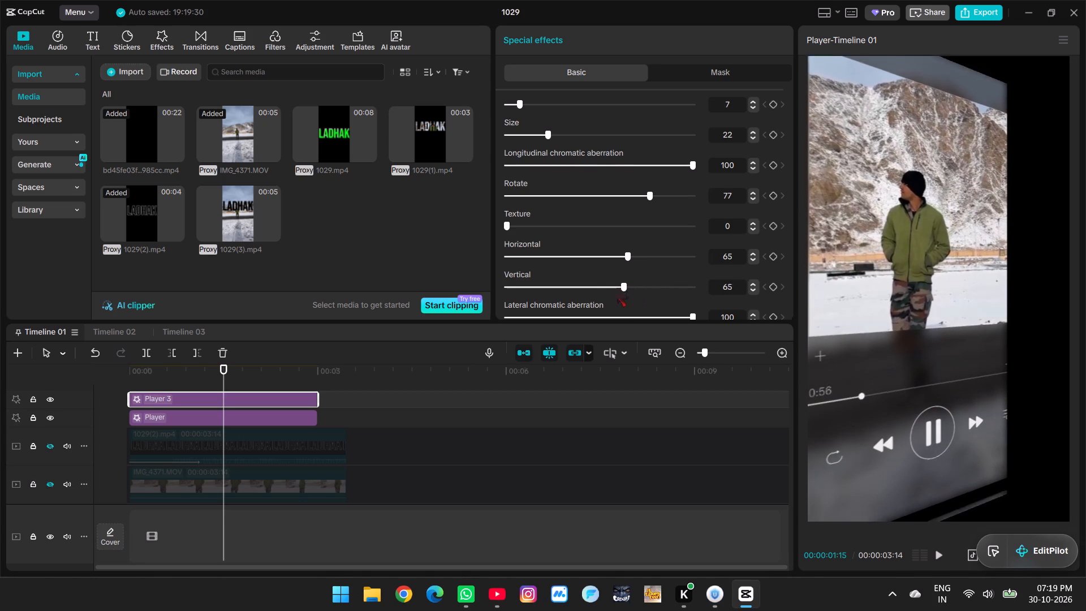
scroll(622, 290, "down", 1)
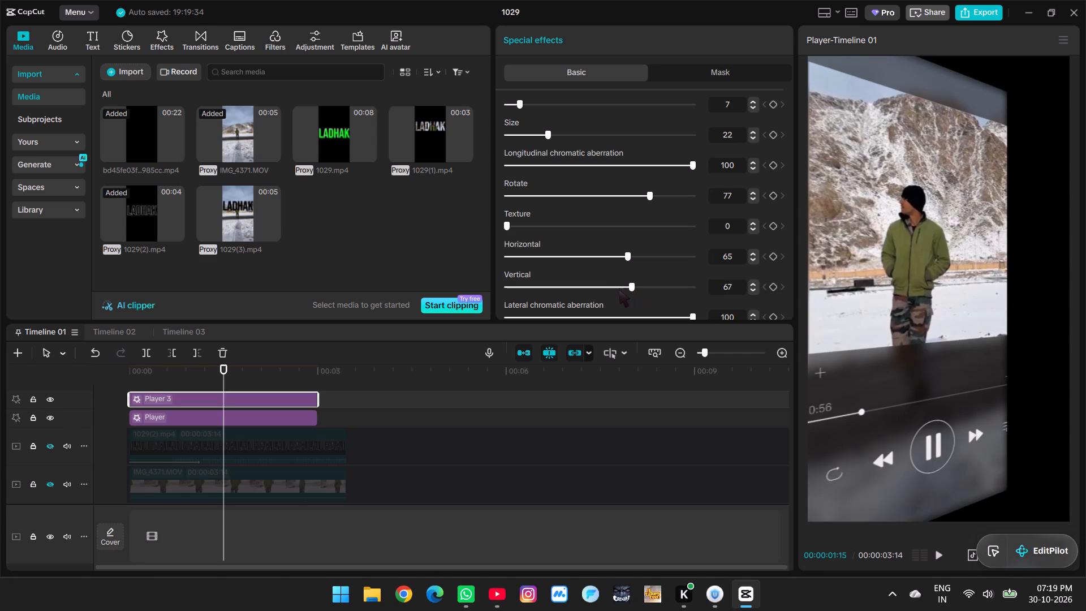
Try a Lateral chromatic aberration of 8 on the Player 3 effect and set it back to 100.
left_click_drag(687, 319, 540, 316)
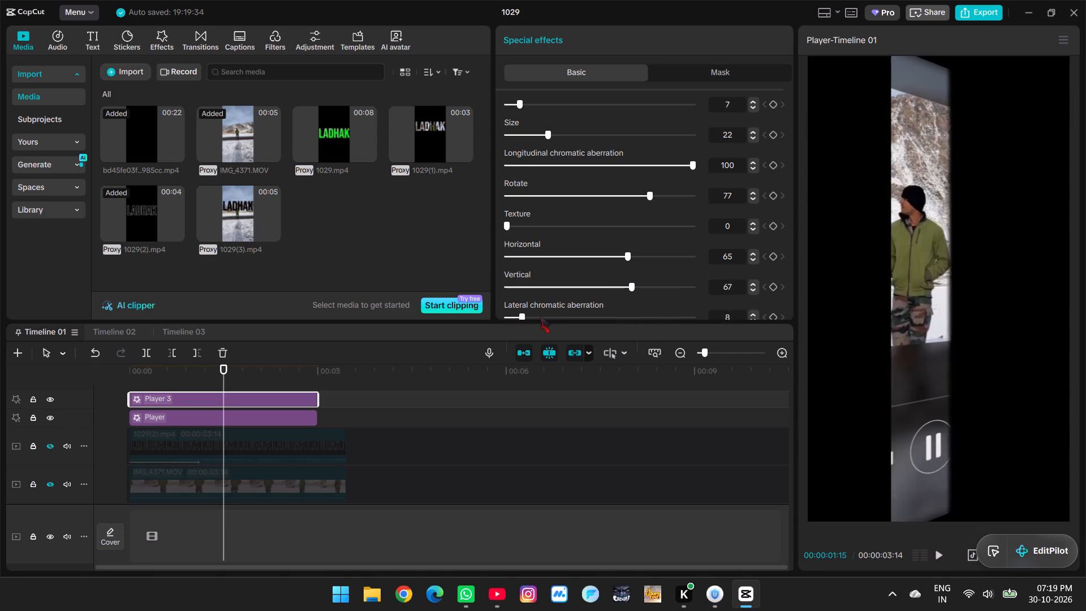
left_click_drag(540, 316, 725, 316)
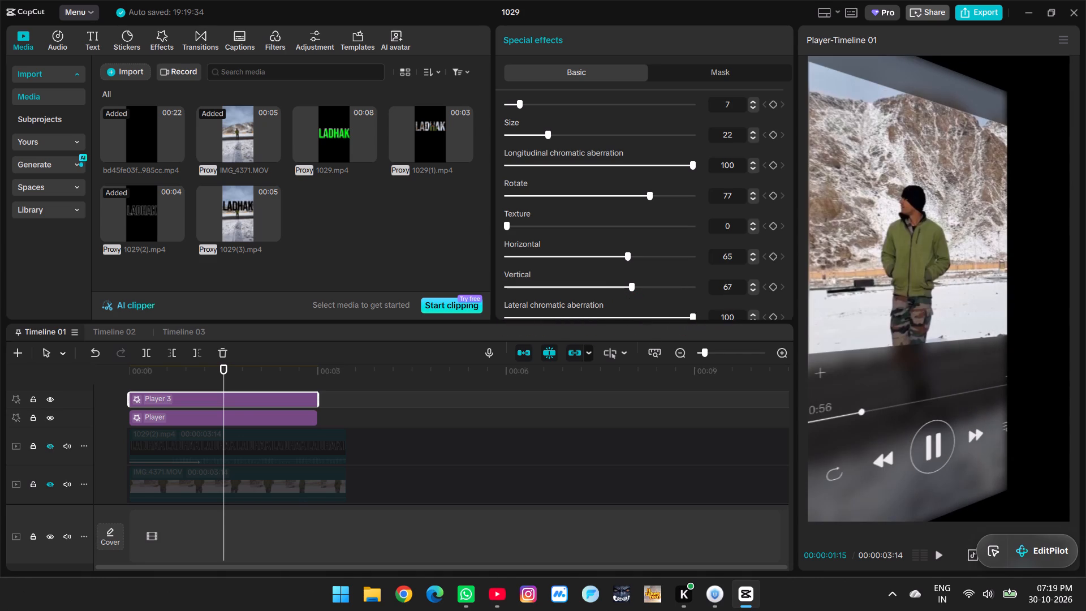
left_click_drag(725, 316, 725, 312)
Browse the trending video effects and preview three of them, including Serious Error.
scroll(203, 386, "down", 4)
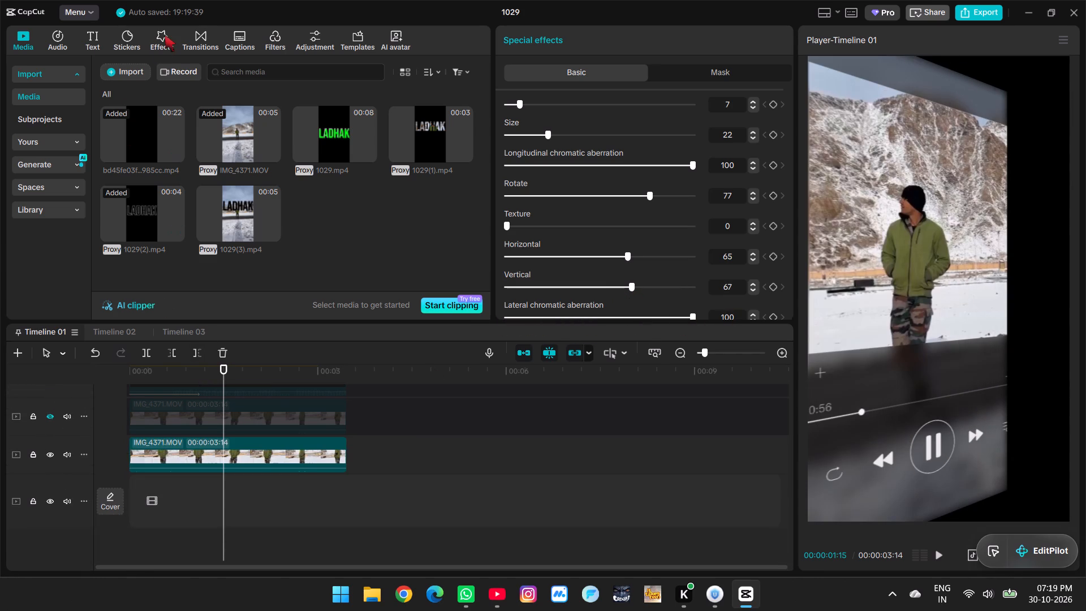
left_click(165, 33)
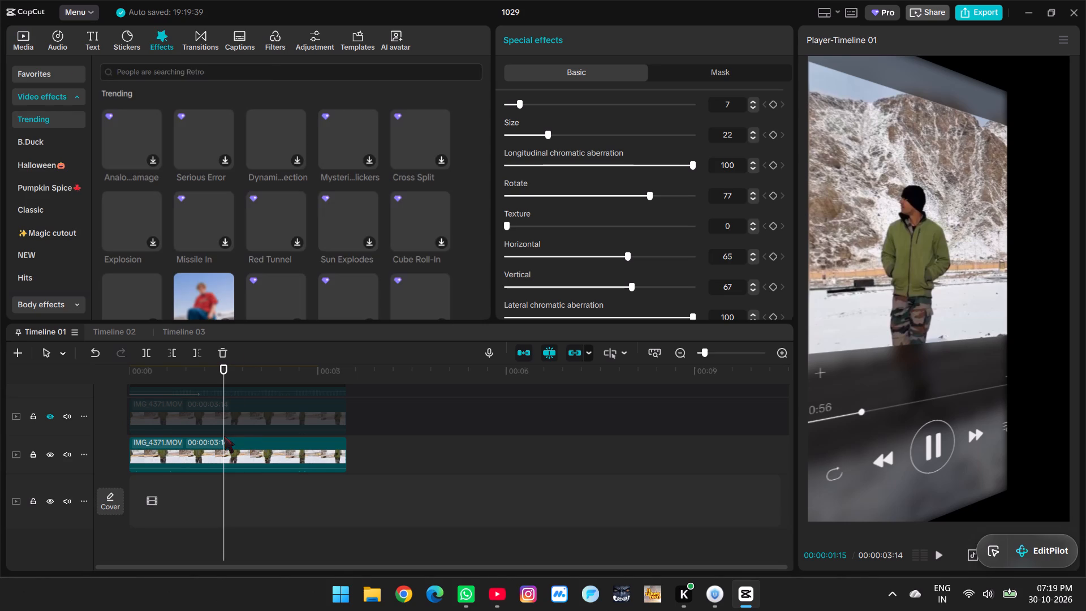
scroll(204, 425, "up", 3)
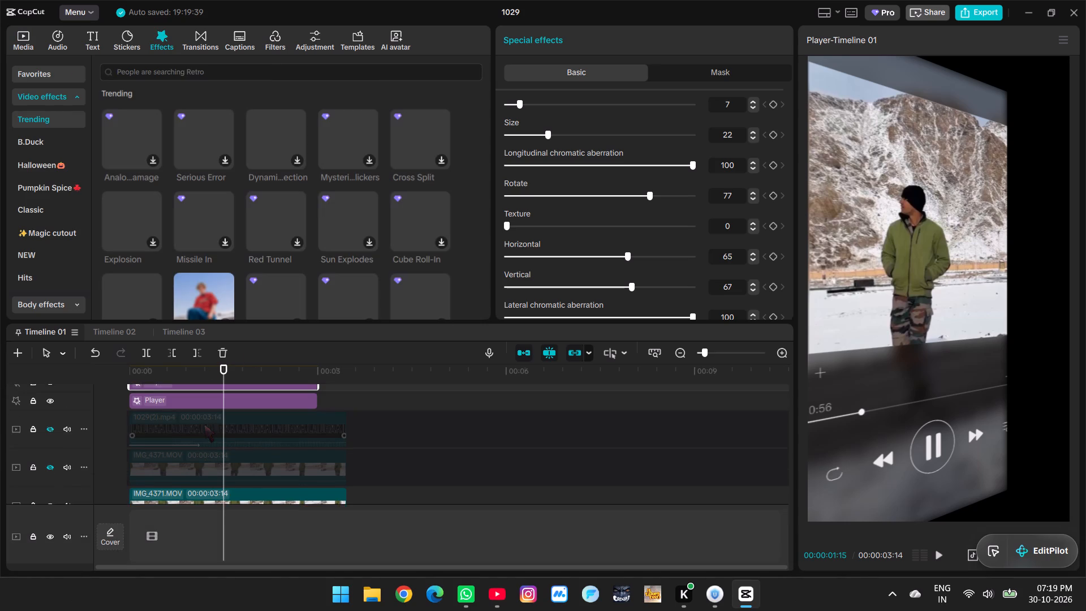
scroll(204, 421, "up", 2)
left_click(343, 140)
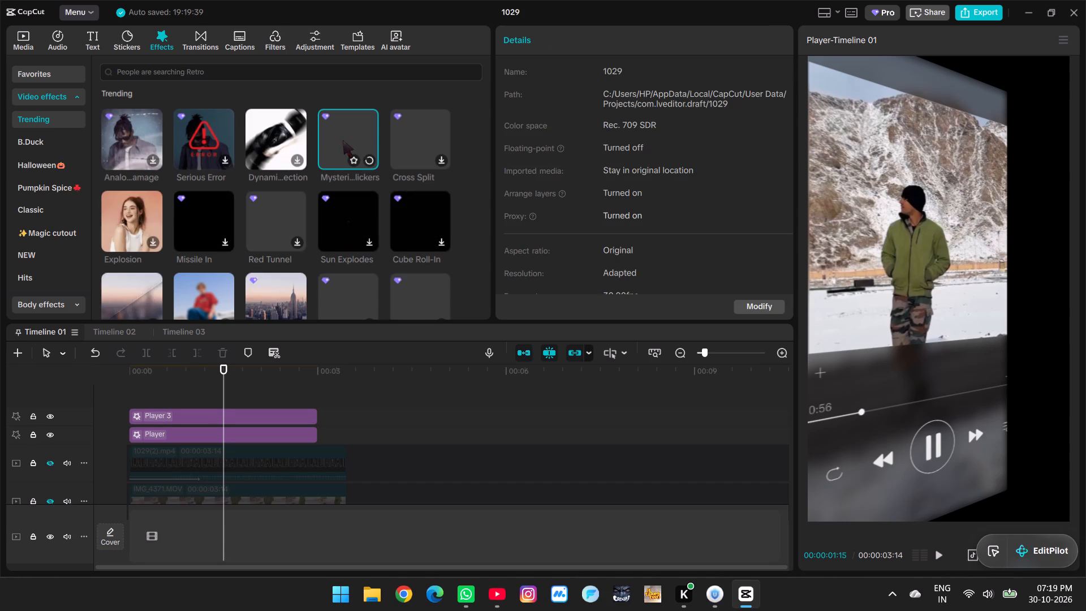
left_click(249, 128)
left_click(214, 126)
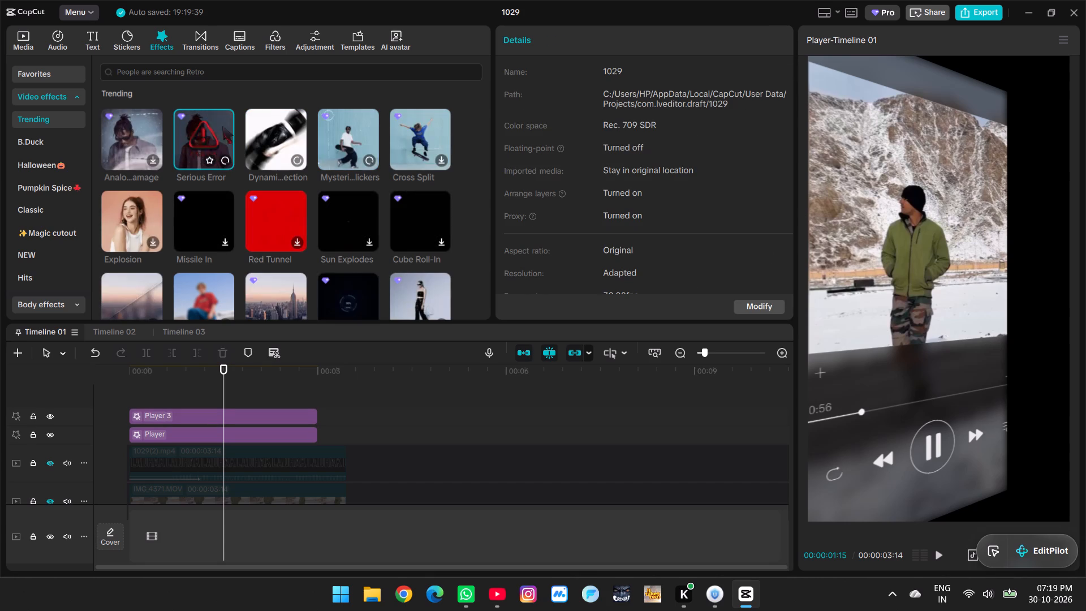
Open Timeline 02 and scrub through its LADHAK outline text.
left_click(97, 331)
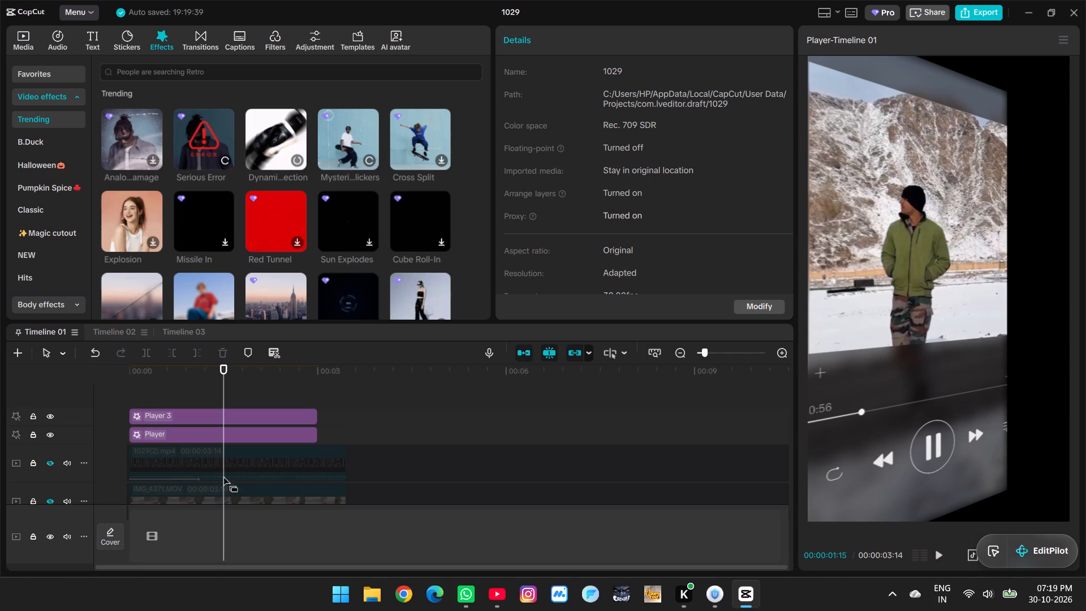
left_click(195, 412)
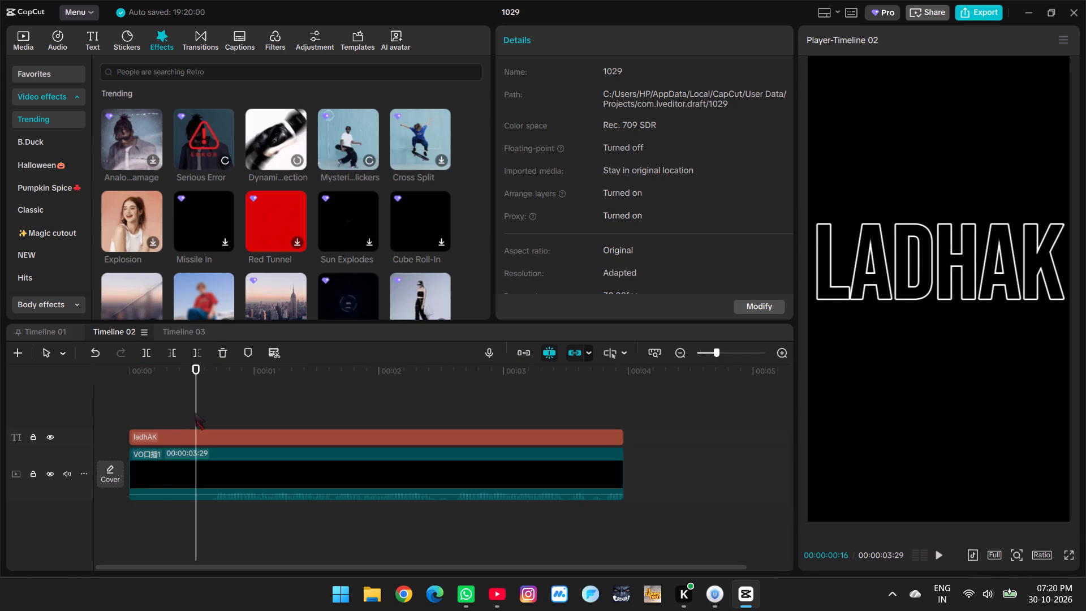
left_click_drag(195, 412, 235, 429)
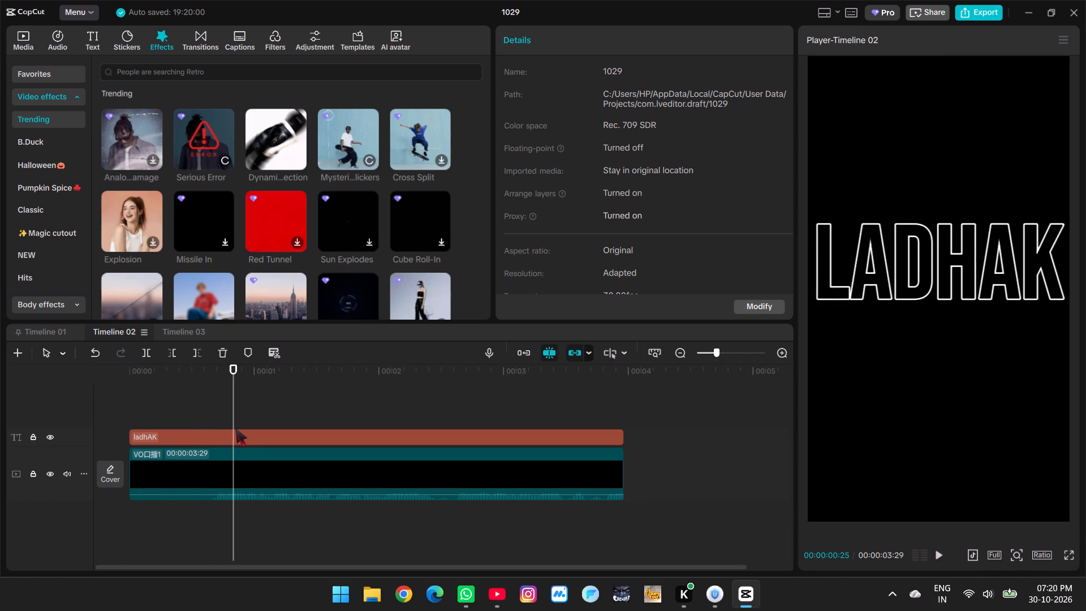
In Timeline 03, move the text compound clip down one track, between the two IMG_4371.MOV clips.
left_click(179, 333)
left_click(198, 397)
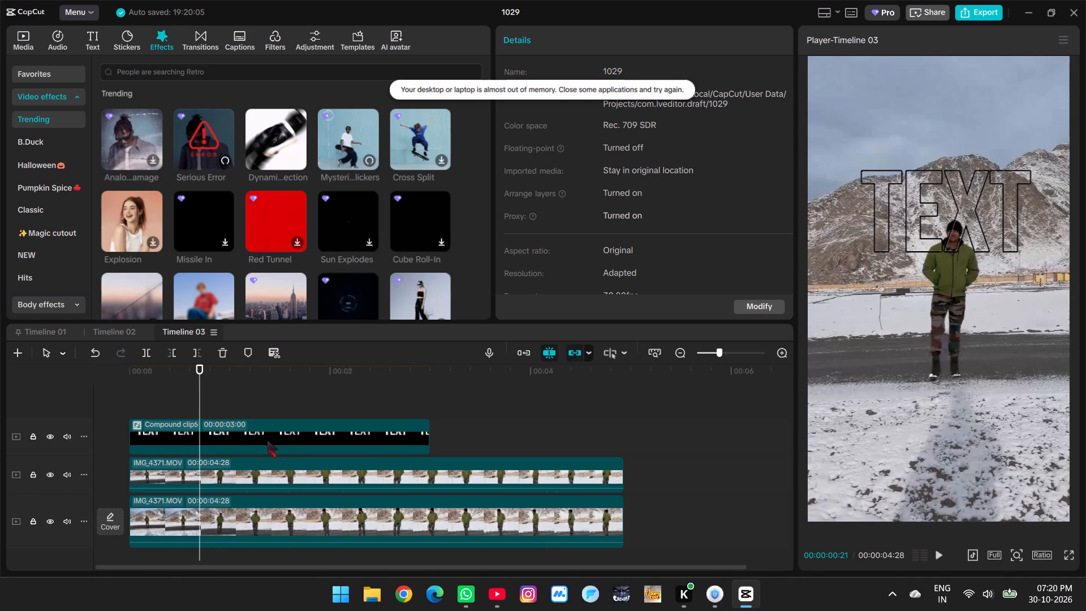
left_click(267, 440)
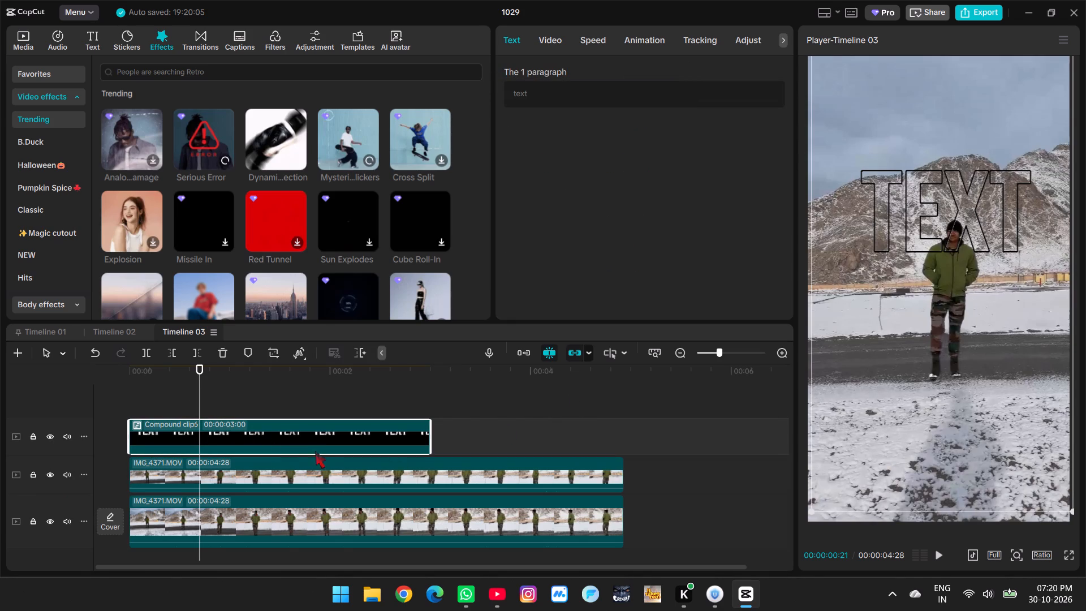
left_click_drag(319, 442, 321, 511)
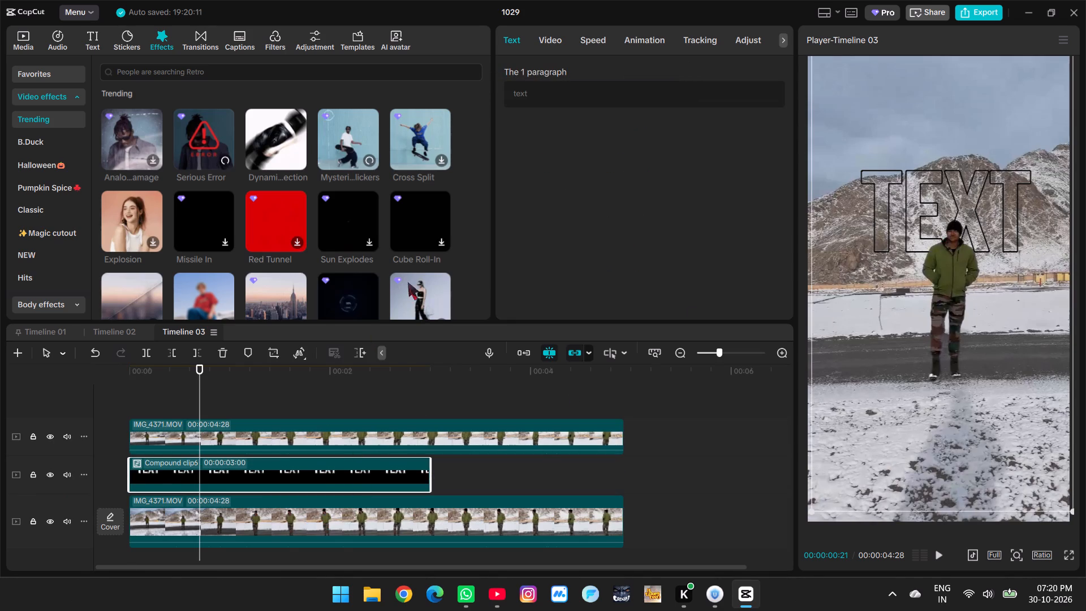
Change the wording of the text compound clip to LADHAK.
left_click(572, 101)
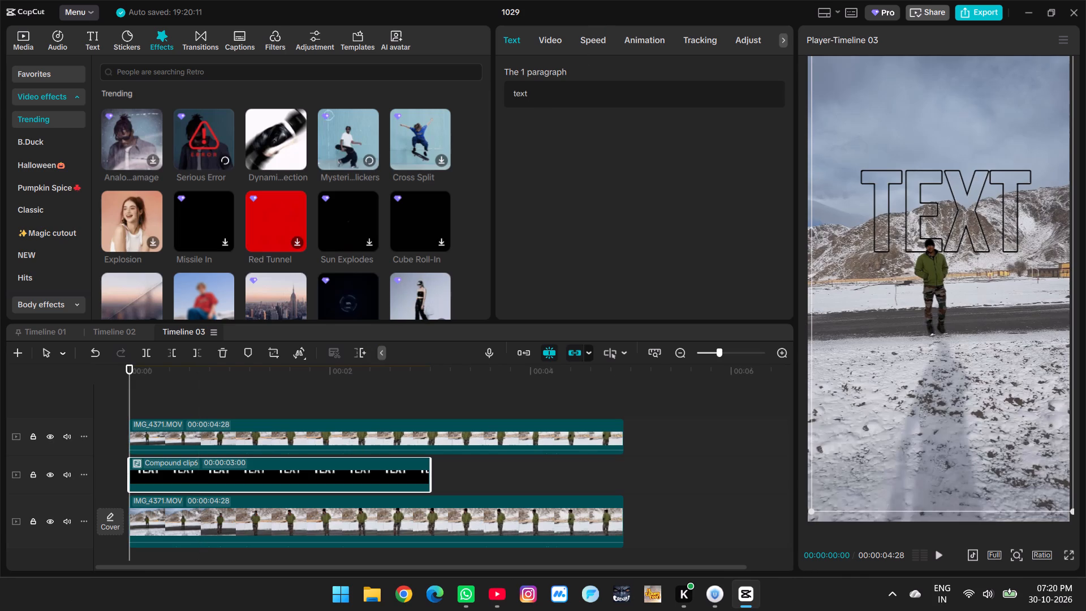
key("ctrl+a")
type("LADHAK")
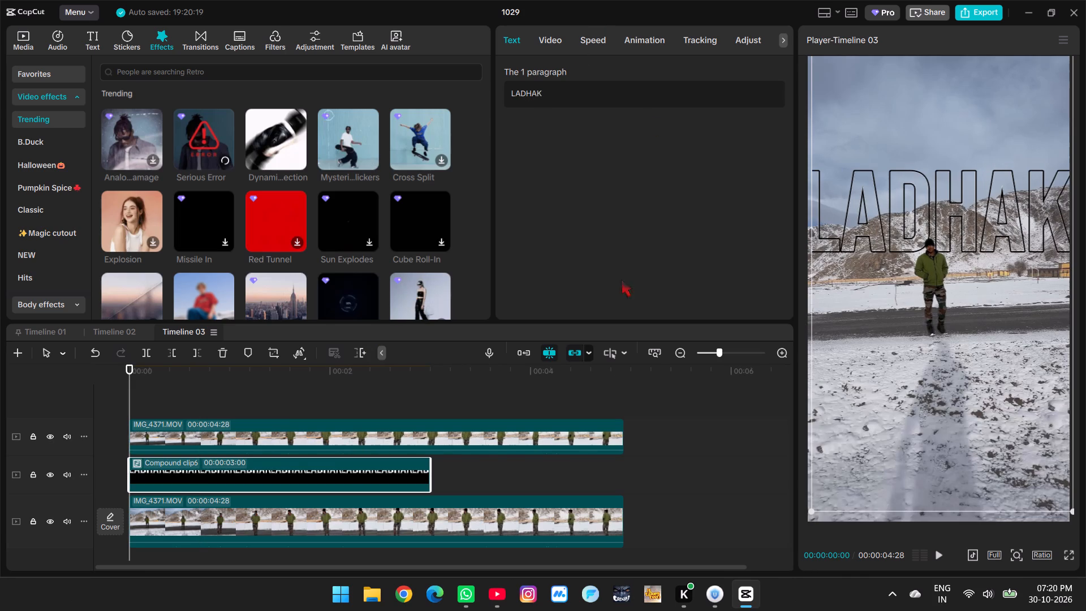
Check how the LADHAK text layers behind the man by hiding and showing the bottom track and playing the opening.
left_click(922, 197)
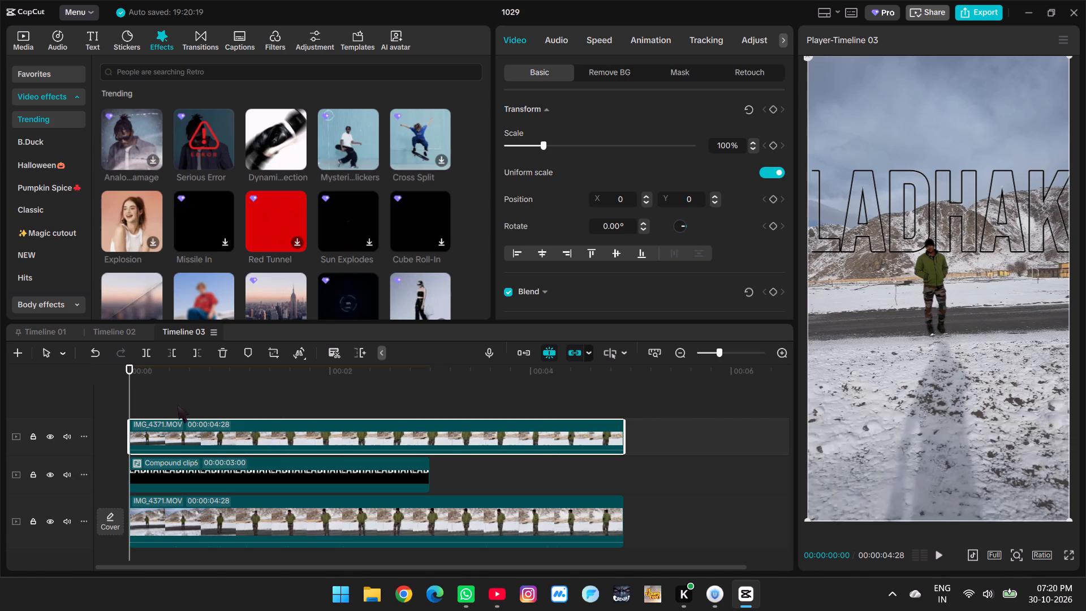
left_click(49, 515)
left_click(50, 520)
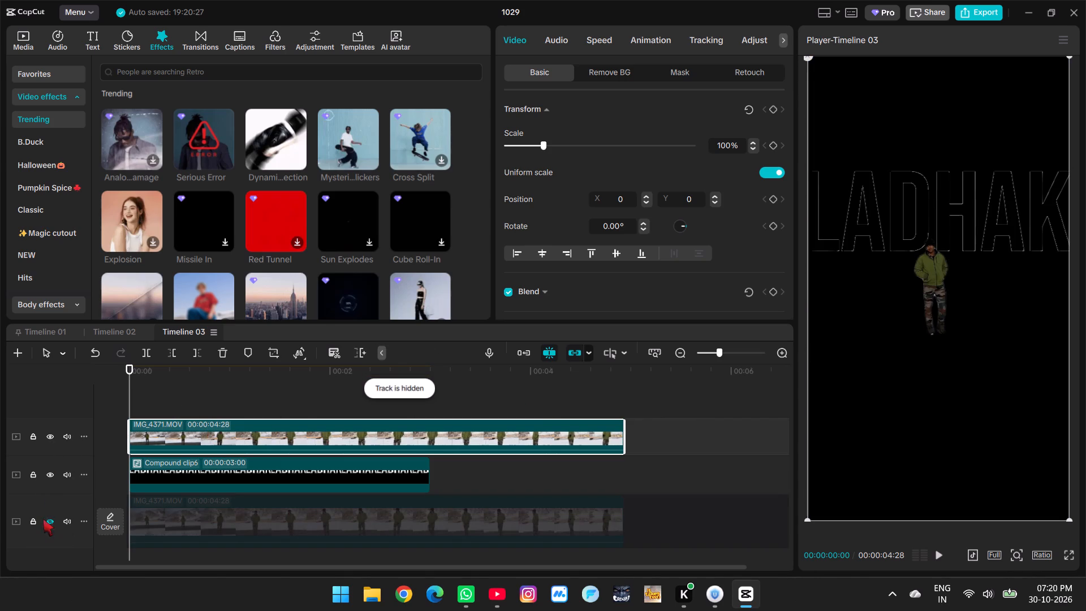
left_click(54, 522)
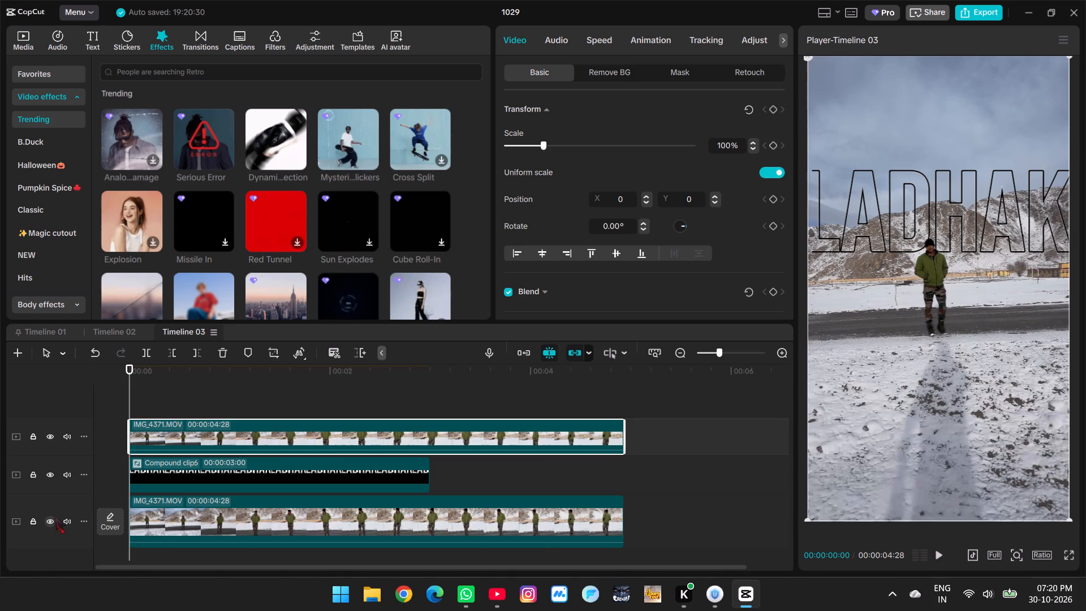
key("space")
key("space")
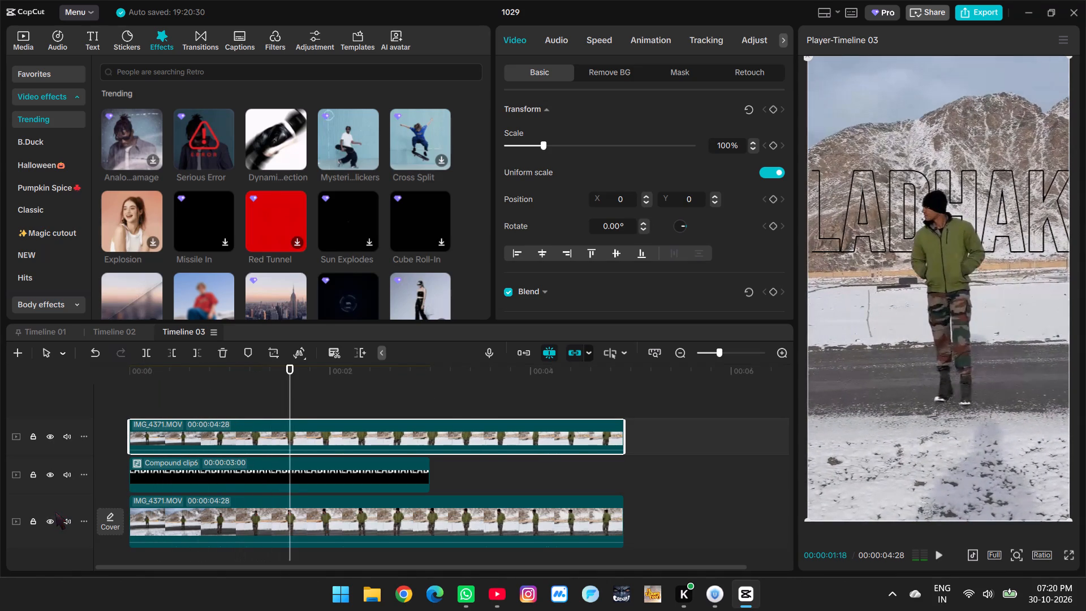
key("space")
left_click(195, 383)
left_click_drag(195, 383, 140, 390)
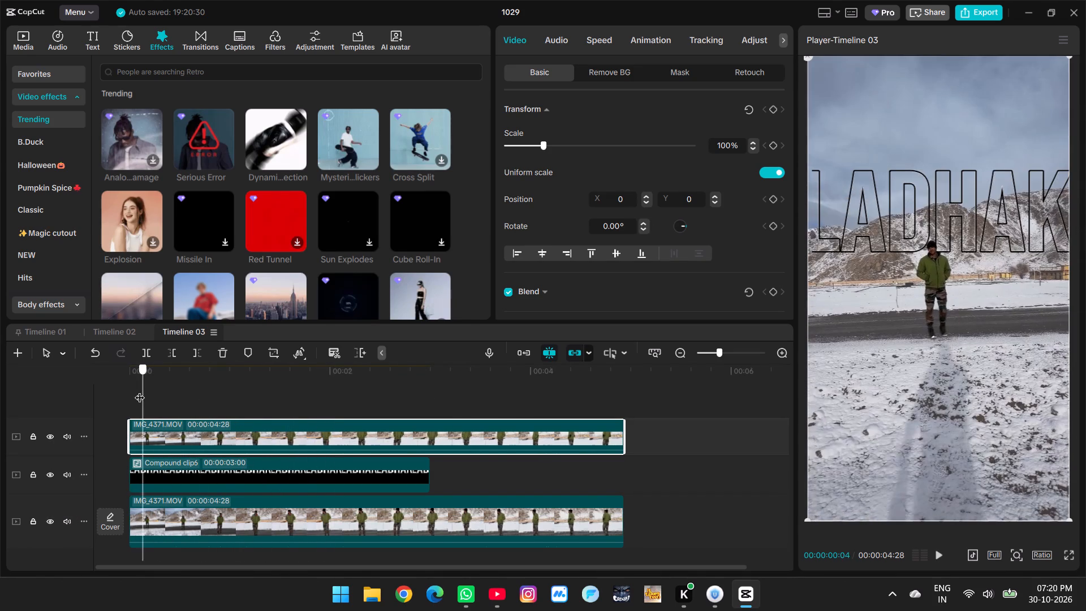
left_click_drag(140, 390, 132, 389)
On the upper IMG_4371.MOV clip, replace Auto removal with Custom removal and brush over the mountains.
left_click(145, 424)
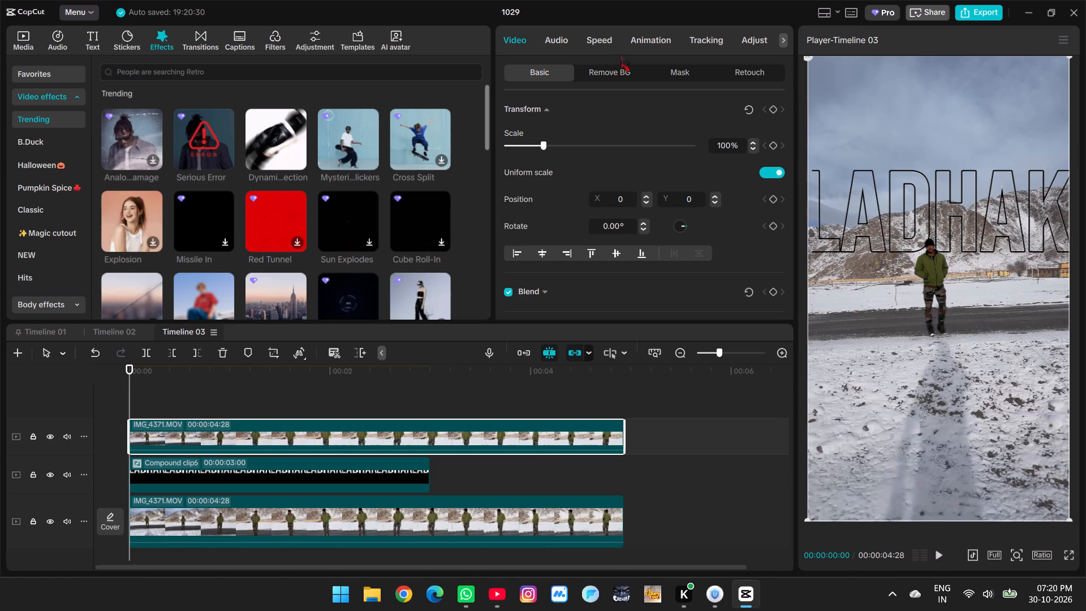
left_click(612, 71)
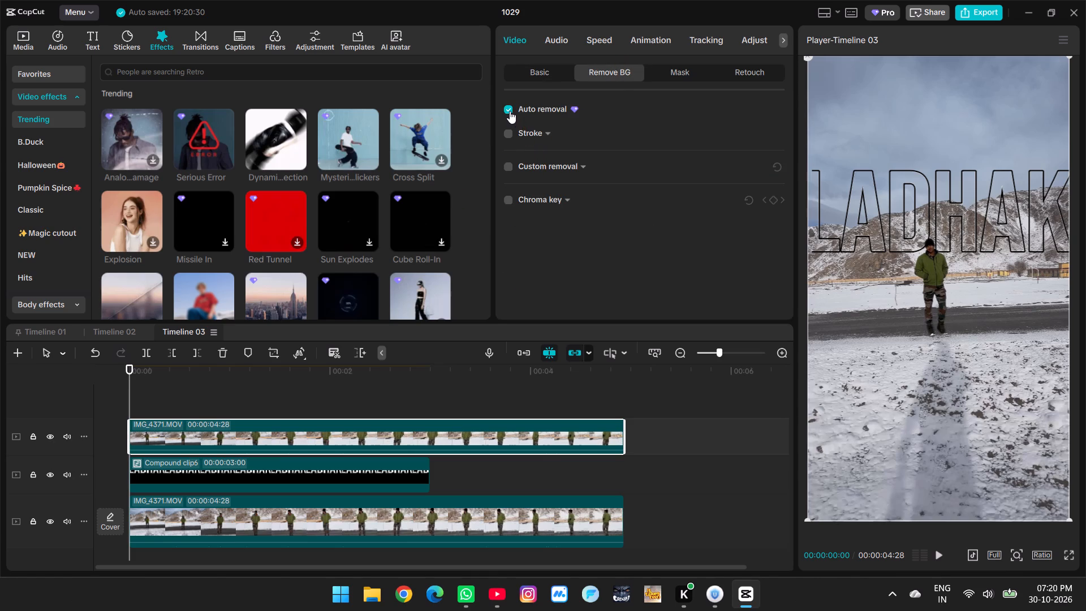
left_click(510, 111)
left_click(511, 142)
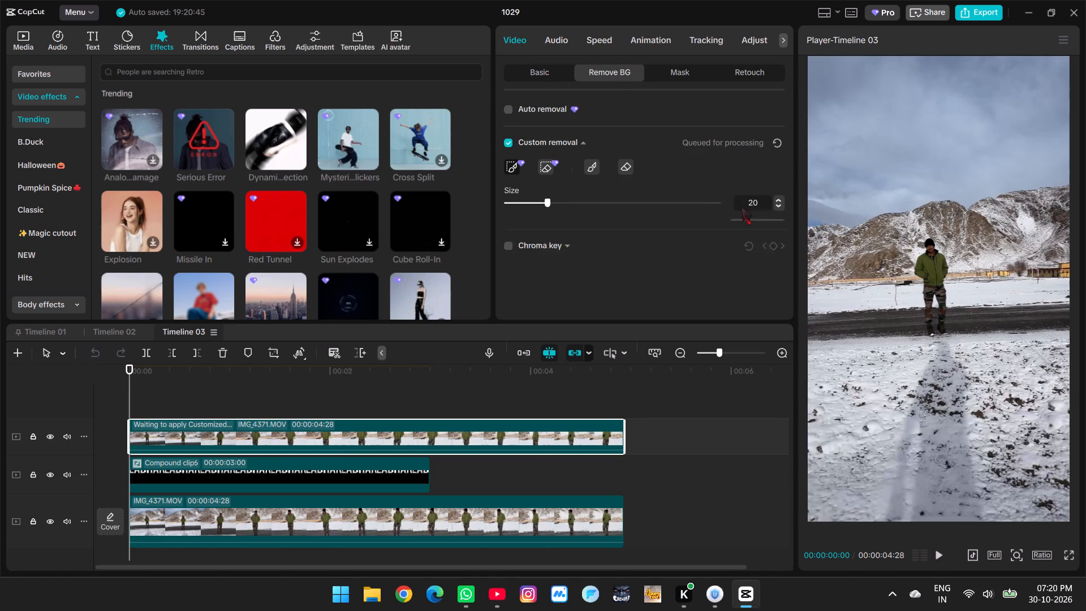
left_click_drag(817, 246, 1024, 224)
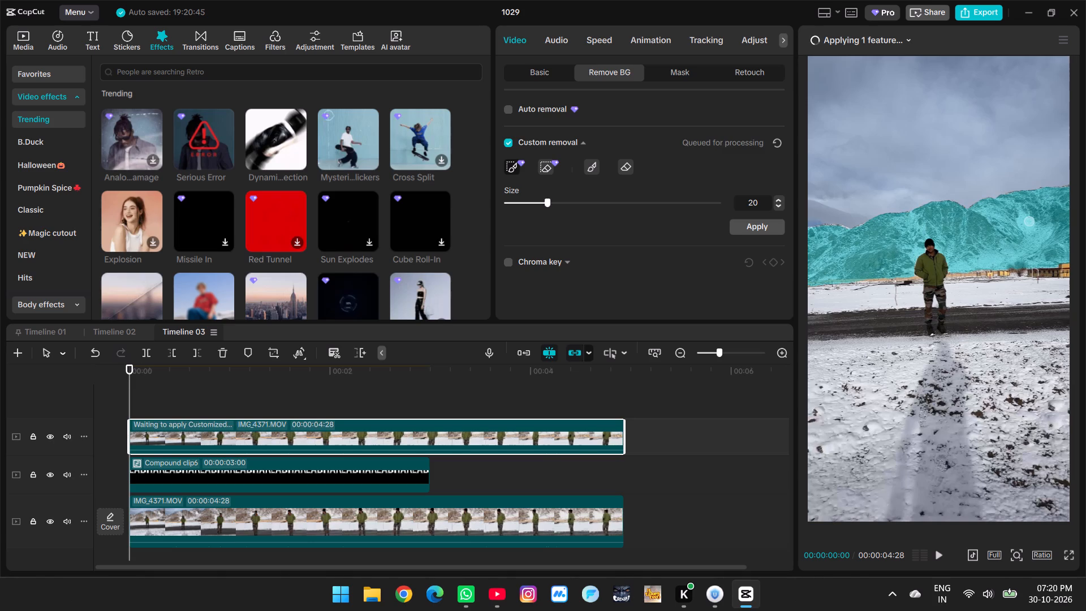
Examine the brushed mountain selection and its edges around the man in the preview.
scroll(844, 230, "up", 5, "ctrl")
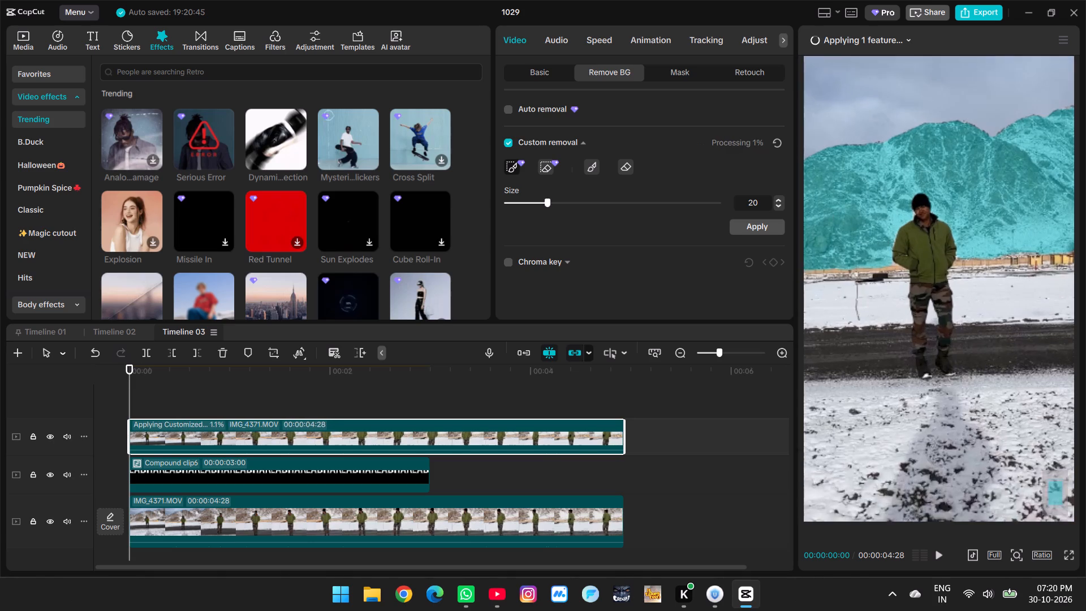
scroll(844, 230, "up", 6, "ctrl")
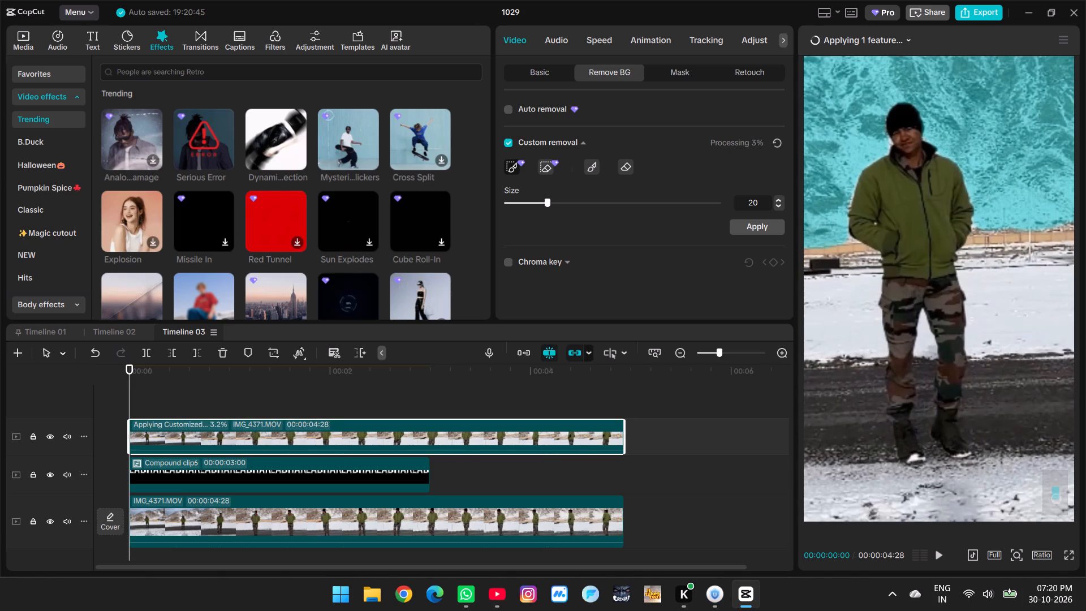
left_click(1048, 493)
key("ctrl+z")
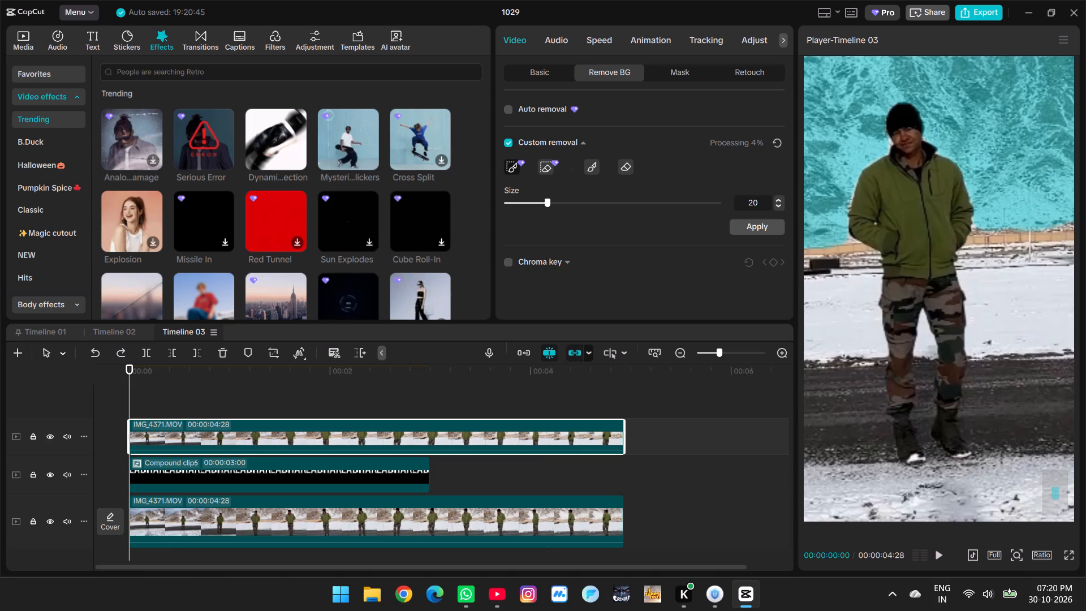
scroll(954, 292, "down", 11, "ctrl")
scroll(944, 375, "down", 5, "ctrl")
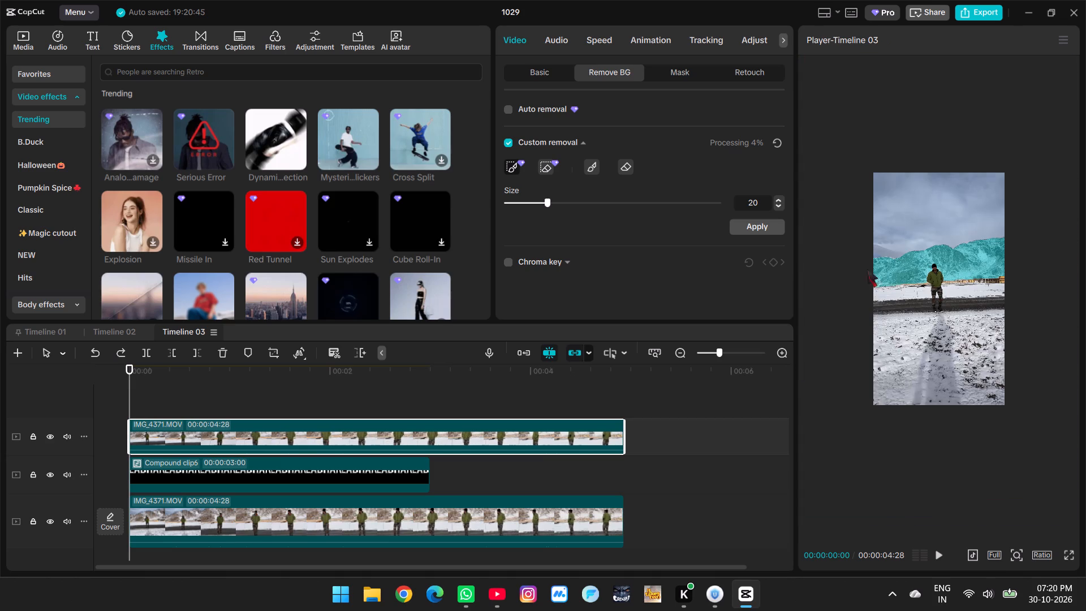
scroll(865, 246, "up", 3, "ctrl")
scroll(1046, 485, "up", 1, "ctrl")
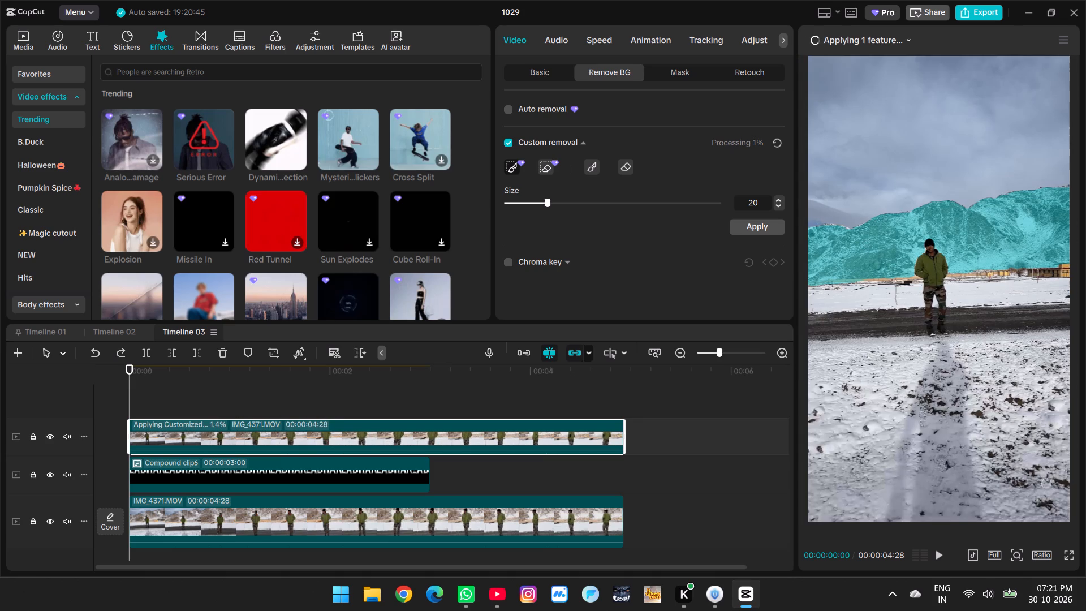
scroll(1049, 484, "up", 2, "ctrl")
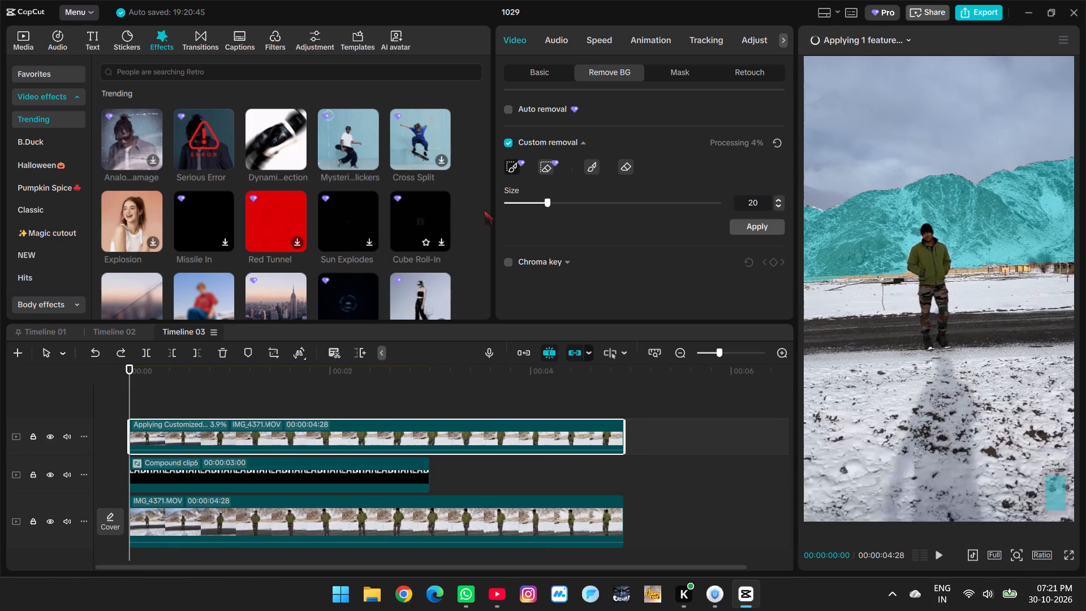
scroll(769, 287, "down", 3, "ctrl")
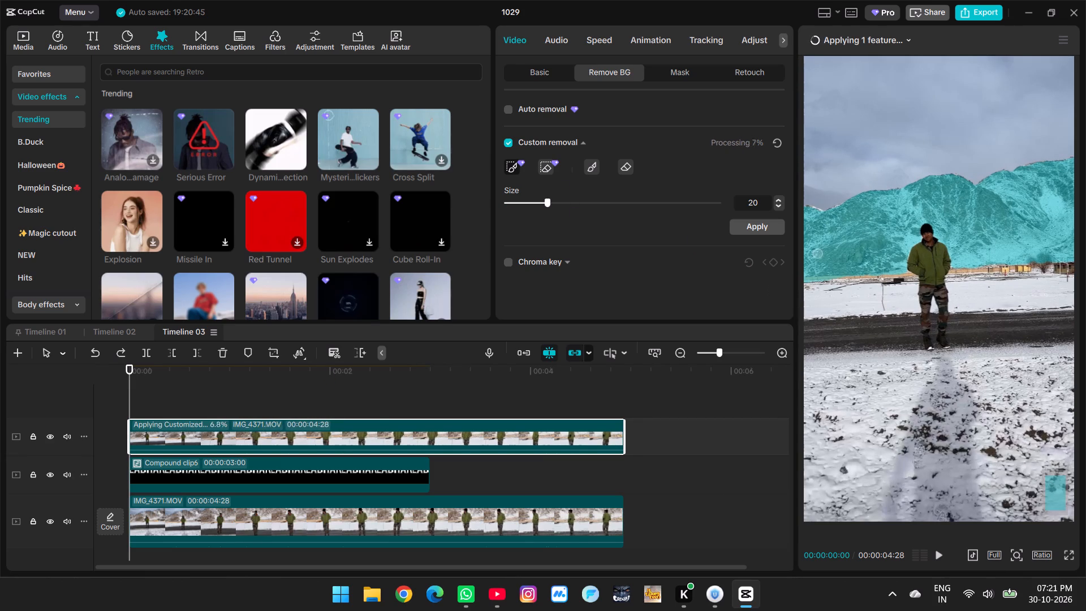
scroll(824, 218, "down", 3, "ctrl")
scroll(848, 232, "up", 2, "ctrl")
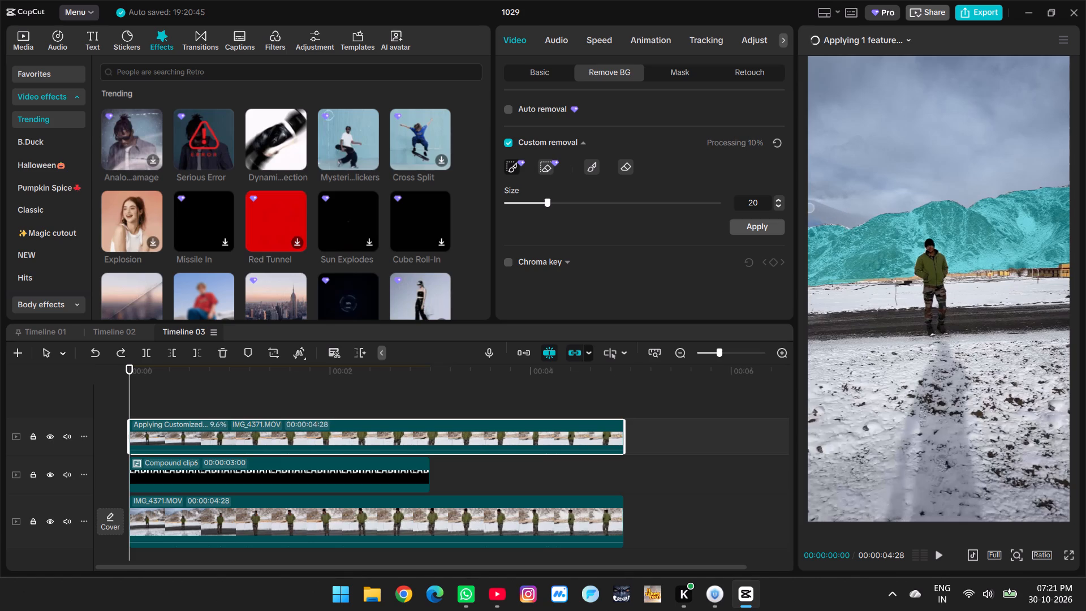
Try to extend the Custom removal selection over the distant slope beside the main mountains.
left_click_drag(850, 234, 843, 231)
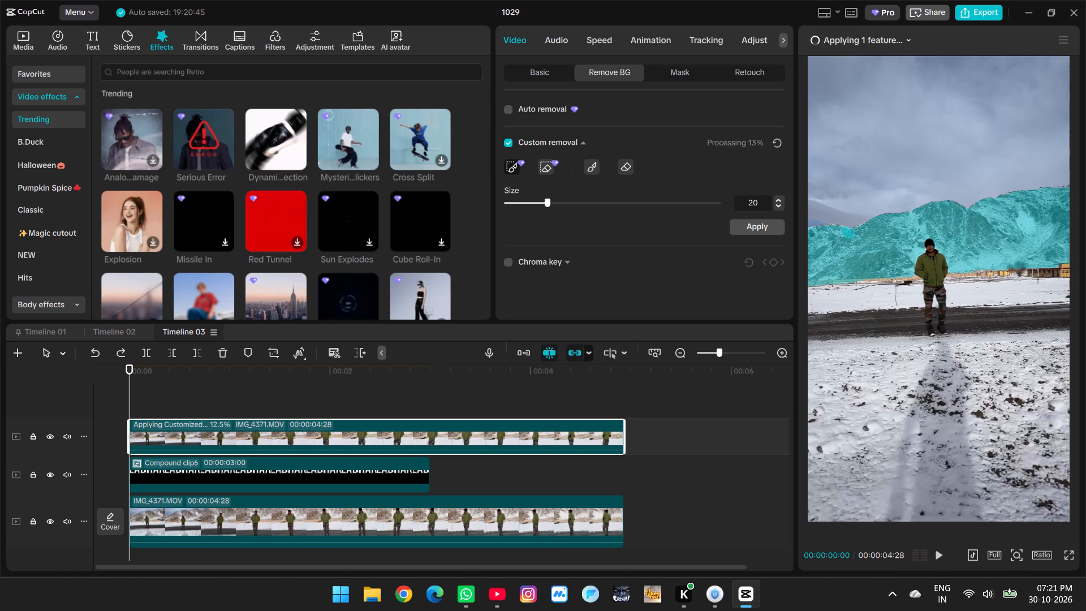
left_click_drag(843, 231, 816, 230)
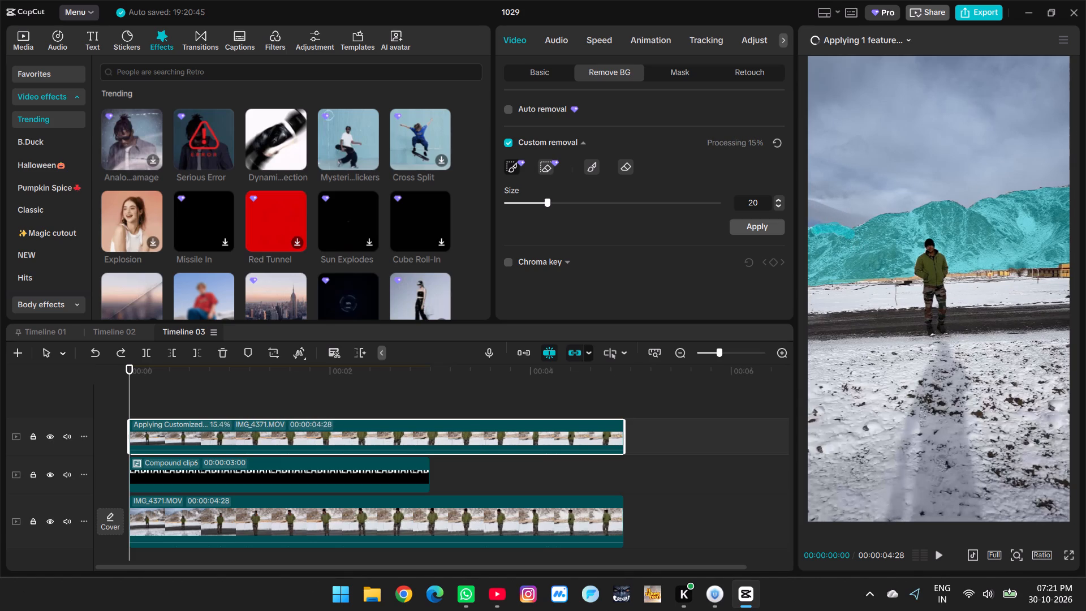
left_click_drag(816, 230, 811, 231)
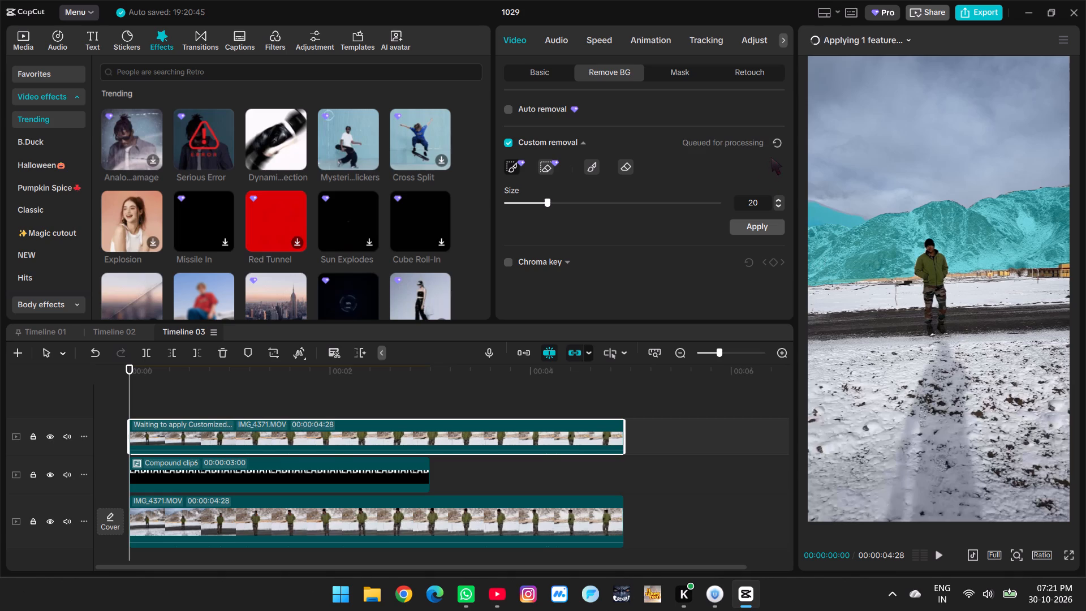
Reset Custom removal on the upper IMG_4371.MOV clip and brush over the mountain range again with the smart brush at size 20.
left_click(777, 144)
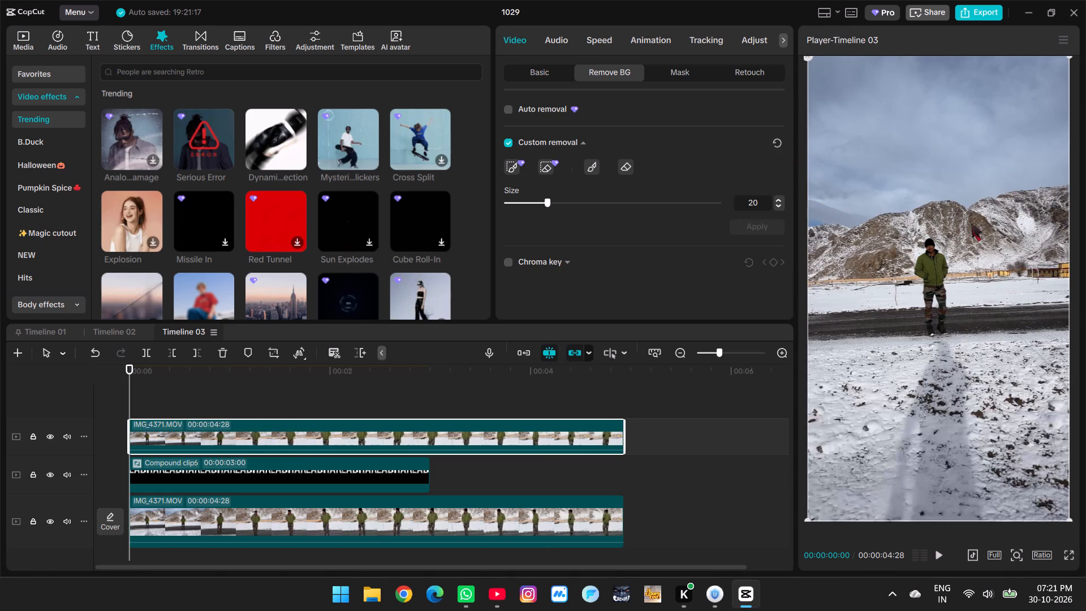
scroll(951, 399, "up", 6, "ctrl")
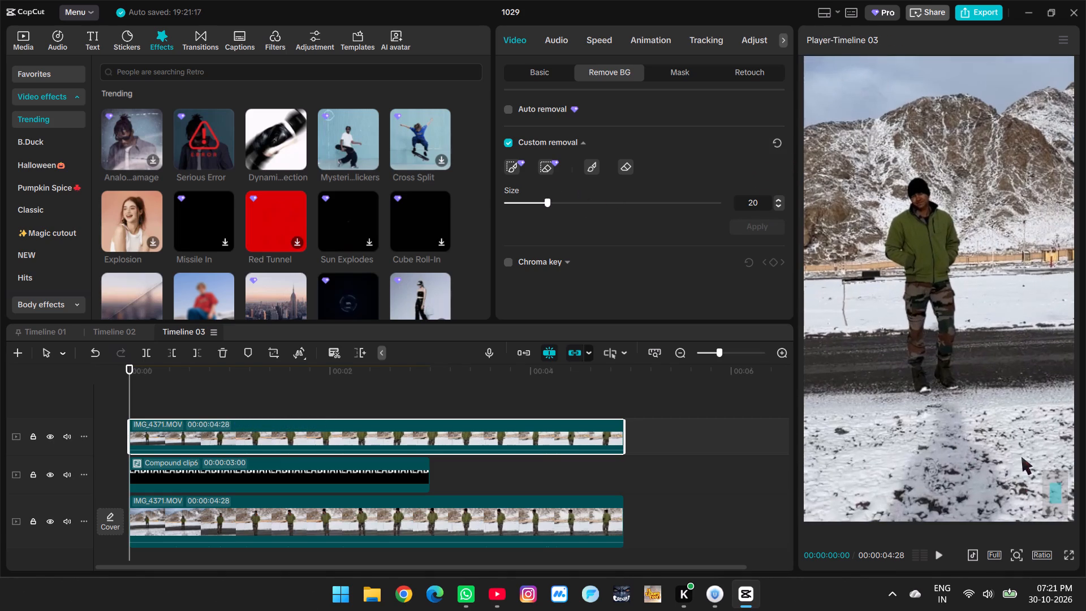
left_click_drag(1058, 491, 1041, 487)
left_click(513, 169)
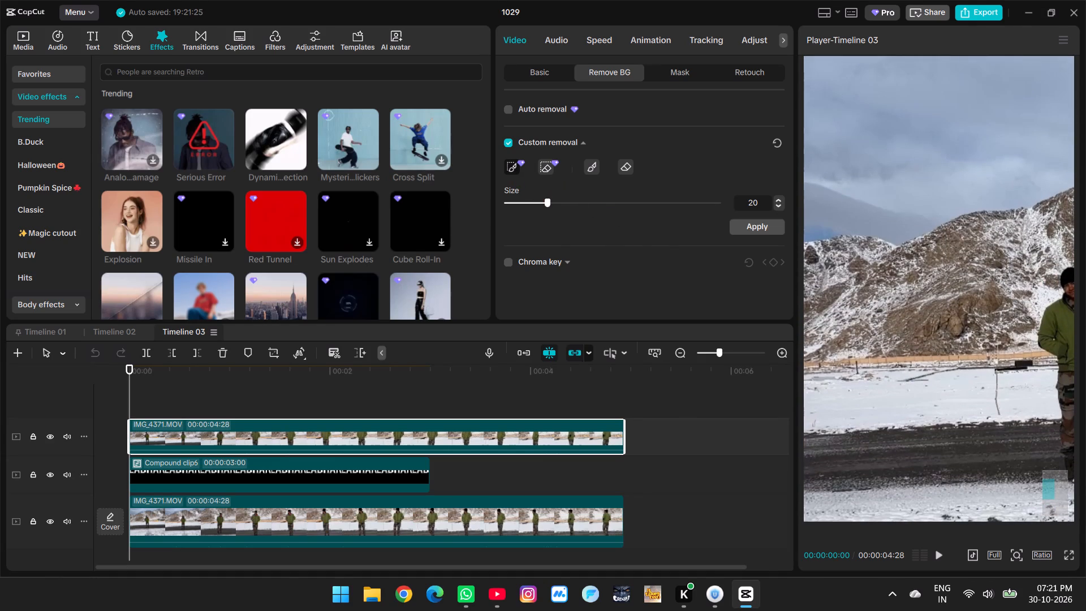
left_click_drag(841, 291, 1051, 237)
Check the new mountain selection around the man, and apply the custom removal to the upper clip.
scroll(1053, 236, "down", 3, "ctrl")
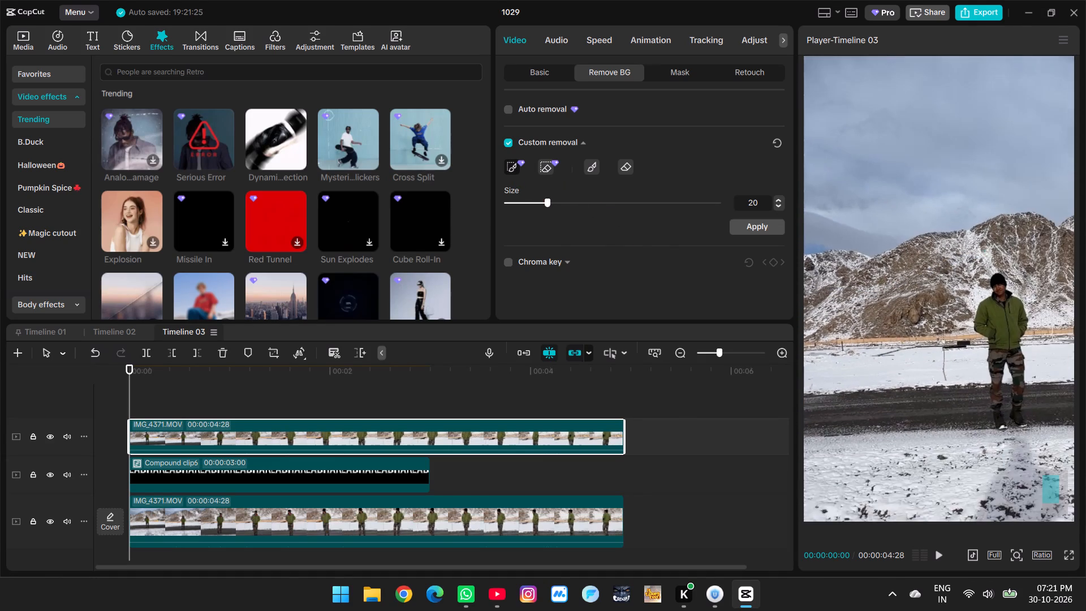
scroll(1053, 236, "down", 5, "ctrl")
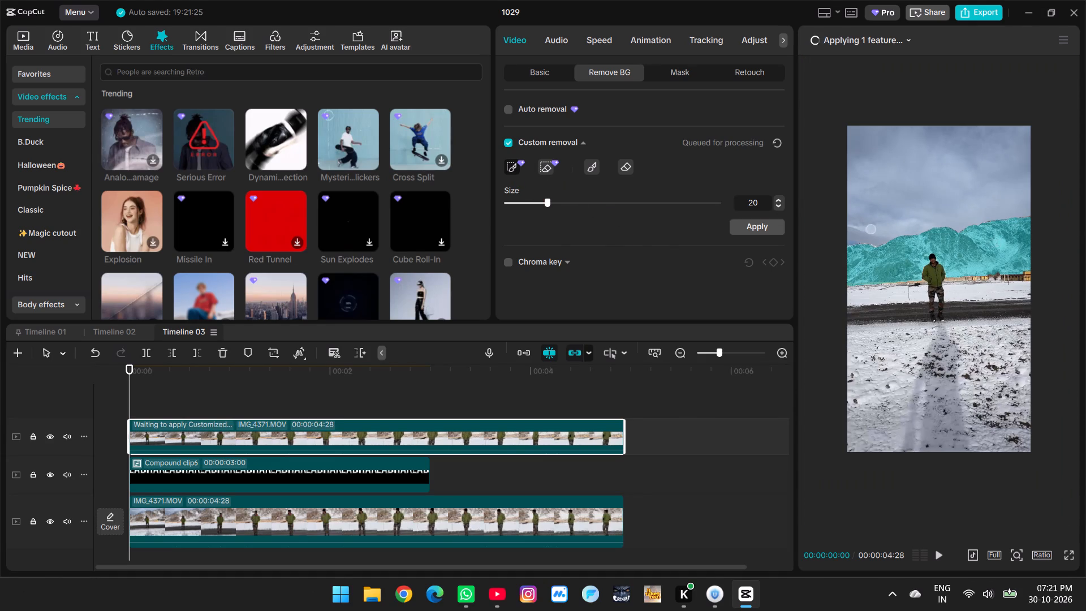
scroll(859, 229, "up", 10, "ctrl")
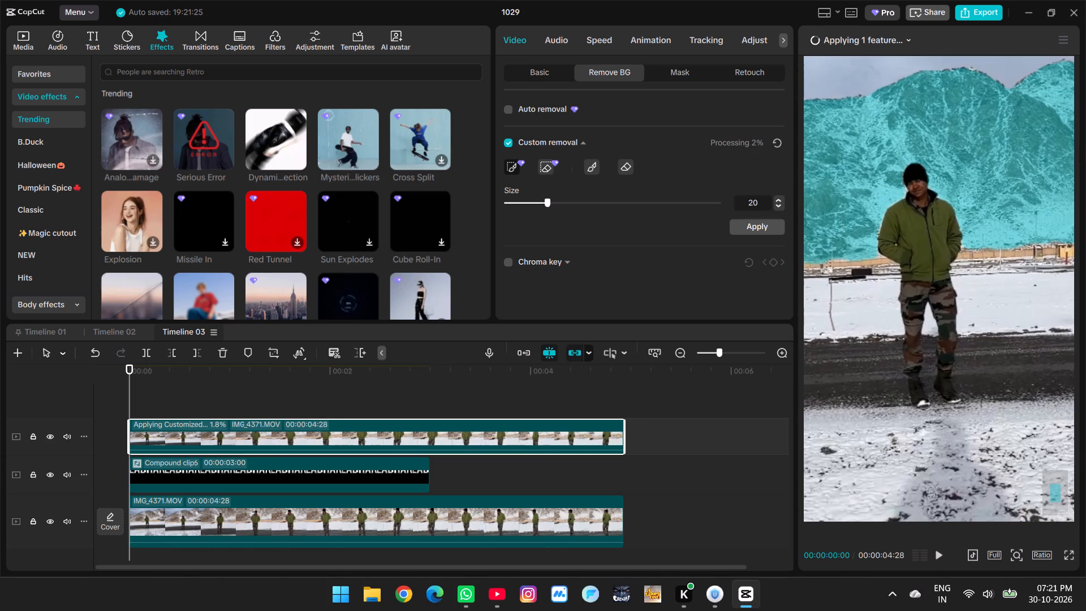
scroll(791, 216, "down", 5, "ctrl")
scroll(870, 213, "down", 5, "ctrl")
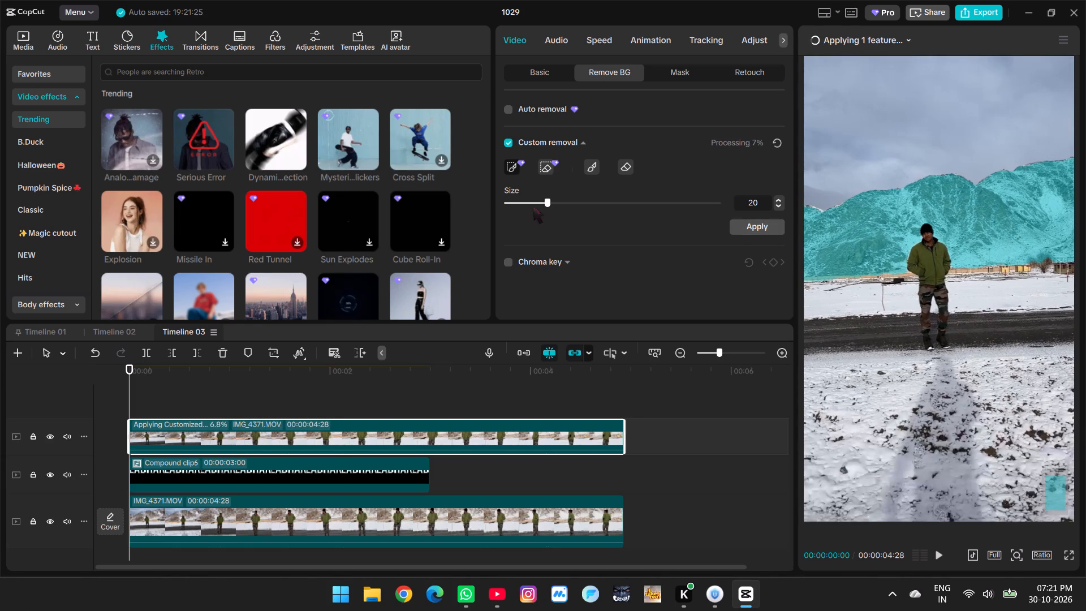
left_click(739, 229)
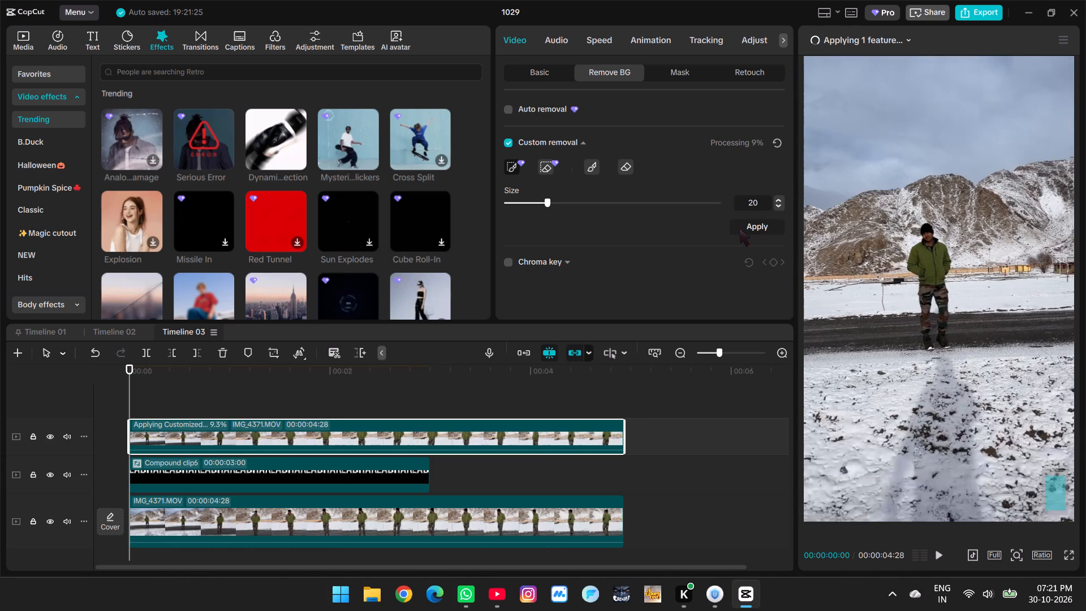
scroll(920, 222, "down", 3, "ctrl")
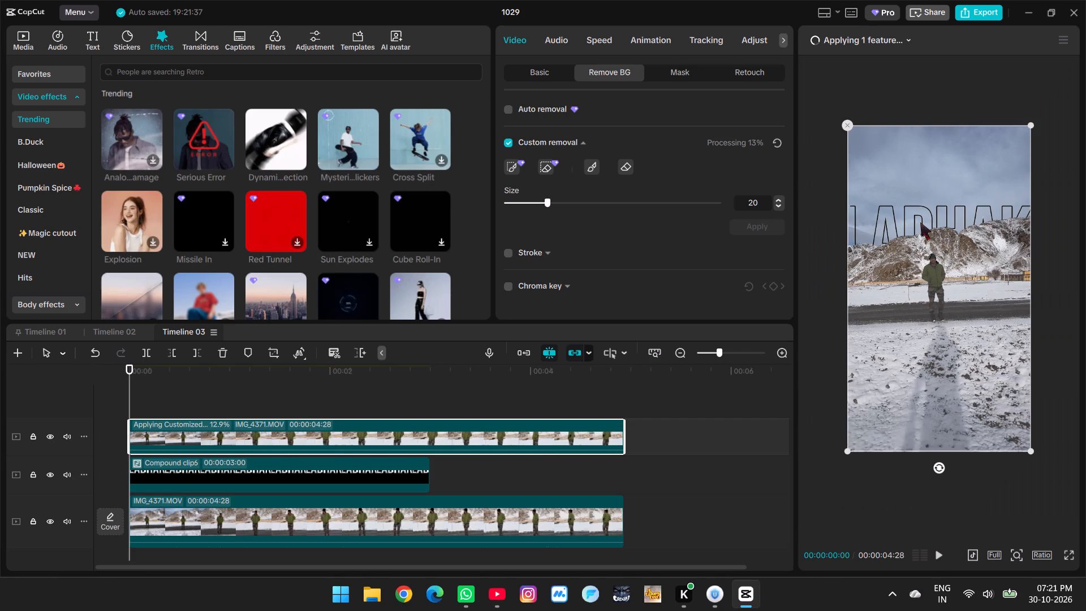
Delete the LADHAK text compound clip from Timeline 03.
left_click(296, 475)
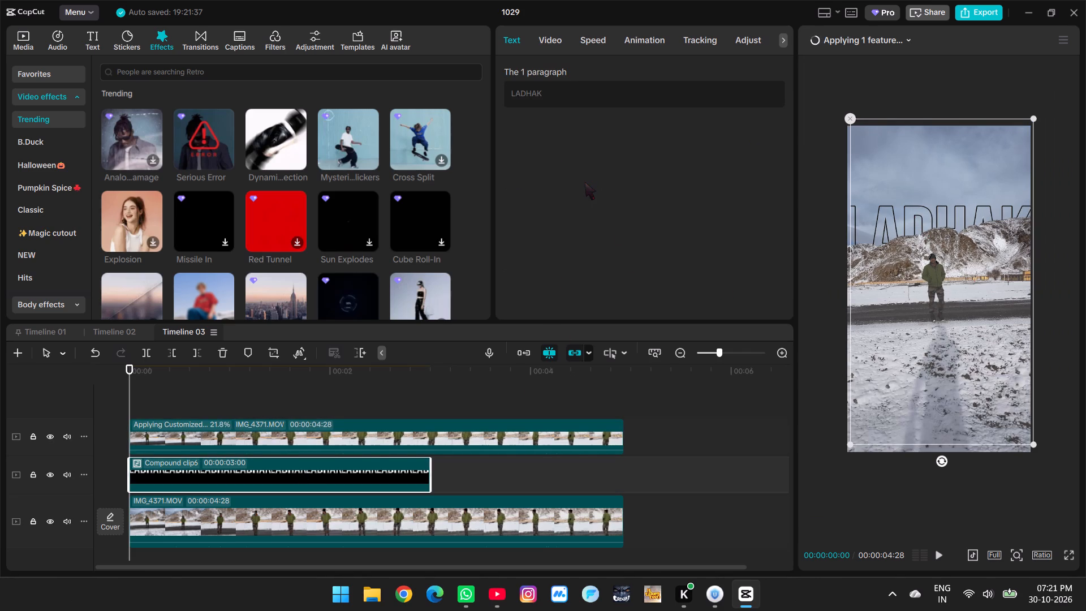
left_click(218, 357)
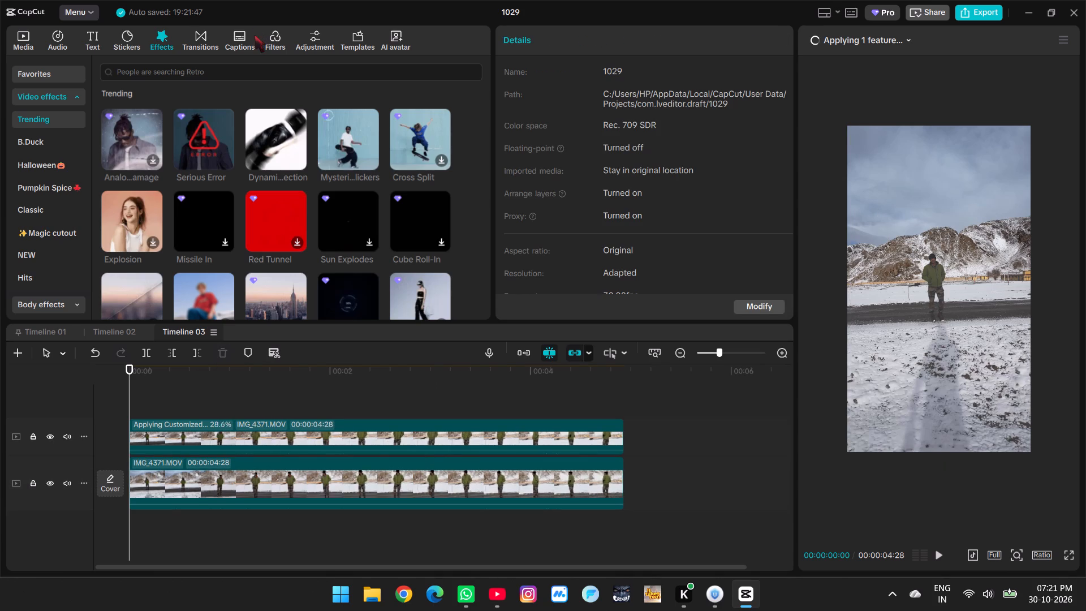
key("ctrl+z")
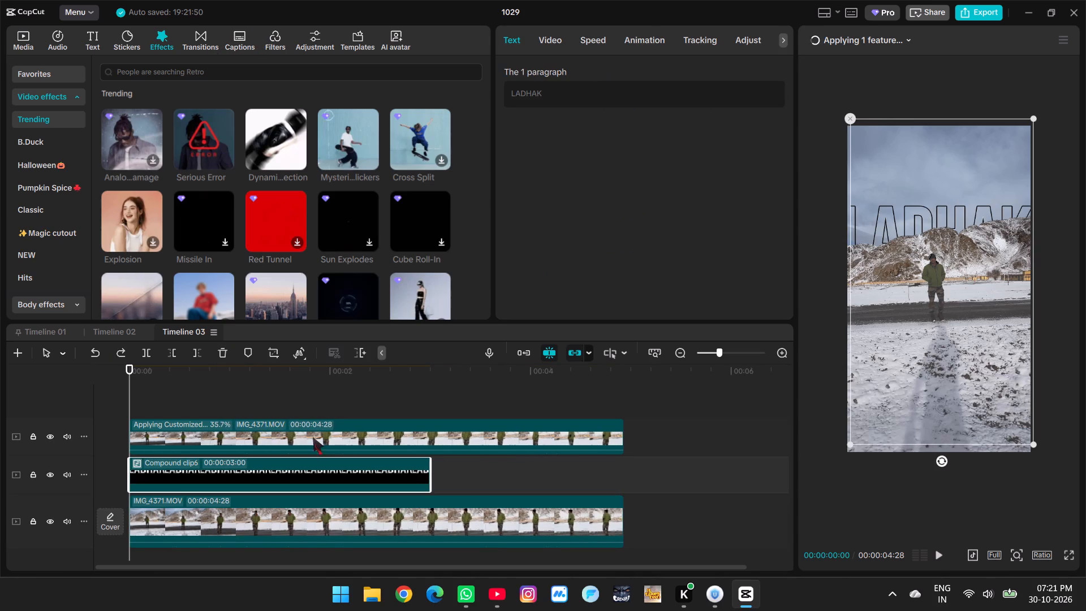
left_click(230, 356)
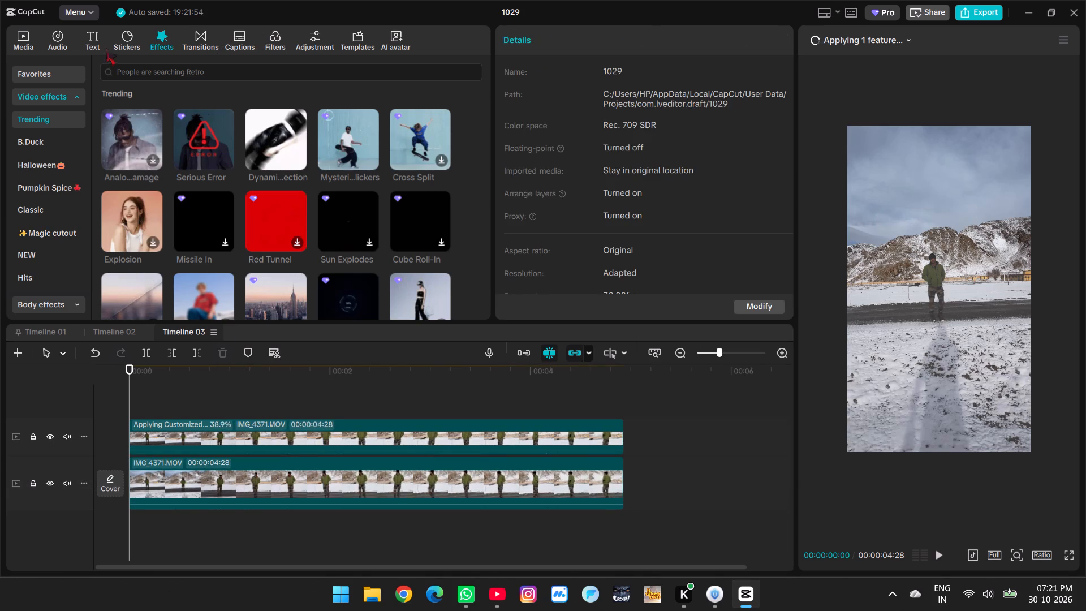
Copy the ladhAK text clip from Timeline 02 and paste it at the start of Timeline 03.
left_click(106, 48)
left_click(113, 337)
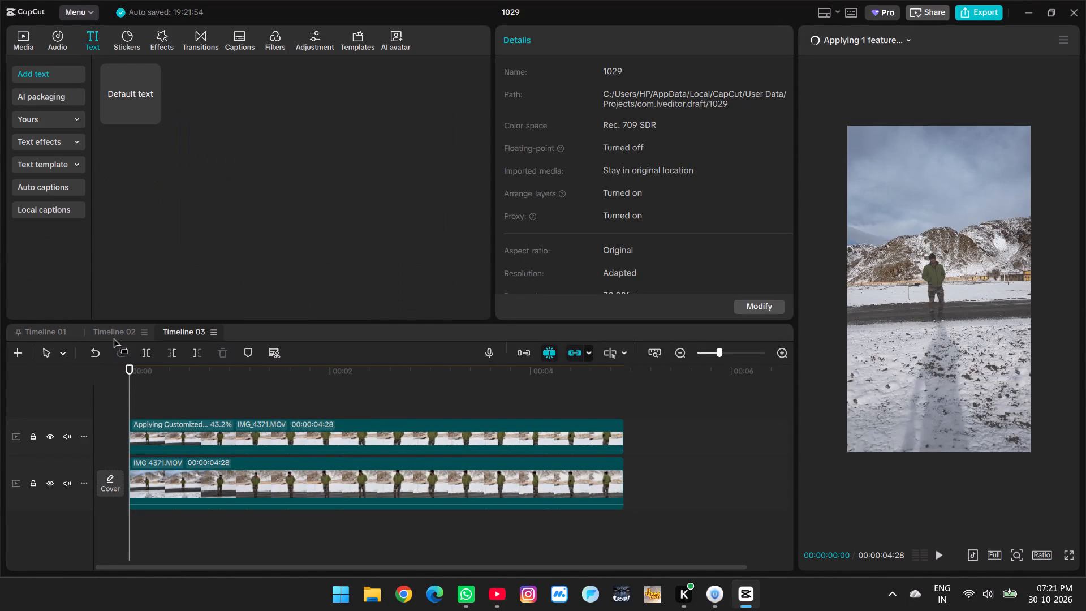
left_click(199, 444)
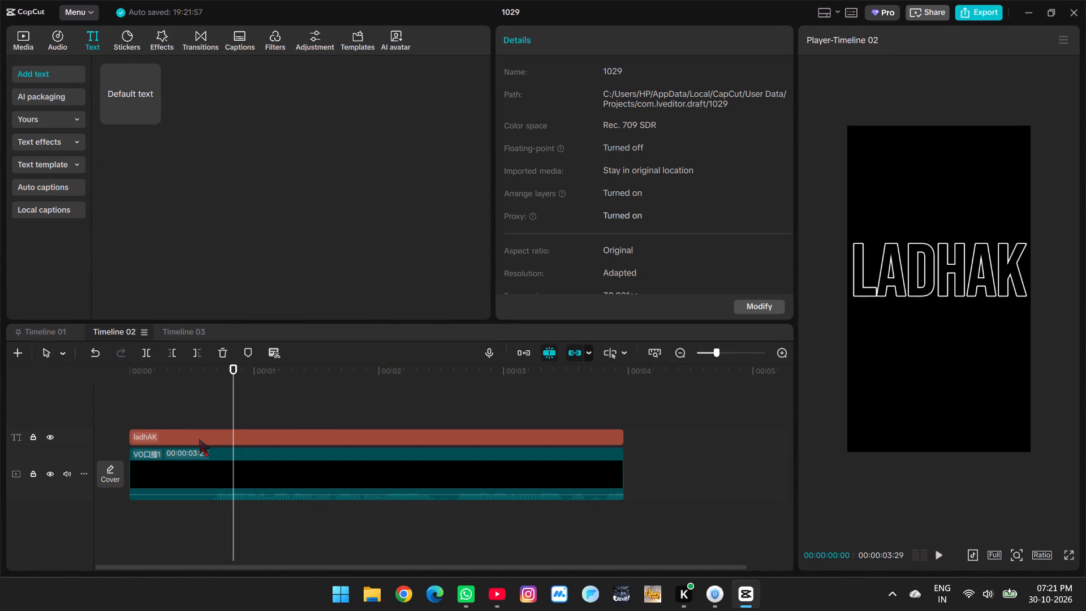
key("ctrl+c")
left_click(178, 328)
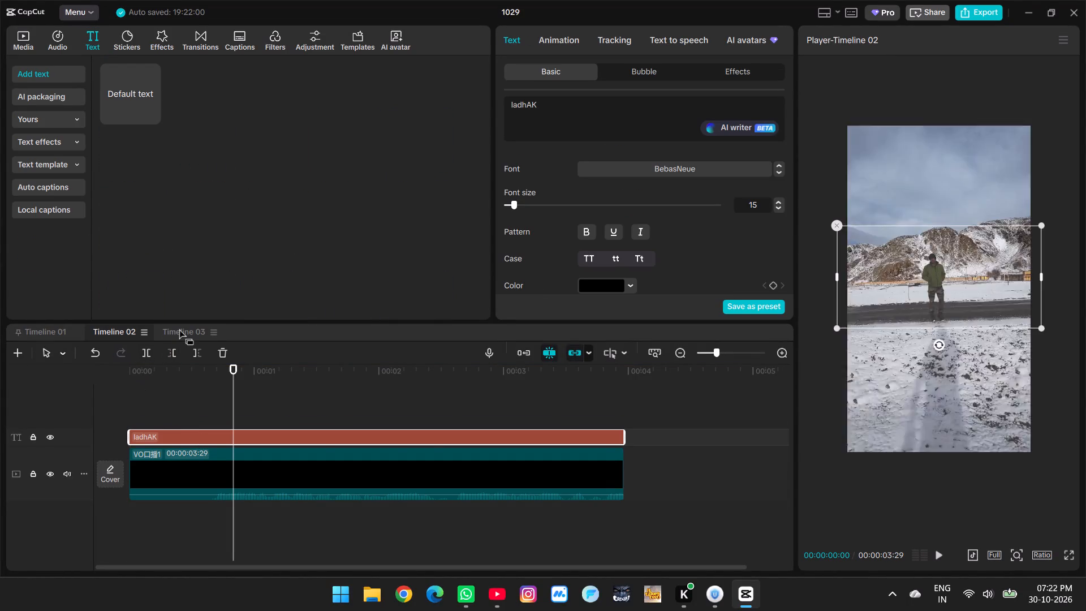
key("ctrl+v")
Move the pasted ladhAK text clip onto a track between the two IMG_4371.MOV clips.
left_click_drag(208, 420, 209, 470)
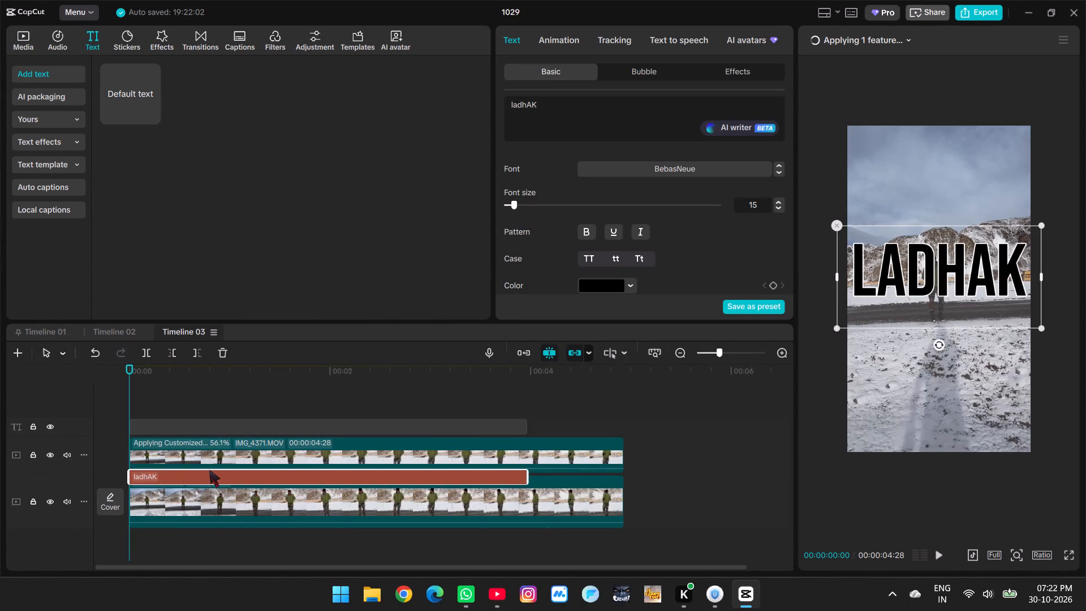
left_click_drag(209, 470, 208, 471)
left_click_drag(231, 430, 228, 490)
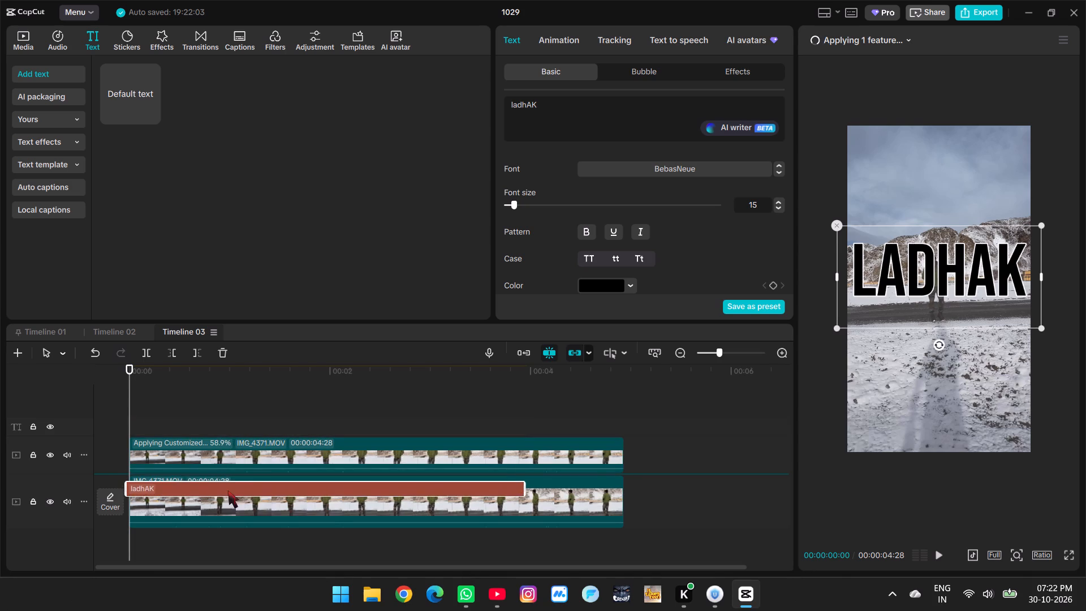
left_click_drag(228, 490, 228, 490)
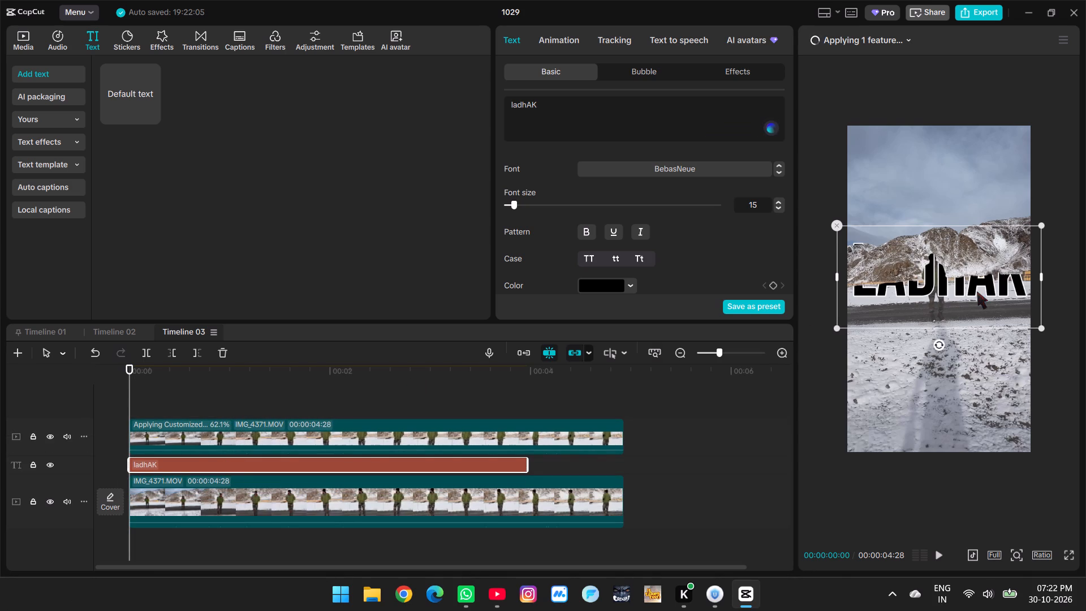
left_click(977, 291)
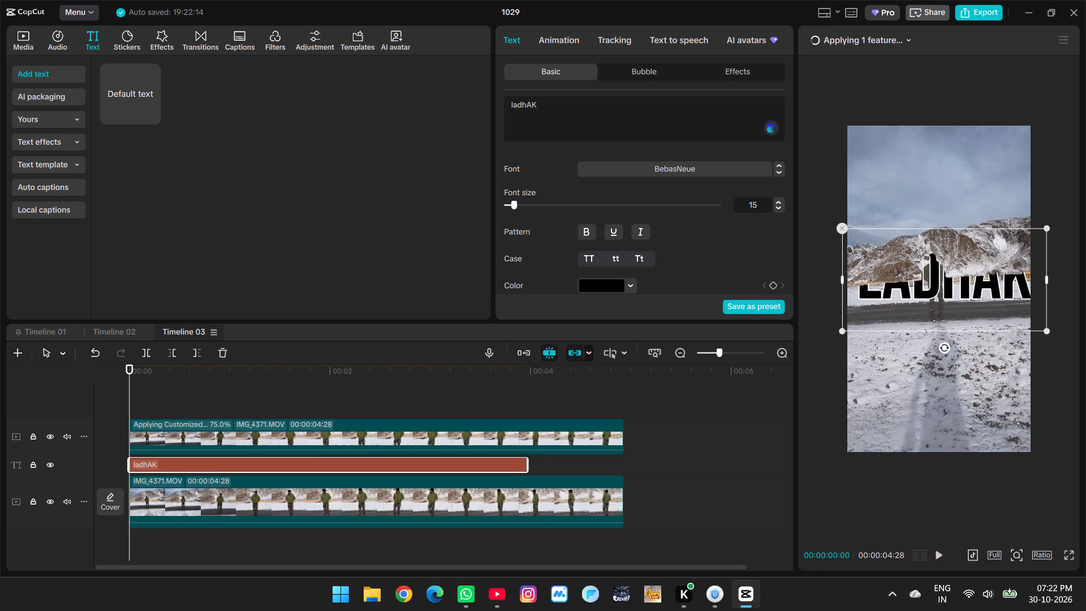
On the upper IMG_4371.MOV clip, extend the Custom removal selection over the snowfield and buildings below the mountains.
left_click(382, 430)
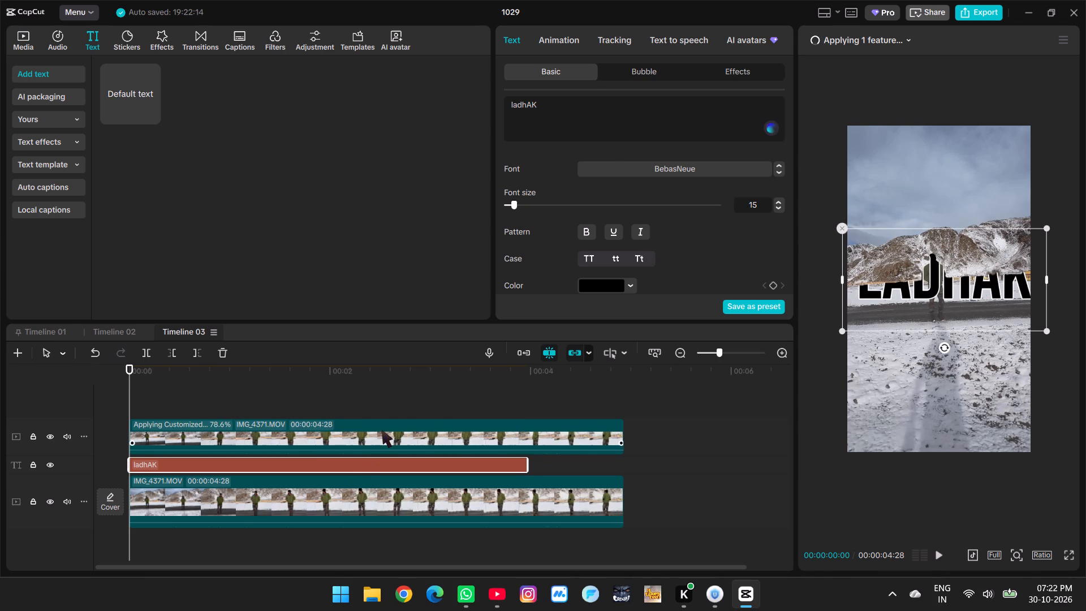
left_click(515, 169)
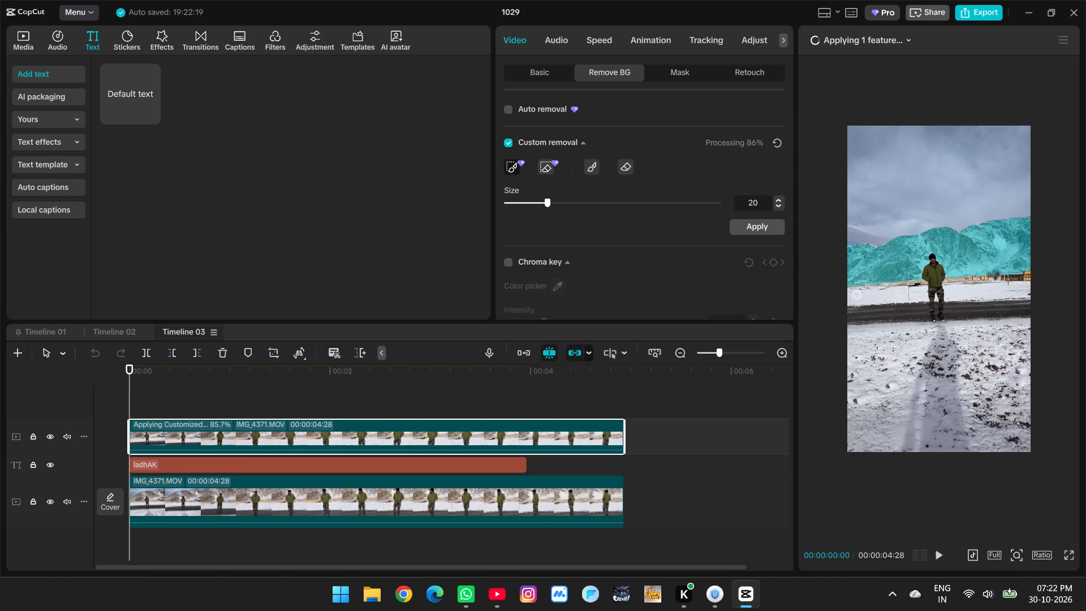
left_click_drag(857, 295, 1024, 292)
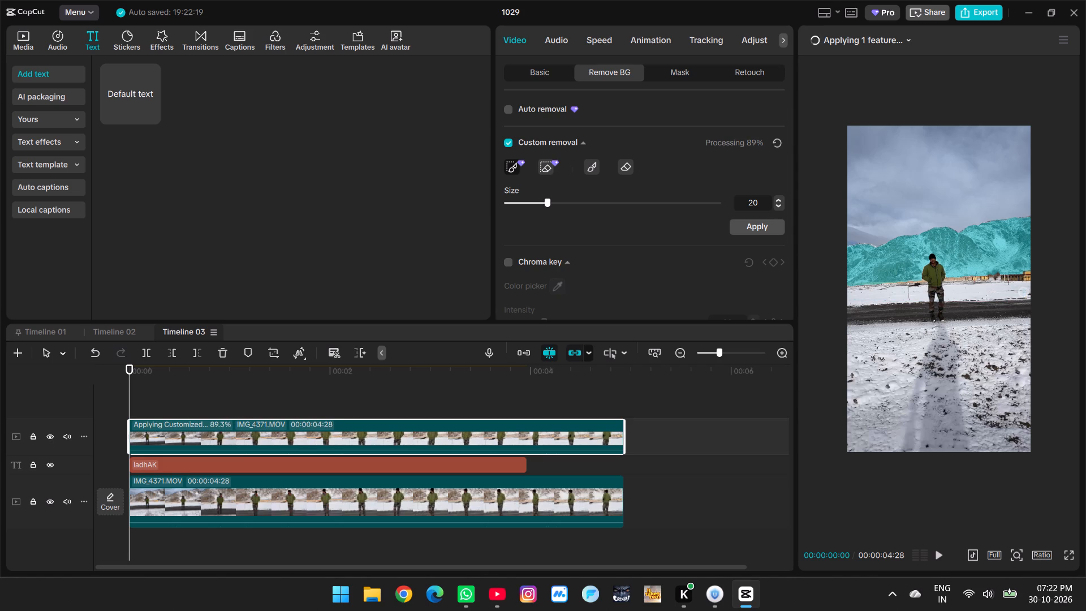
left_click_drag(969, 282, 1024, 275)
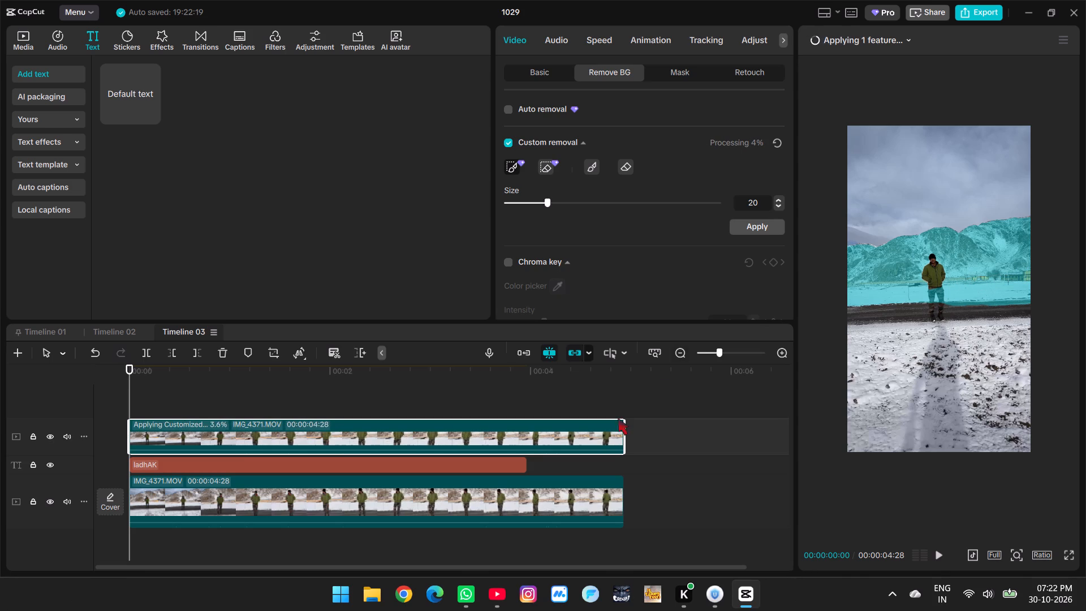
Add a Transform keyframe at the start of the ladhAK text clip.
left_click(244, 468)
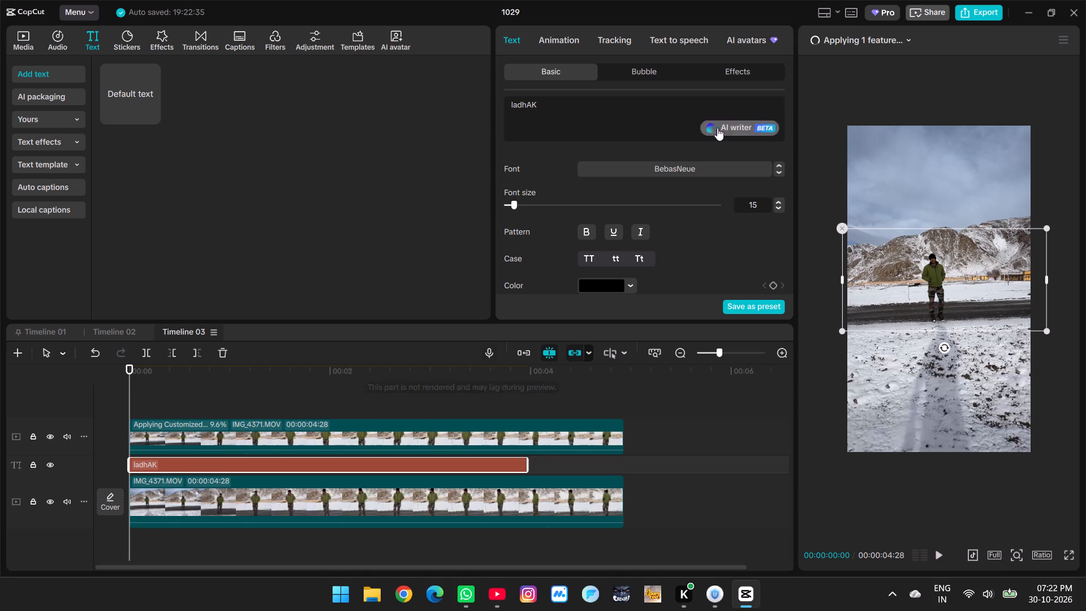
scroll(725, 204, "down", 6)
scroll(739, 215, "up", 1)
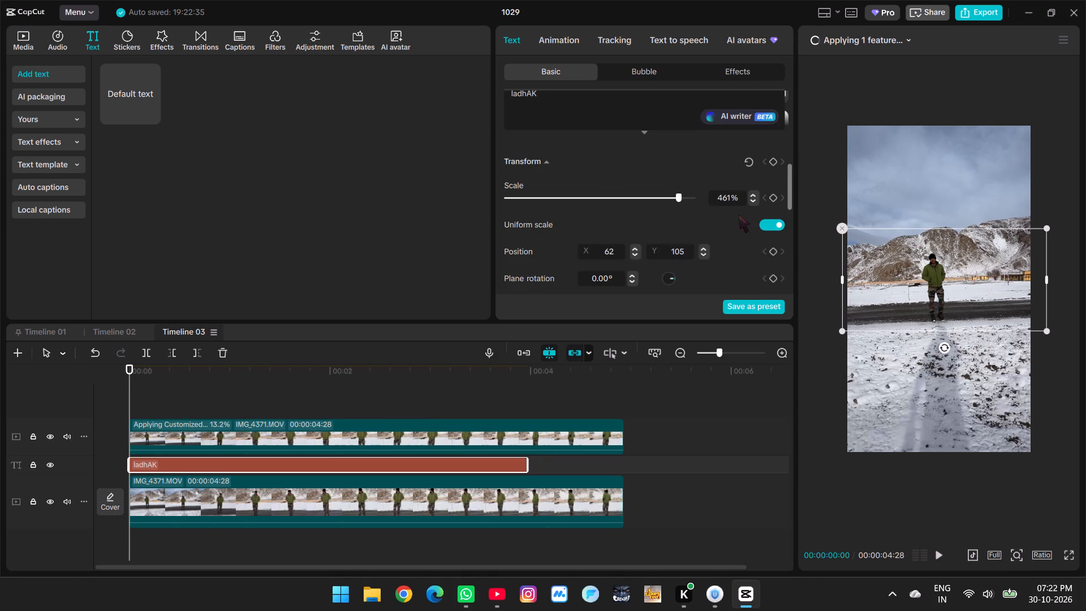
left_click(770, 162)
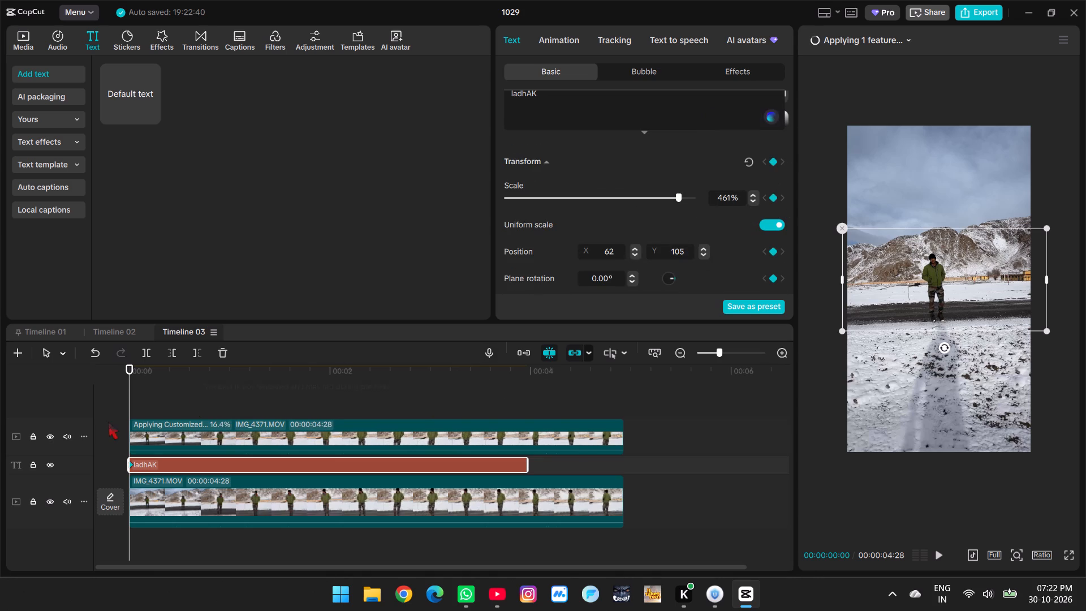
At 00:00:01:02, keyframe the ladhAK text's position by moving it up into the sky above the mountain ridge.
left_click_drag(128, 395, 236, 391)
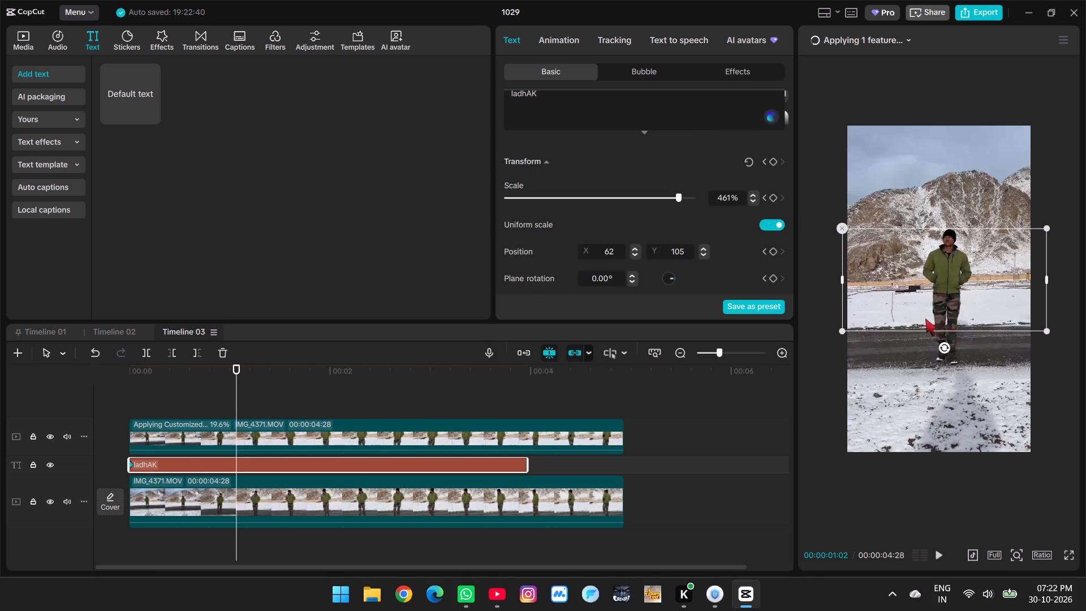
left_click_drag(927, 313, 931, 182)
scroll(920, 269, "down", 3, "ctrl")
left_click_drag(942, 219, 934, 220)
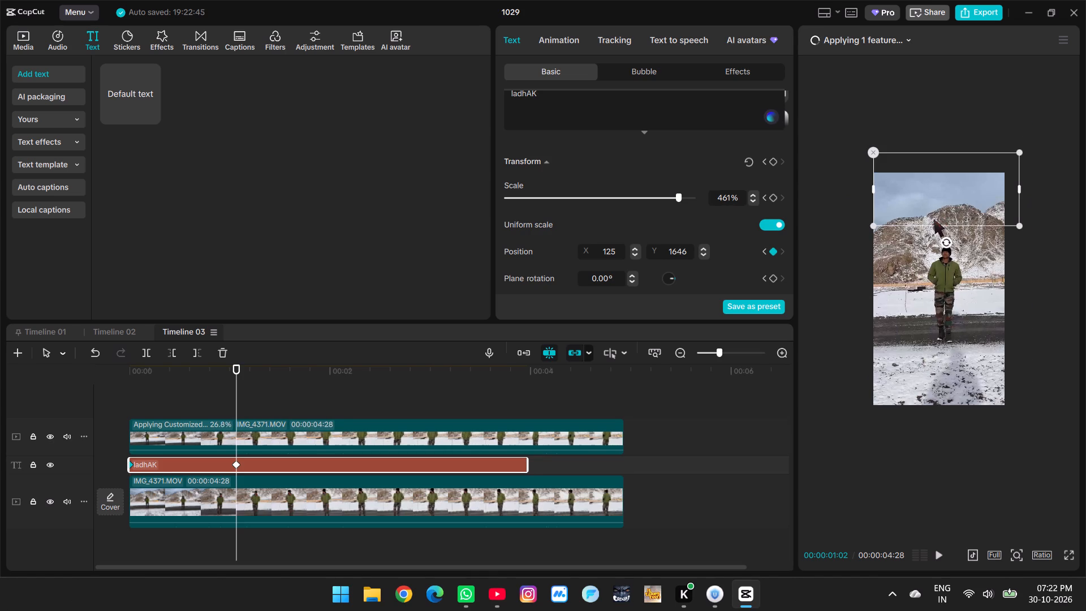
left_click_drag(934, 220, 936, 213)
Check the text's upward motion by scrubbing and briefly playing the opening of Timeline 03.
left_click(190, 408)
left_click(187, 408)
left_click_drag(187, 408, 176, 408)
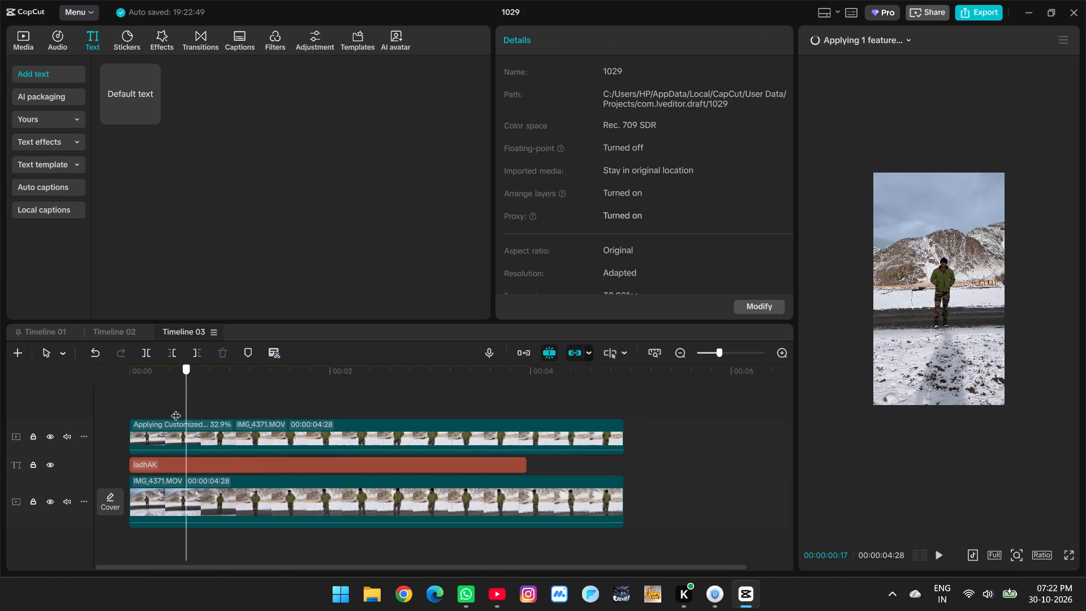
left_click_drag(176, 408, 169, 407)
key("space")
key("space")
Select the ladhAK text clip and scrub the opening to check its rising position.
left_click(195, 474)
left_click(191, 467)
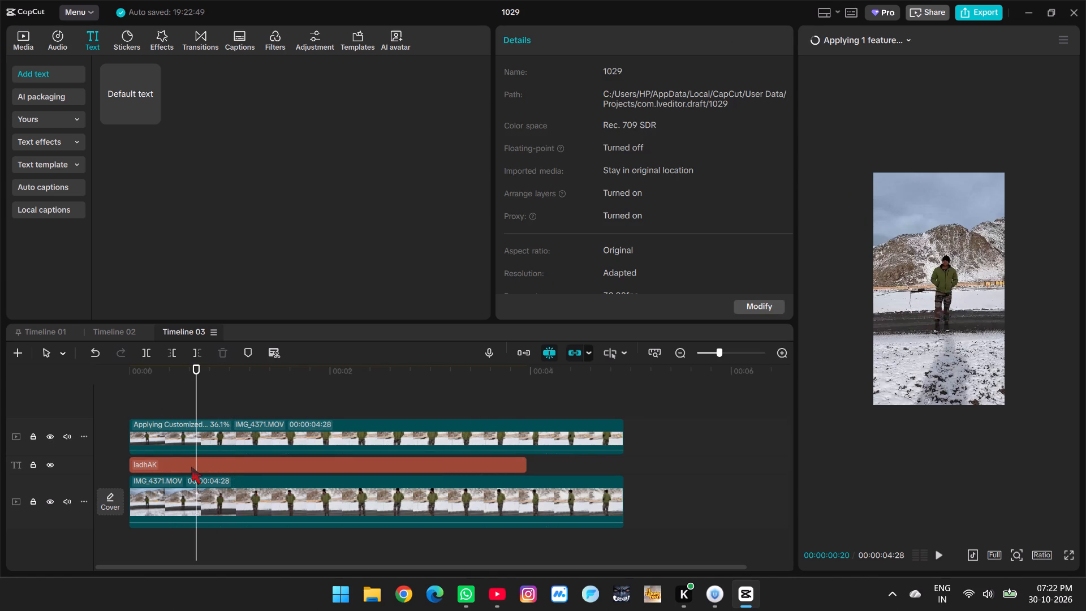
left_click(131, 463)
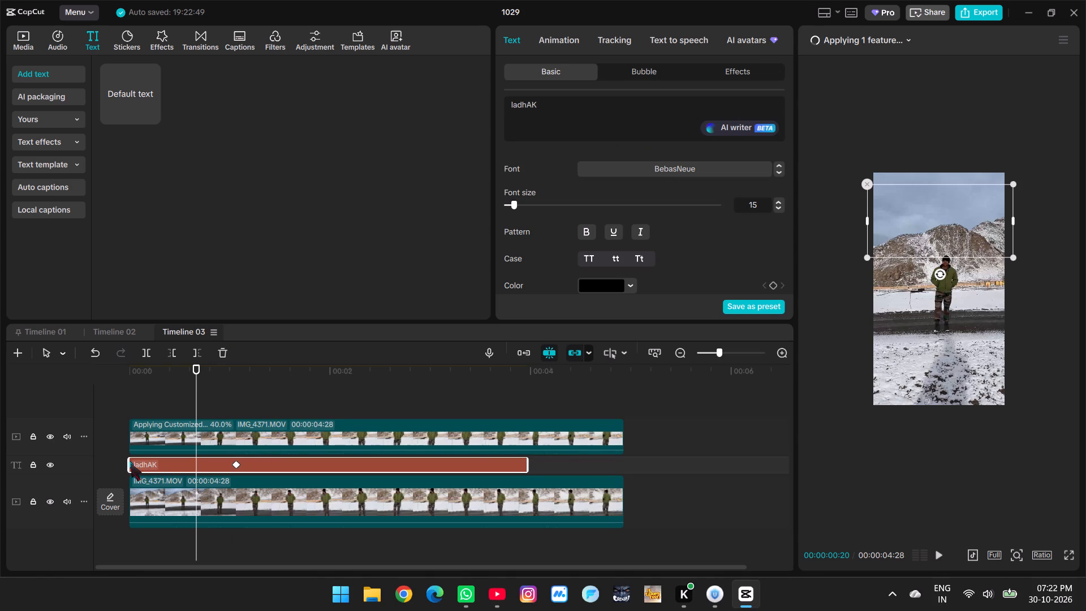
left_click_drag(195, 392, 160, 414)
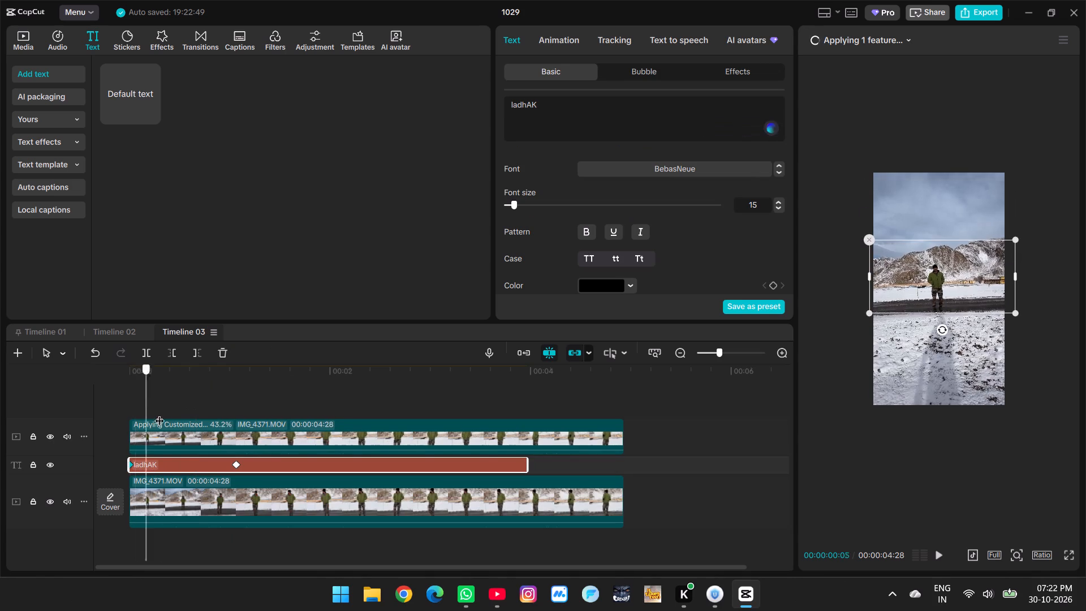
left_click_drag(160, 414, 149, 413)
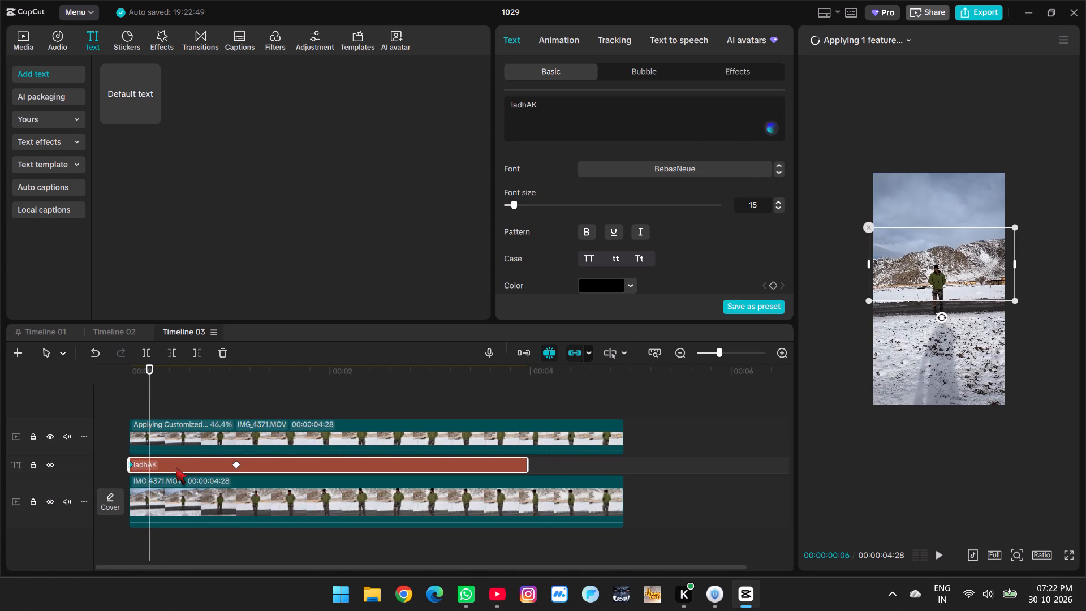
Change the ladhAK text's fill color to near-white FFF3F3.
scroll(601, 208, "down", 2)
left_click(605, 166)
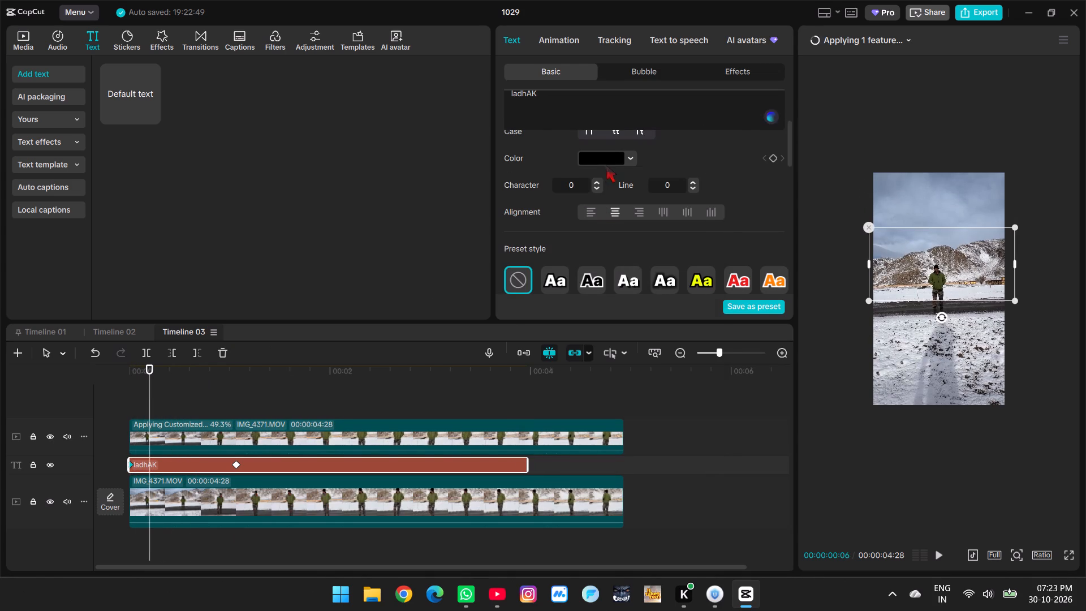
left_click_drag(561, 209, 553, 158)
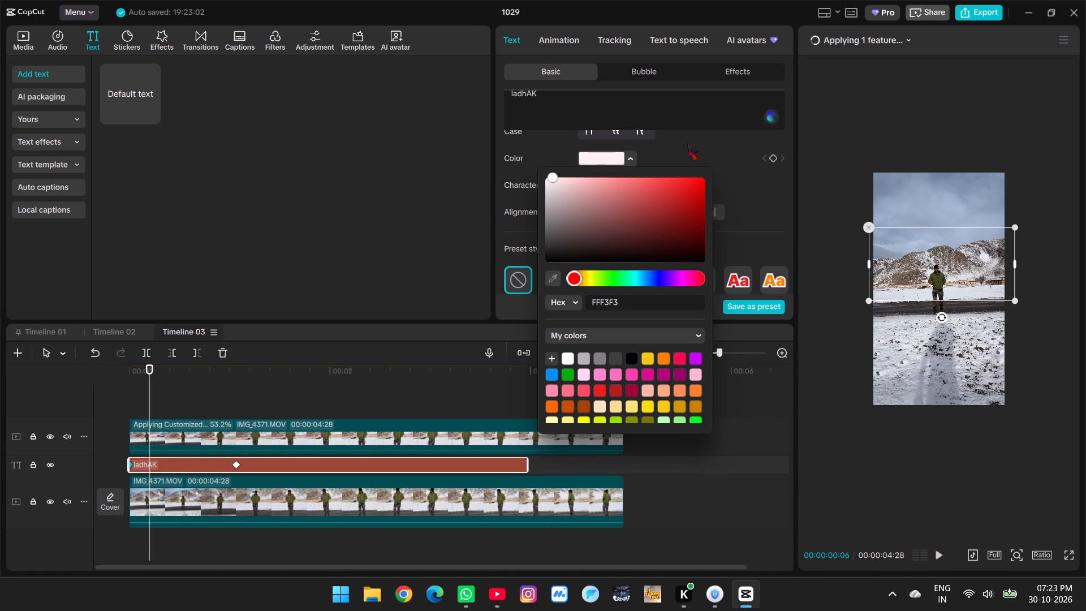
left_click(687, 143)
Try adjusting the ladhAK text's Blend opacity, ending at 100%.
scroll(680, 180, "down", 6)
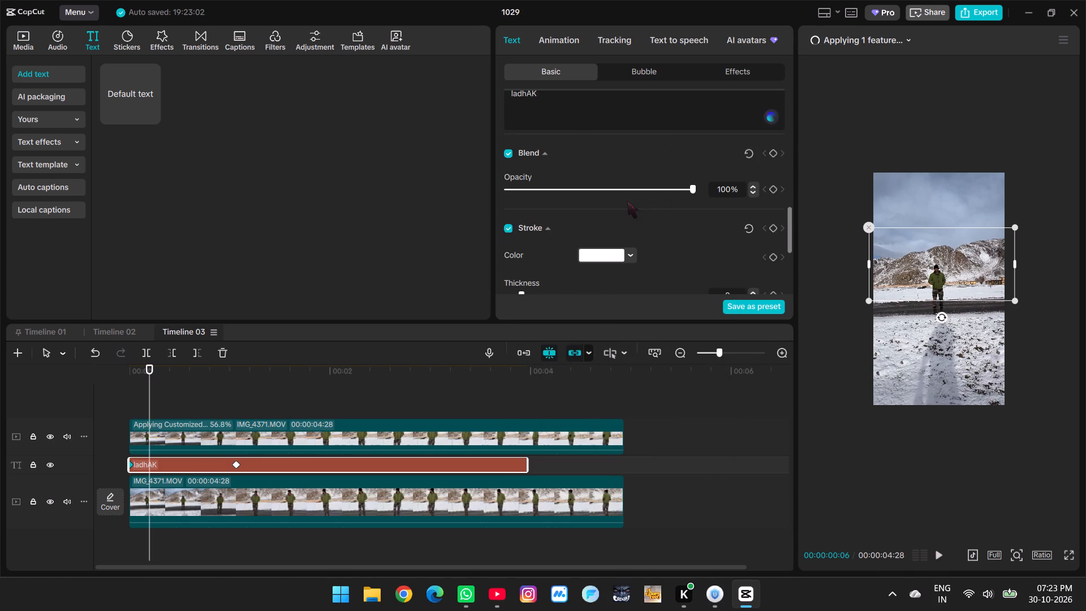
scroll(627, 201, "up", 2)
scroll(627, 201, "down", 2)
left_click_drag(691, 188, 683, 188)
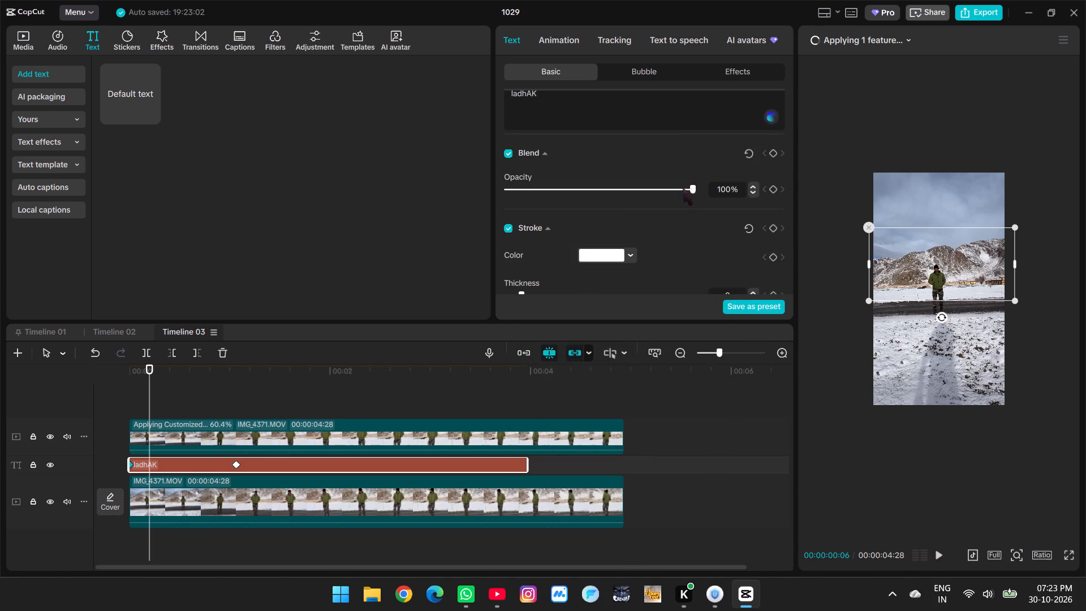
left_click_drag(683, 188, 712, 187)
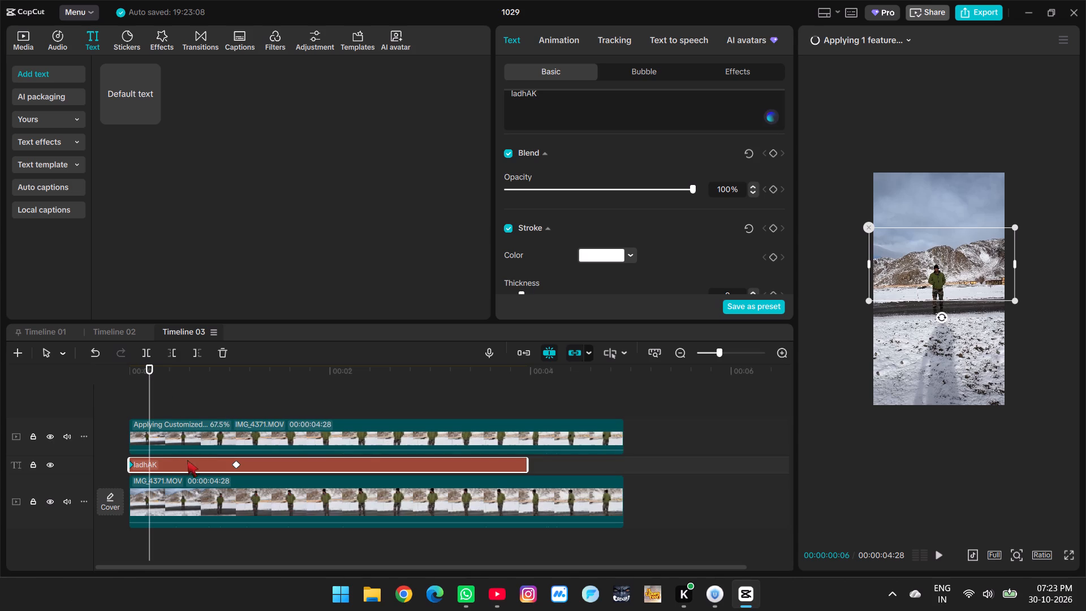
Delete the keyframed ladhAK text clip from Timeline 03.
left_click(220, 352)
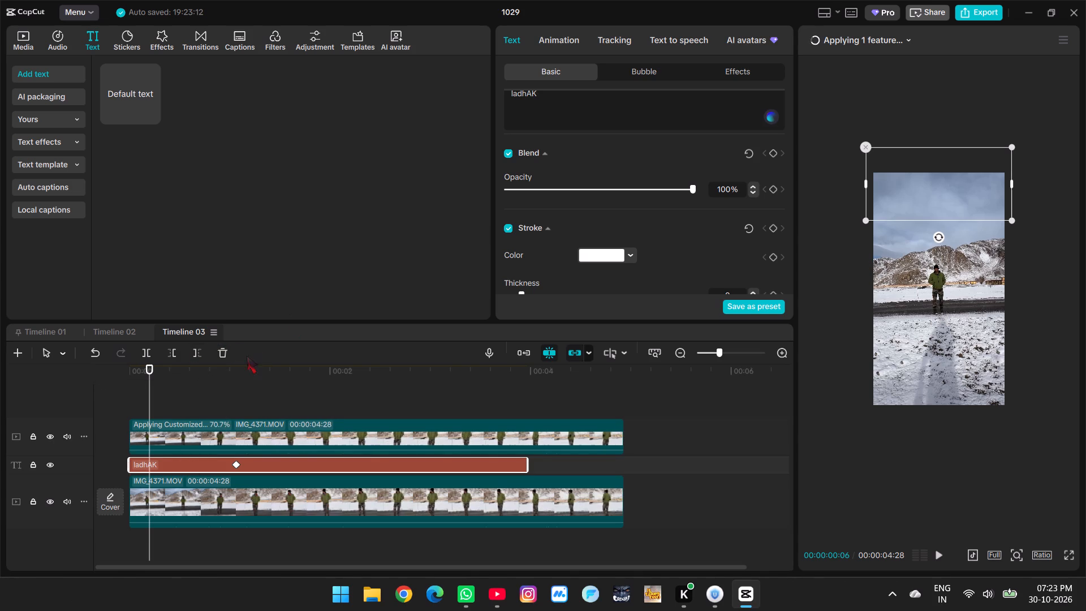
left_click(213, 467)
left_click(220, 354)
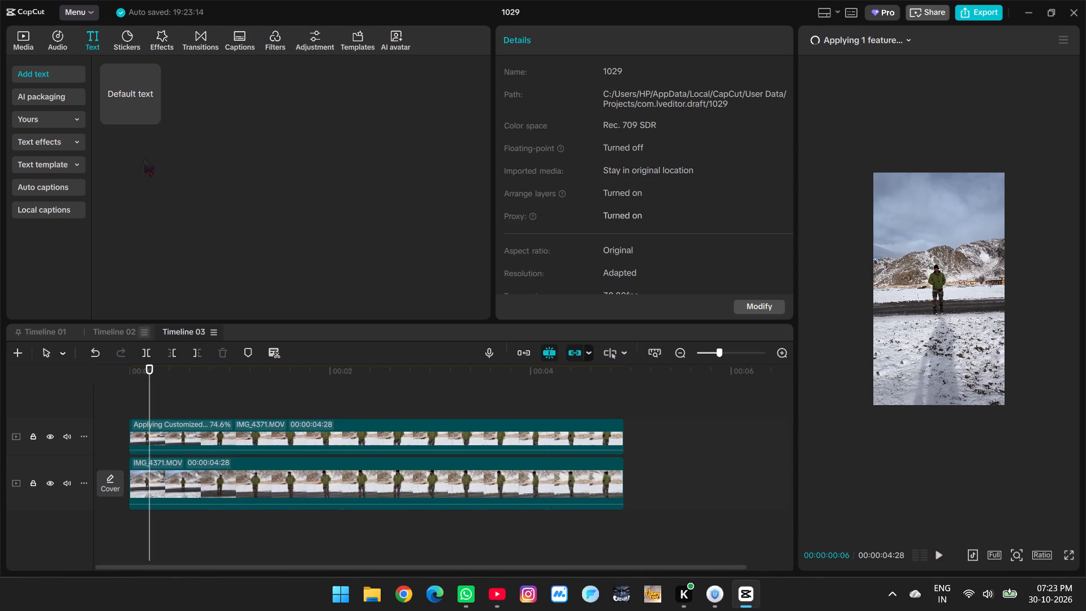
Add a new default text clip and place it between the two IMG_4371.MOV clips, starting at the beginning of the timeline.
left_click(152, 114)
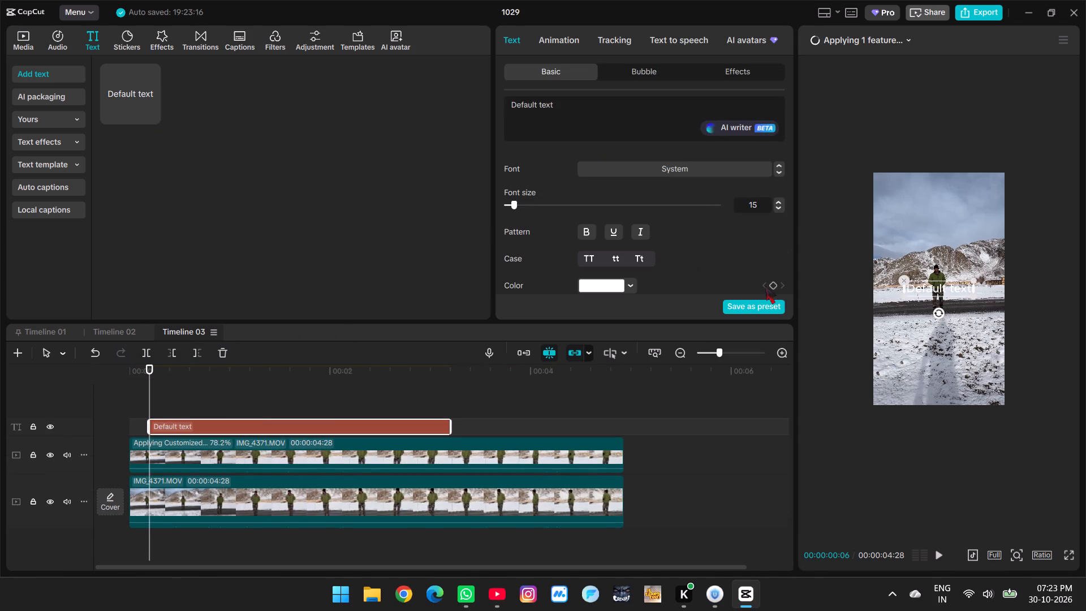
left_click_drag(195, 415, 174, 470)
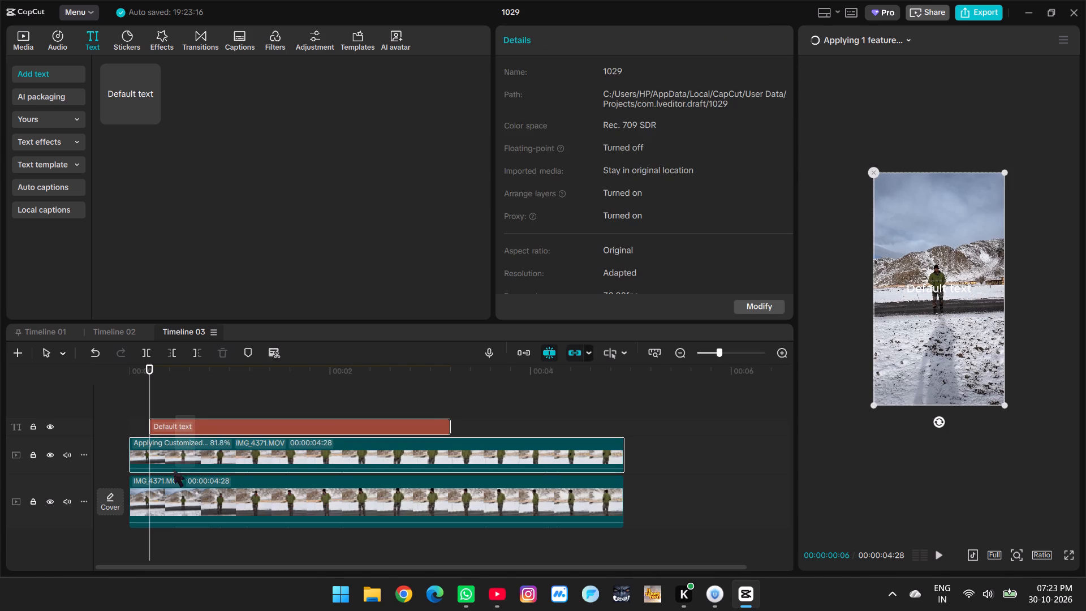
left_click_drag(174, 470, 174, 468)
left_click(194, 431)
left_click_drag(196, 426, 173, 475)
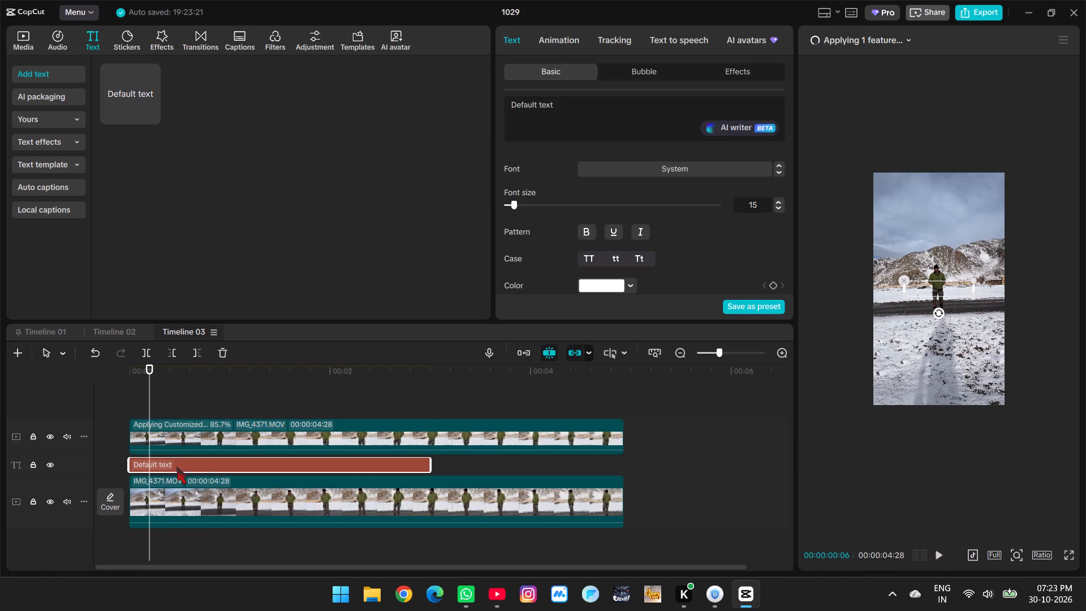
Replace the new clip's text with LAdhak and set its font to BebasNeue.
left_click(198, 401)
left_click(205, 471)
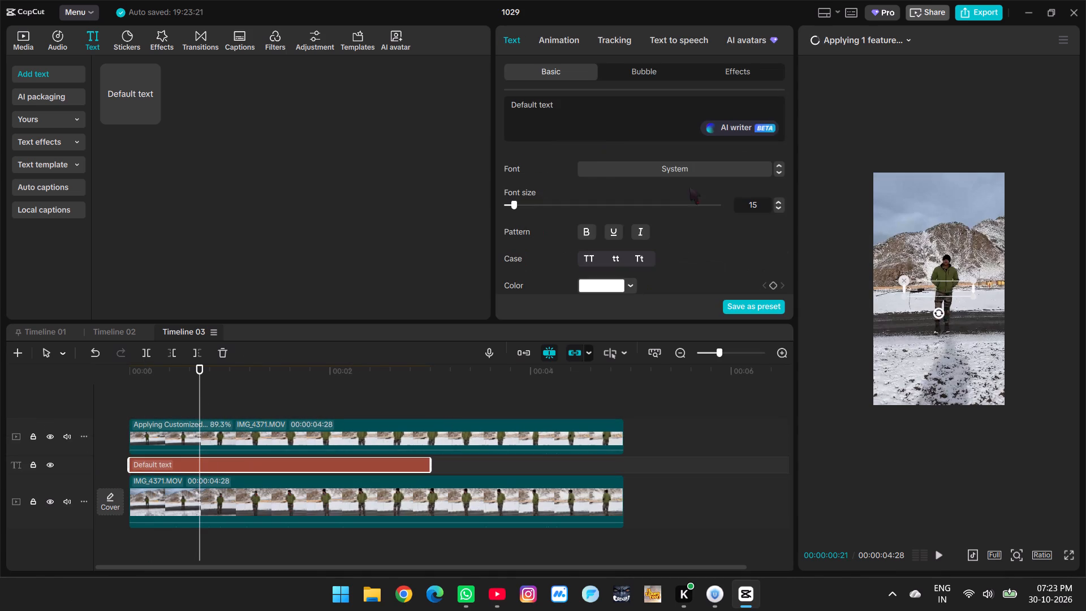
left_click(558, 117)
key("ctrl+a")
type("LAdhak")
left_click(676, 174)
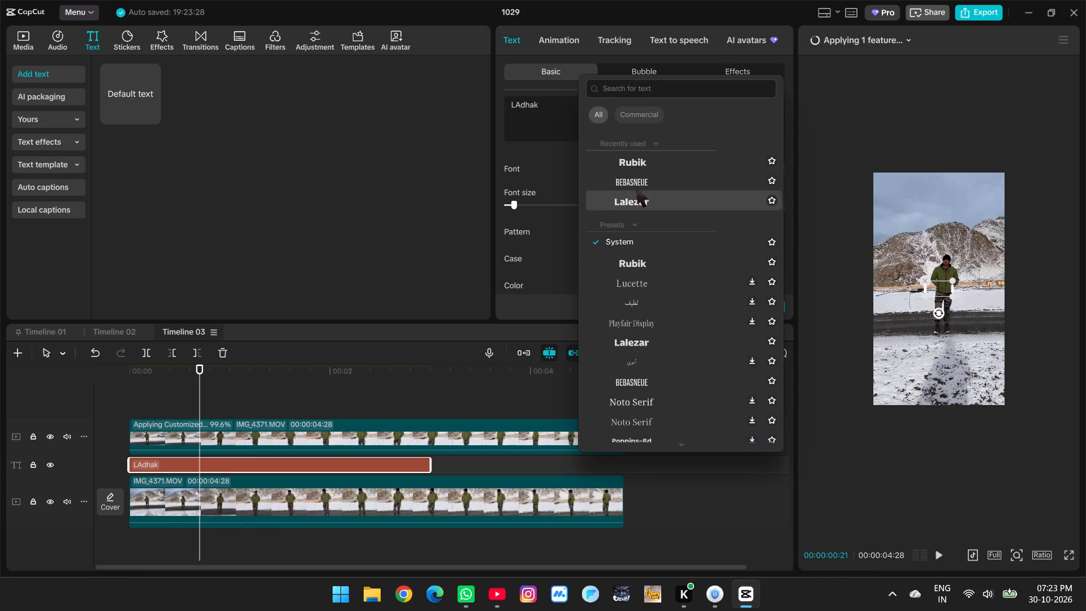
left_click(639, 187)
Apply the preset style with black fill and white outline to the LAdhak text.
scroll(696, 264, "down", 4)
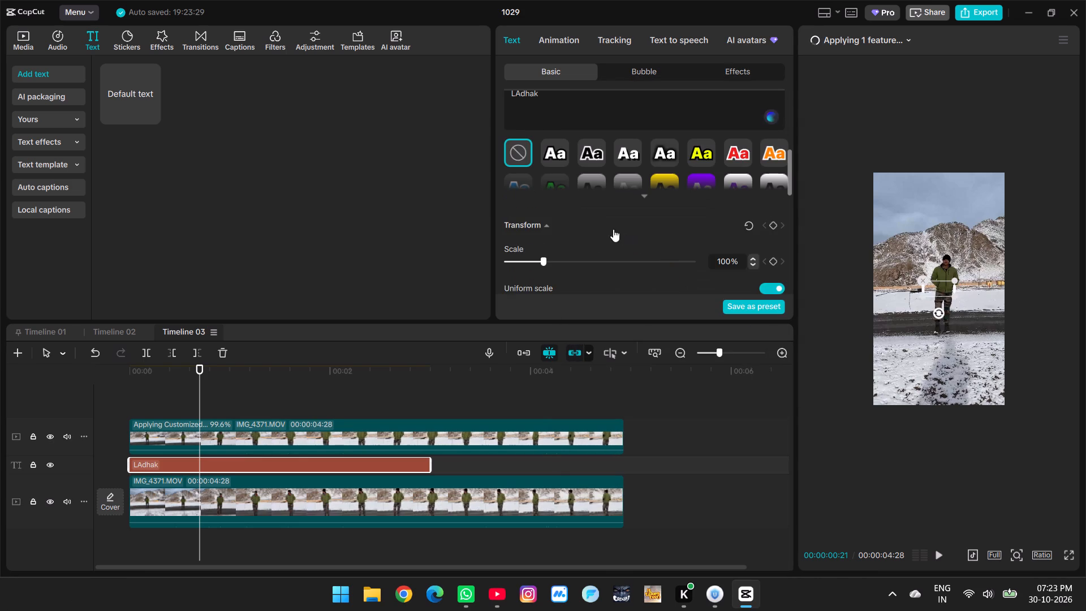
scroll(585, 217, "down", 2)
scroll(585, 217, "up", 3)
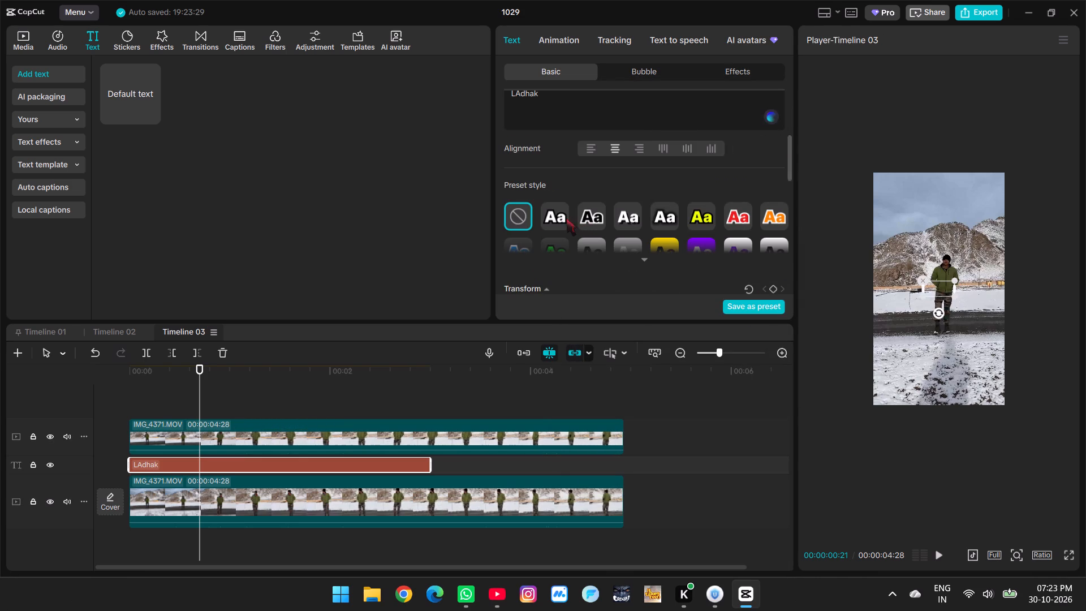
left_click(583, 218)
Enlarge the LAdhak text to about 413% to span the frame width and move it up into the sky, at about Y 1377.
scroll(583, 218, "down", 4)
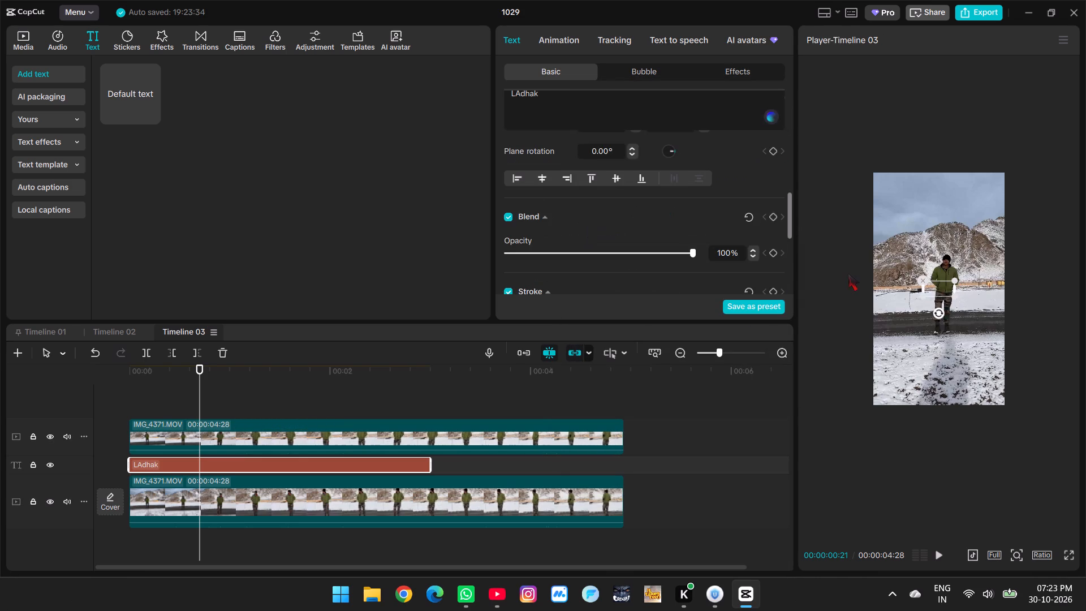
left_click_drag(952, 295, 999, 363)
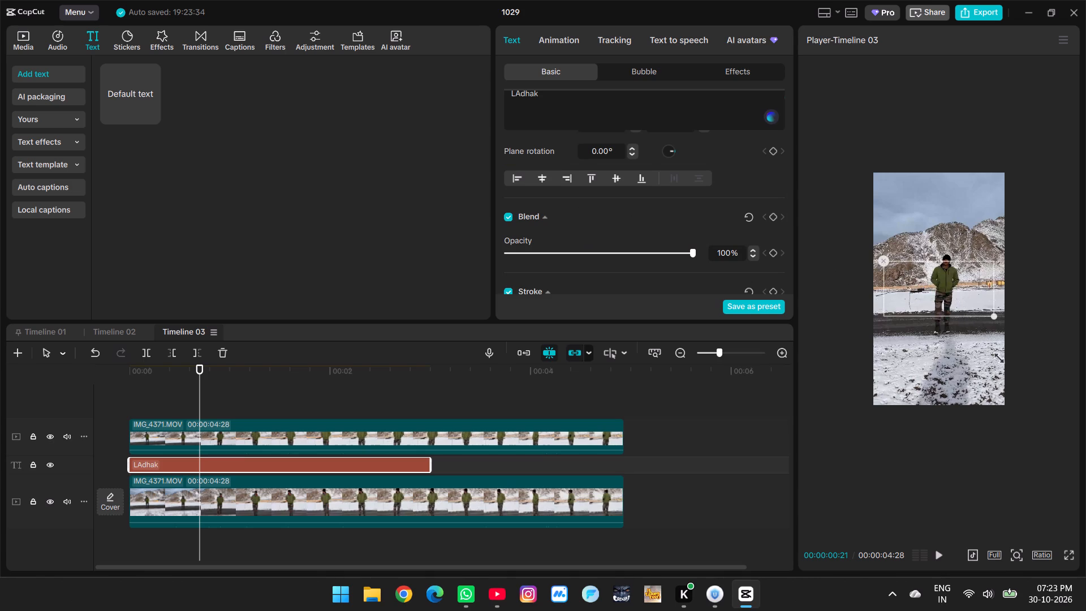
left_click_drag(999, 363, 1003, 368)
left_click_drag(966, 304, 963, 217)
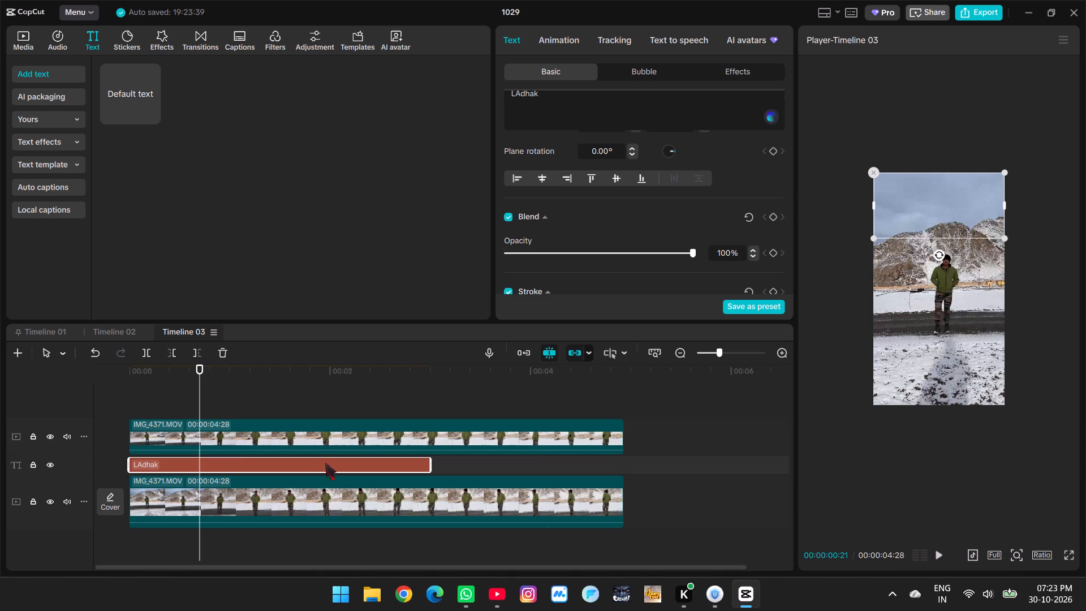
Reopen the Custom removal smart brush selection on the upper IMG_4371.MOV clip and apply it.
left_click(324, 441)
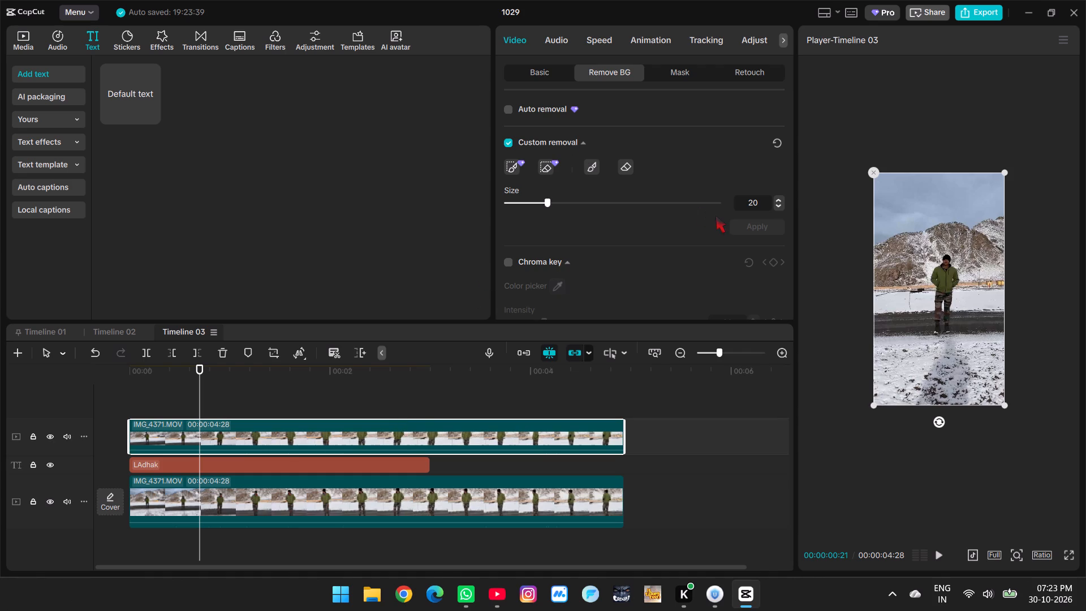
scroll(141, 421, "down", 8, "ctrl")
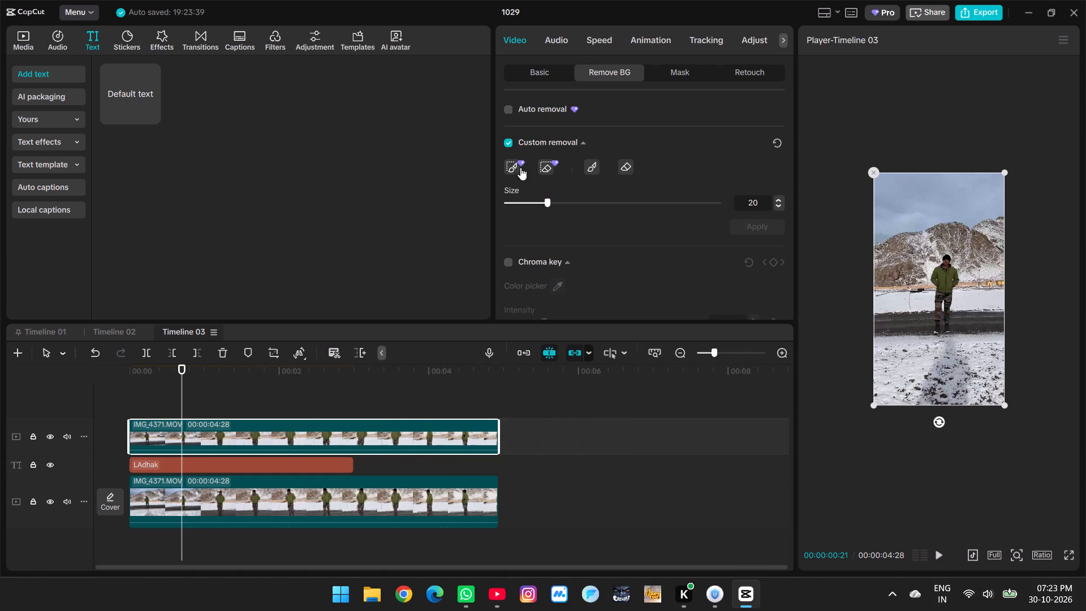
left_click(512, 169)
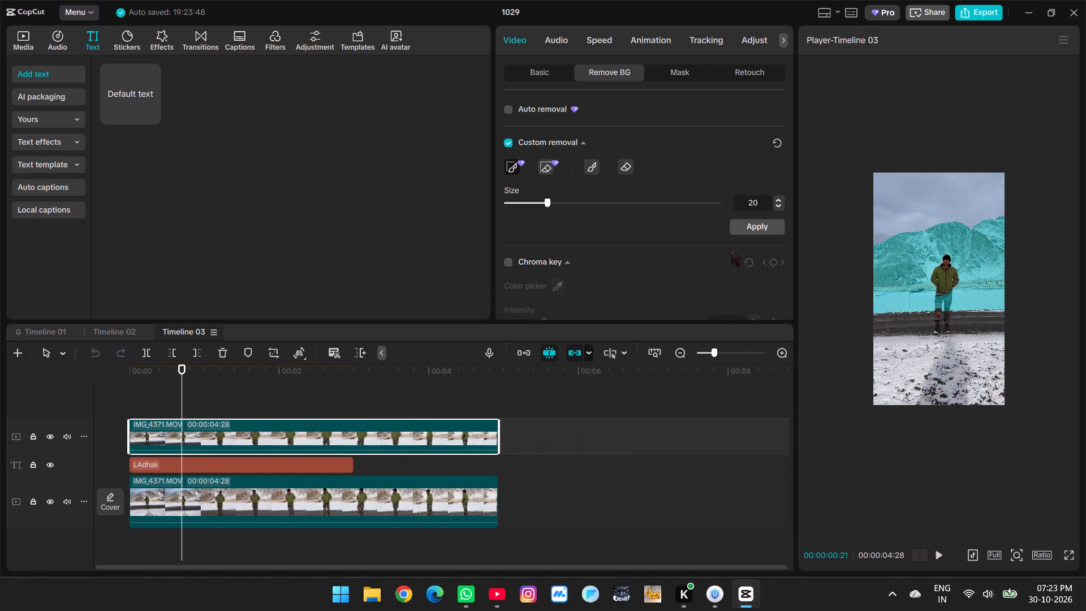
left_click(740, 222)
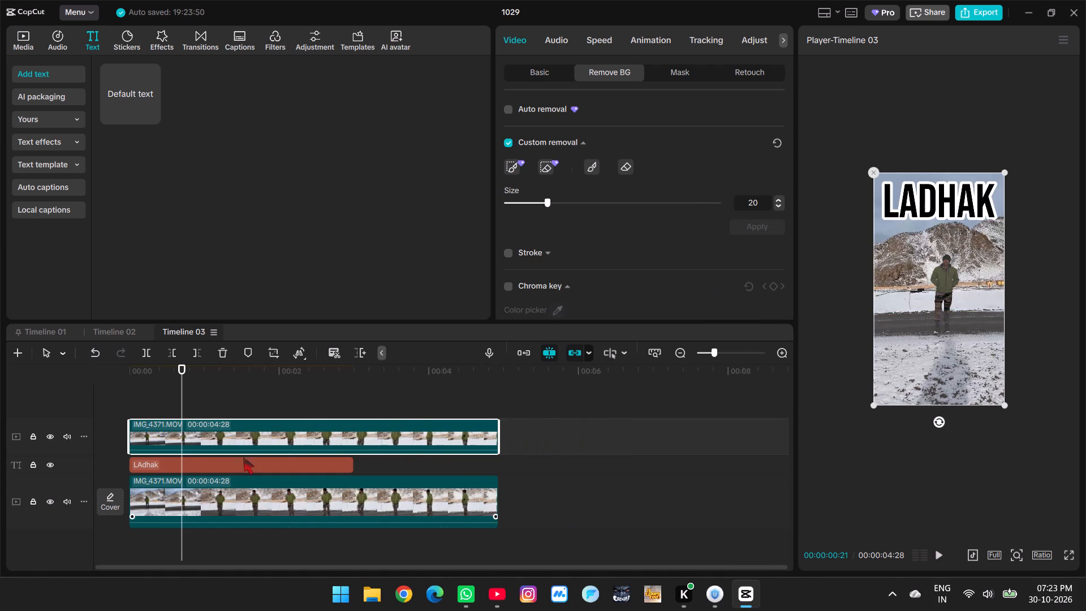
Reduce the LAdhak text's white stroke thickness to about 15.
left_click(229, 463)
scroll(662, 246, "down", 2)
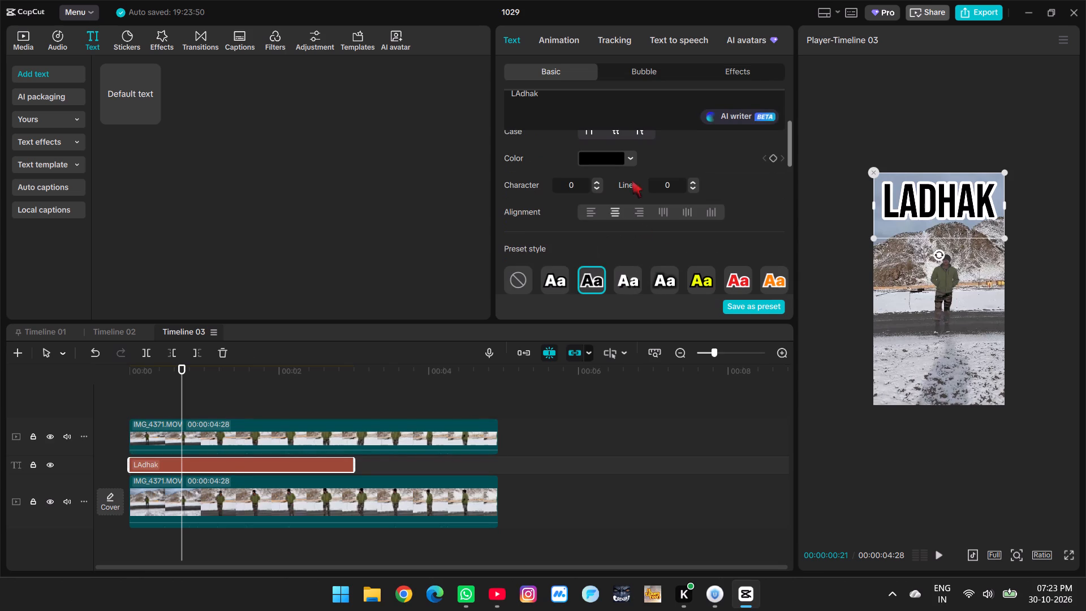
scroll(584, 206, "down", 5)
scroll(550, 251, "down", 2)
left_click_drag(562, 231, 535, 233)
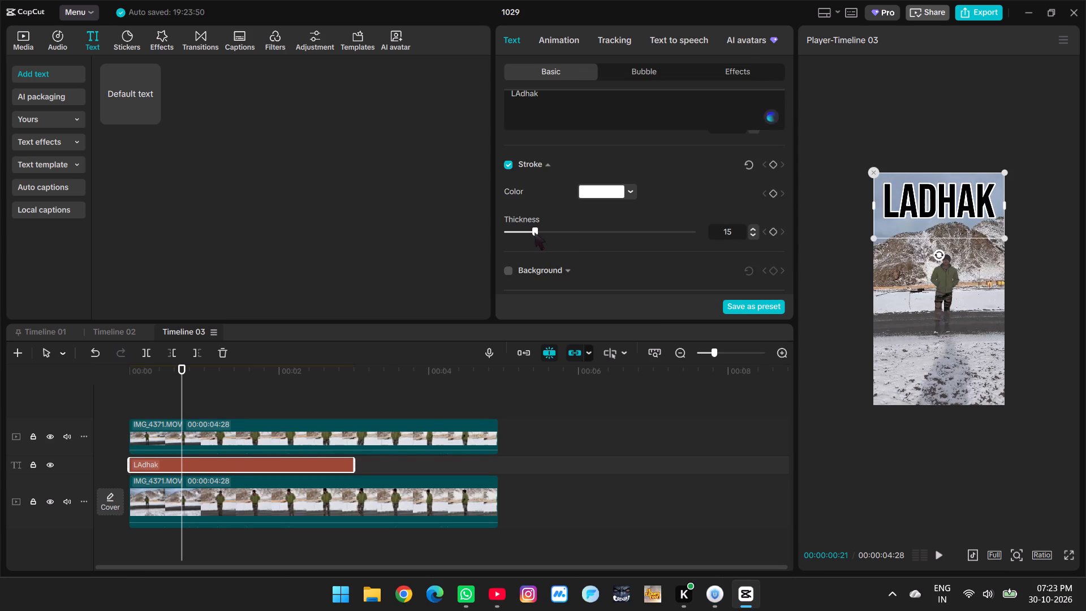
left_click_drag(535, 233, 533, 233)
Apply the preset style with white fill and black outline to the LAdhak text.
scroll(536, 233, "up", 1)
scroll(603, 247, "up", 3)
scroll(603, 247, "down", 2)
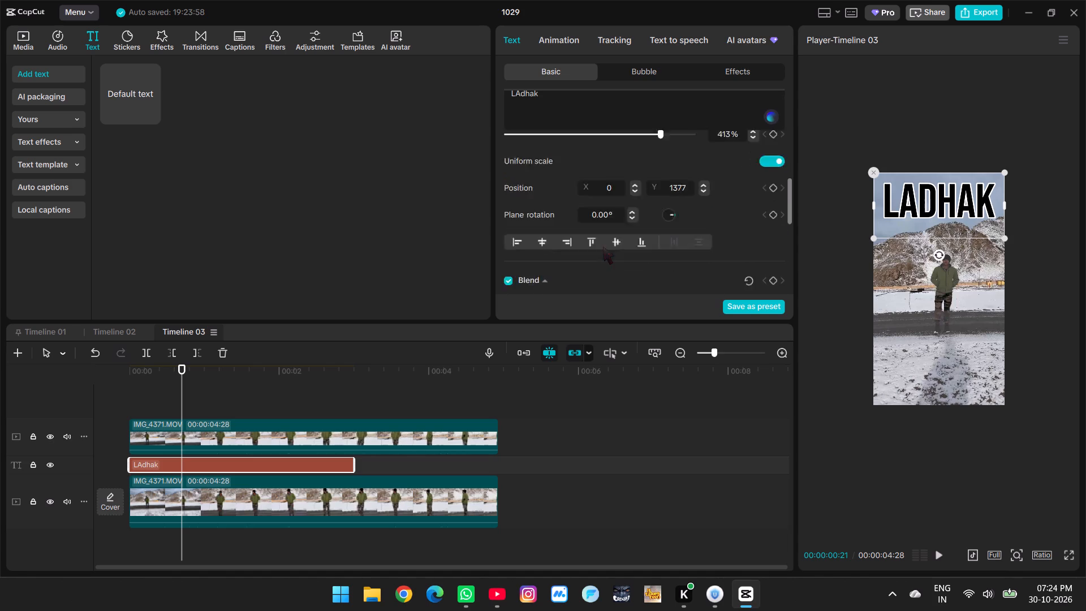
scroll(603, 247, "down", 2)
scroll(603, 205, "up", 8)
scroll(605, 221, "down", 3)
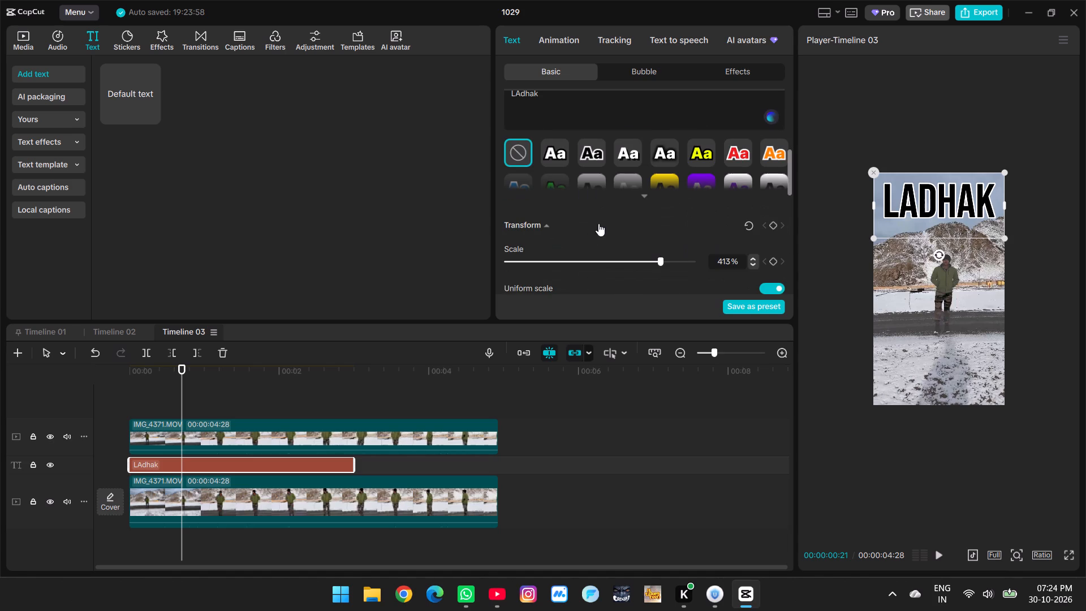
left_click(553, 157)
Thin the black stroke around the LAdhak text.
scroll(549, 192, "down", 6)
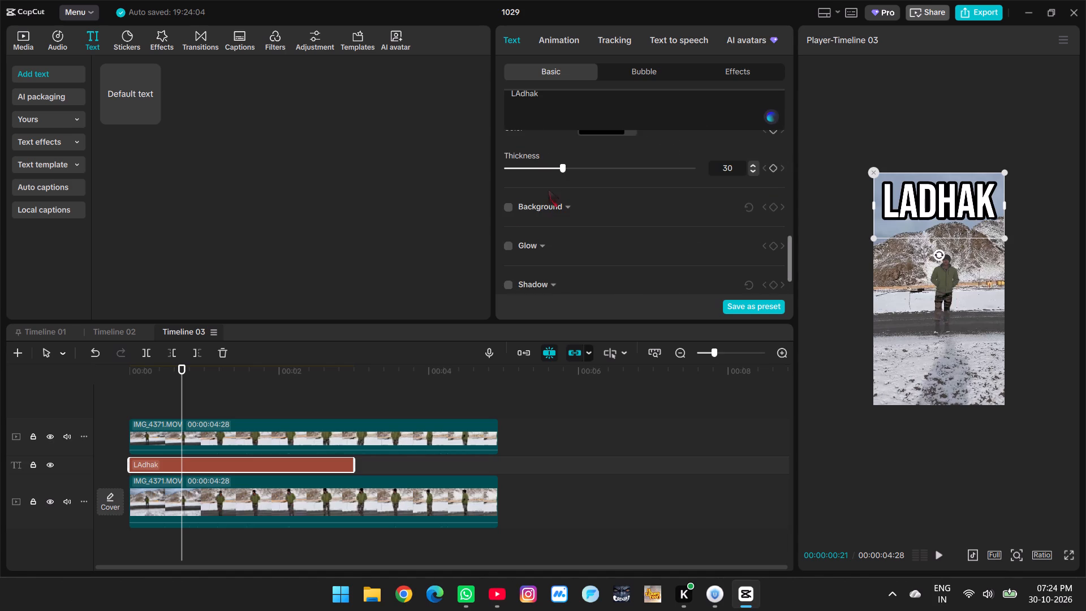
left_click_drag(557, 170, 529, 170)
Lower the LAdhak text's Blend opacity to a semi-transparent level slightly below 32%.
scroll(536, 184, "up", 2)
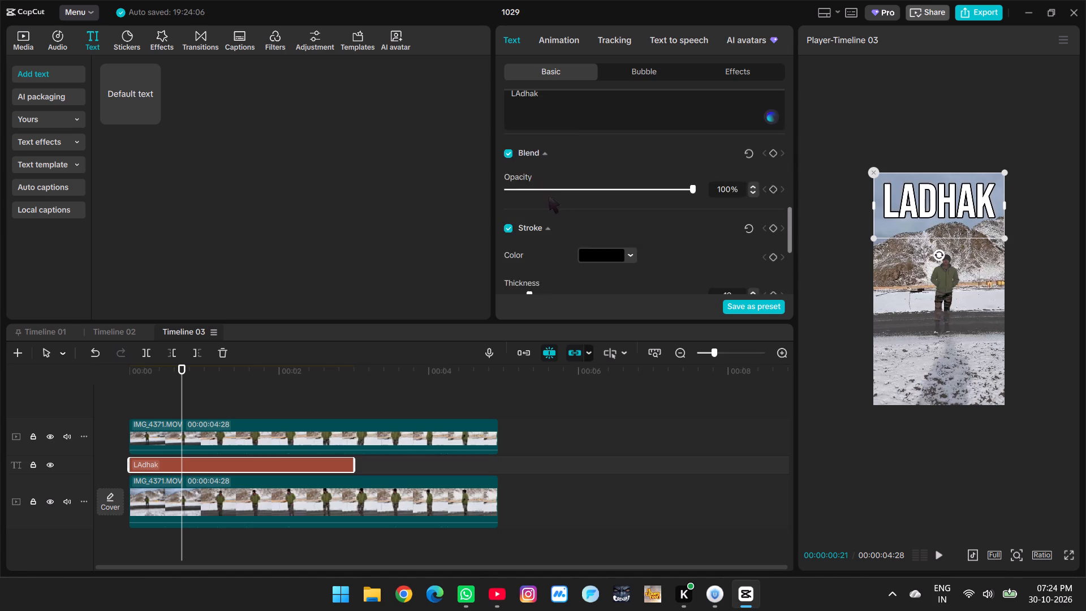
scroll(549, 196, "up", 1)
left_click_drag(692, 255, 546, 255)
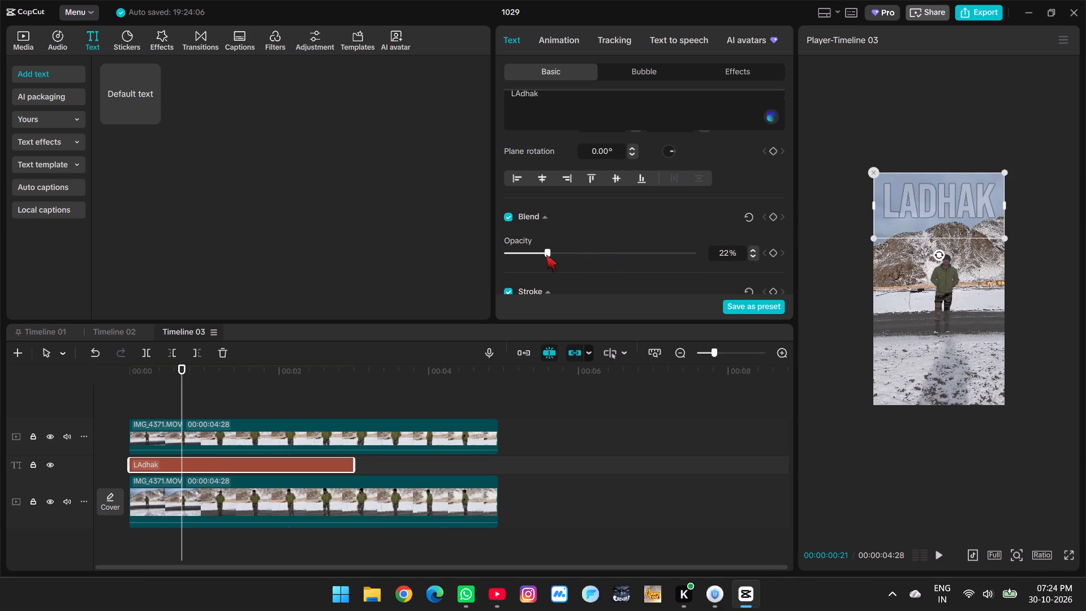
left_click_drag(546, 255, 564, 254)
left_click_drag(564, 254, 555, 254)
Set the LAdhak text's black stroke thickness to about 22.
scroll(554, 254, "down", 2)
left_click_drag(532, 230, 588, 238)
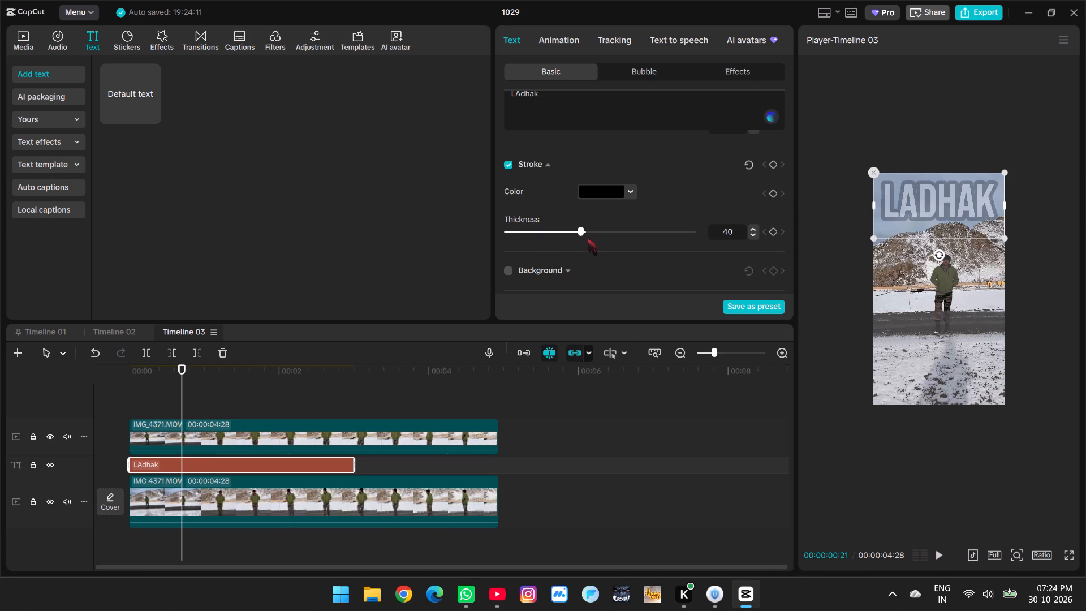
left_click_drag(588, 238, 548, 237)
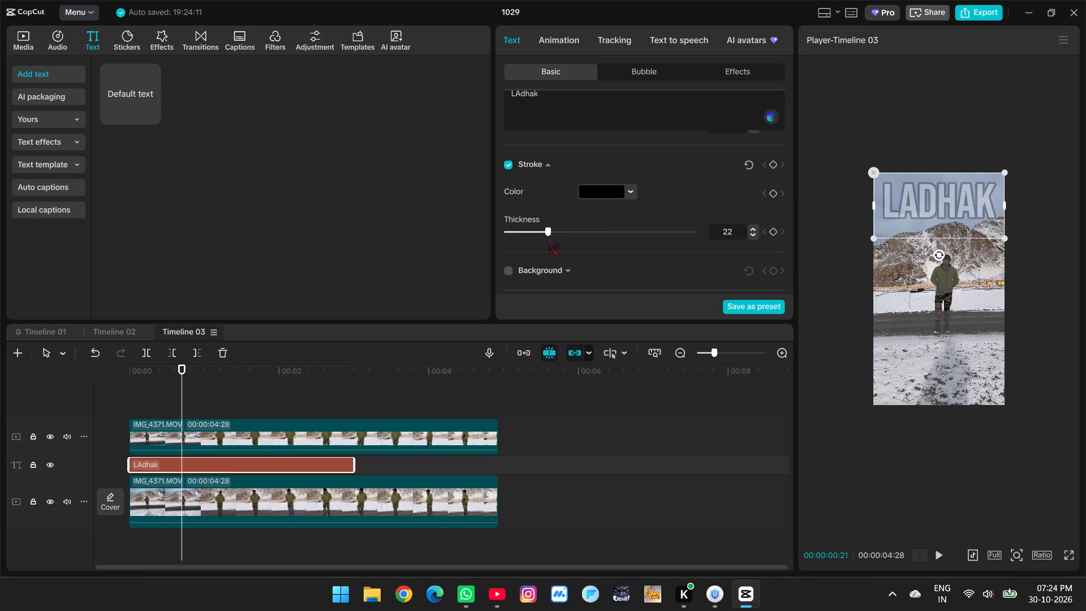
Thicken the black stroke around the LAdhak text very slightly.
left_click_drag(548, 237, 550, 237)
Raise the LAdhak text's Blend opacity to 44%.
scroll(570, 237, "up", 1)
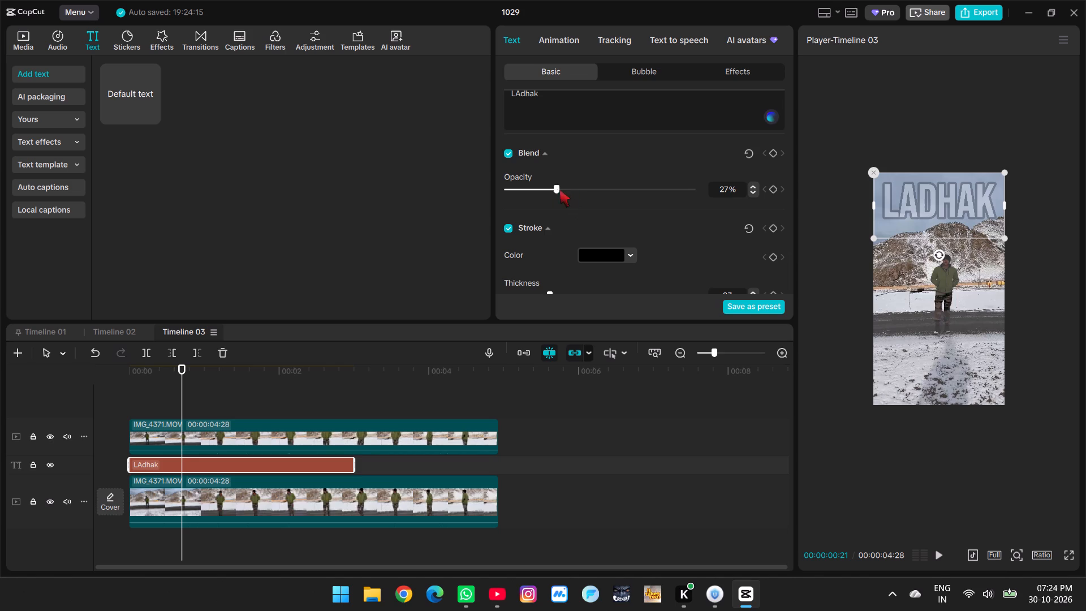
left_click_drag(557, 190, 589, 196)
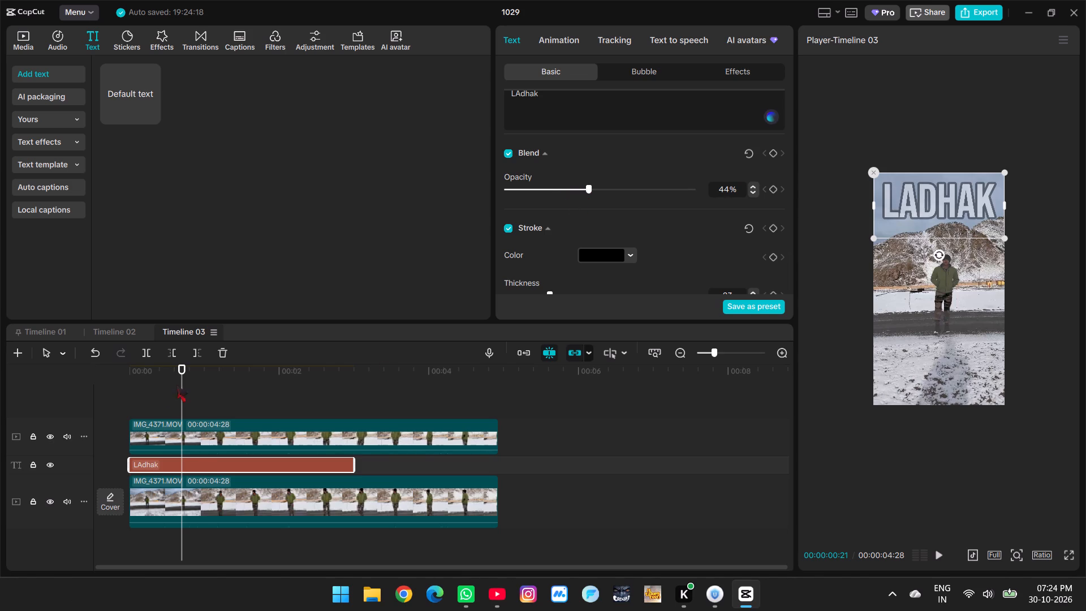
Add a Transform keyframe to the LAdhak text at 00:00:00:00 and lower the text to X 0, Y 0, behind the mountains.
left_click_drag(179, 394, 132, 401)
scroll(747, 182, "up", 2)
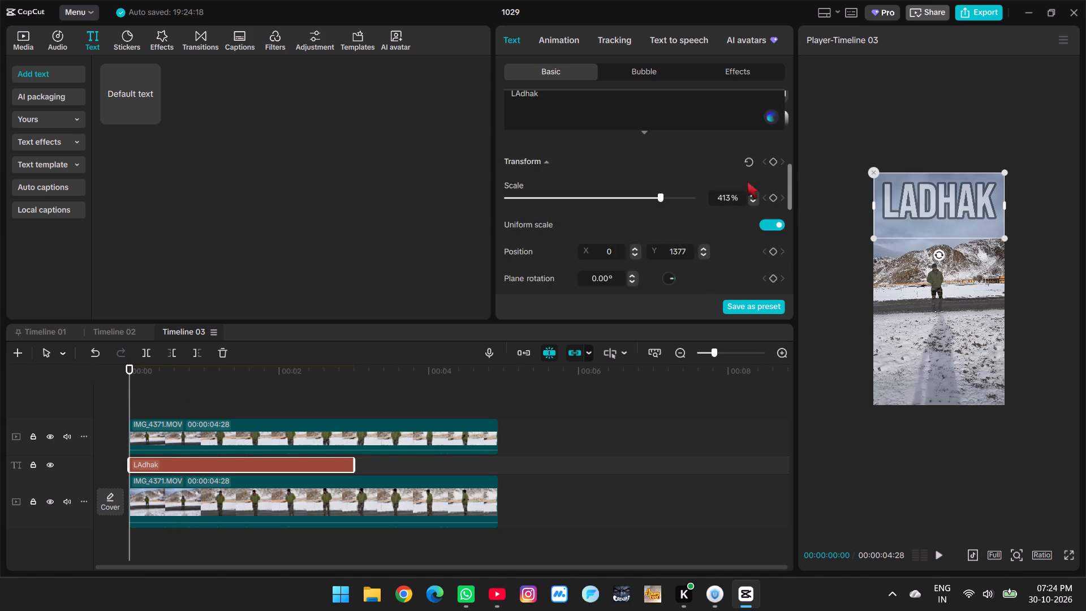
scroll(747, 182, "up", 4)
scroll(756, 174, "down", 3)
scroll(752, 181, "up", 10)
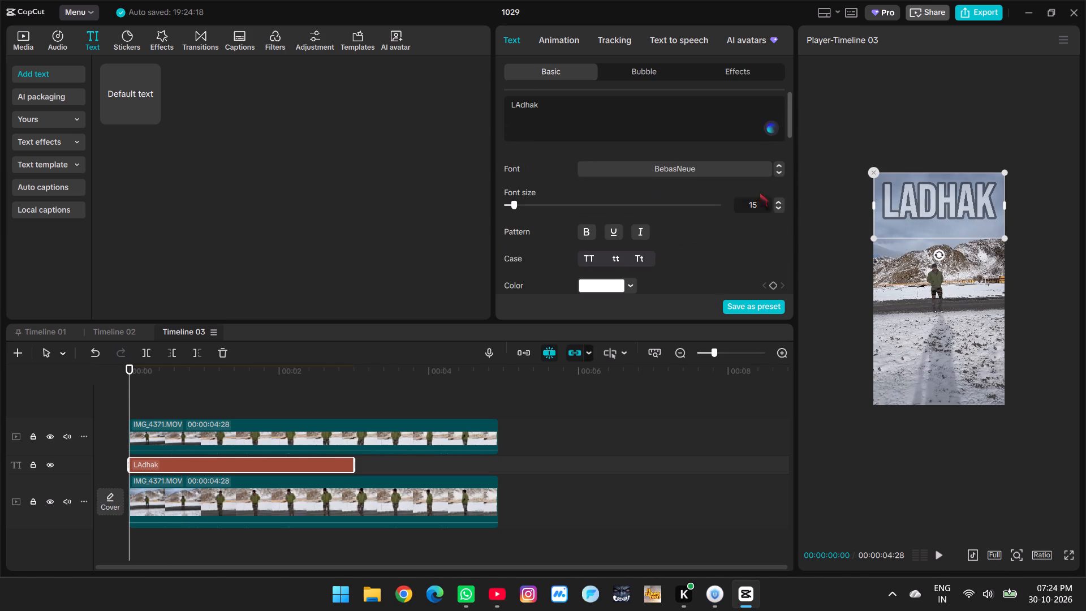
scroll(760, 206, "down", 5)
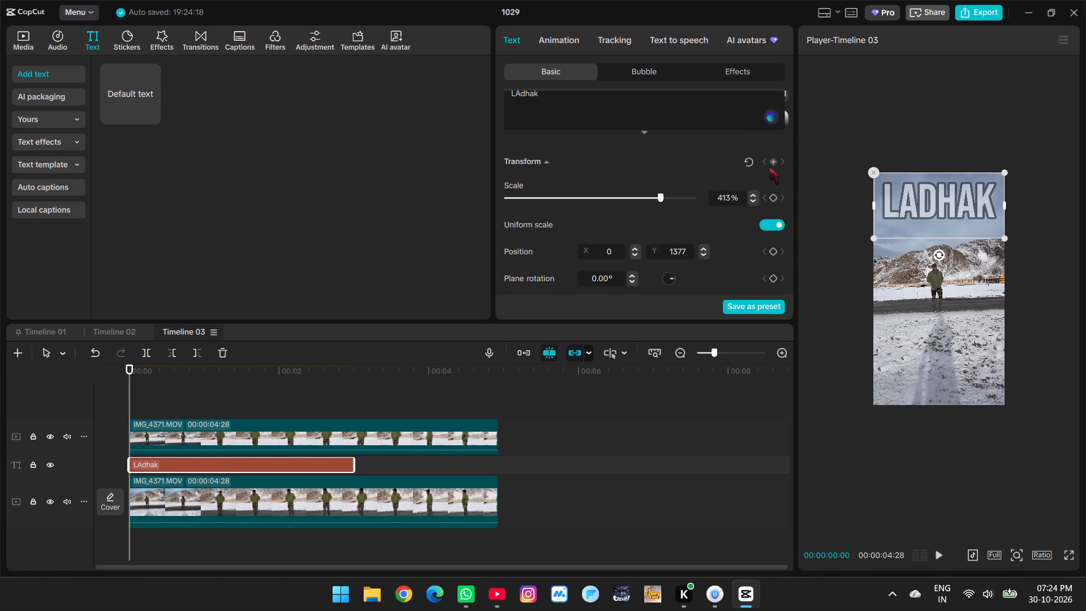
left_click(769, 167)
left_click_drag(969, 196, 971, 280)
At 00:00:01:05, move the LAdhak text up into the sky to X 0, Y 1534, so it animates rising.
left_click_drag(131, 390, 217, 396)
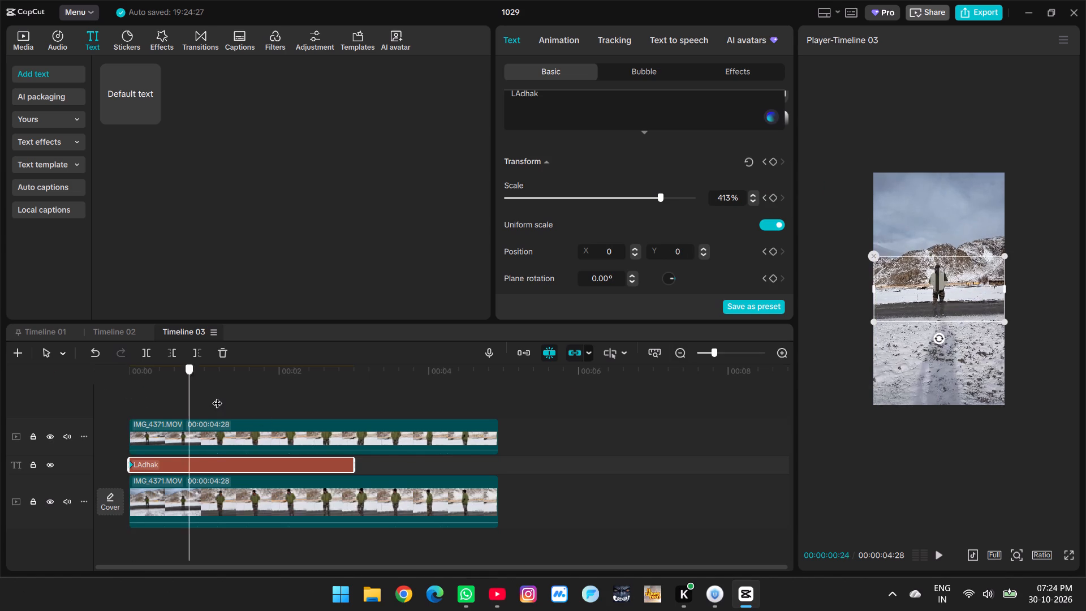
left_click_drag(217, 396, 218, 396)
left_click_drag(948, 302, 954, 256)
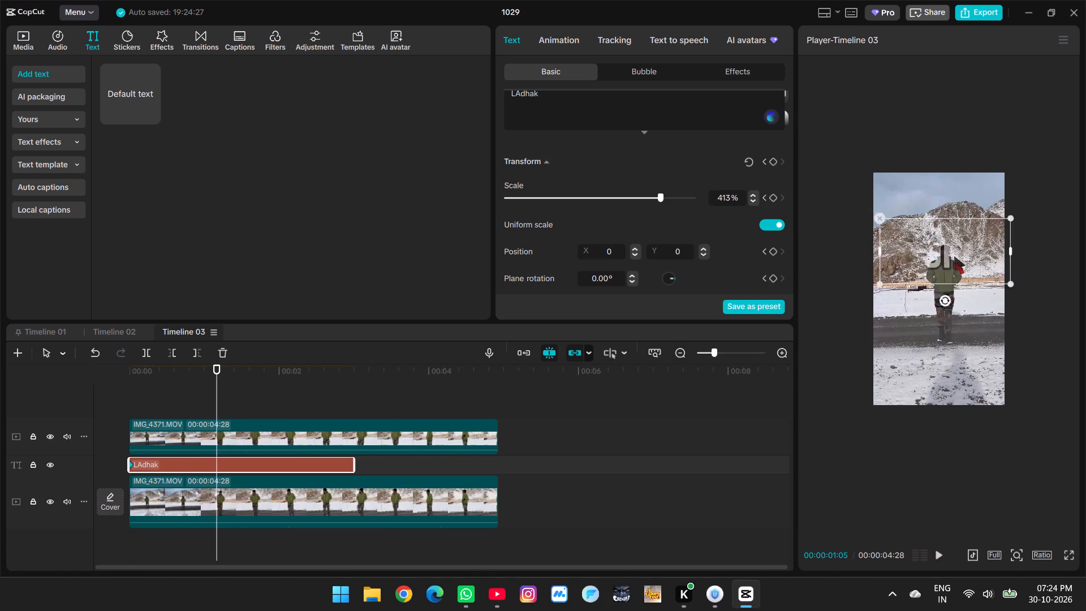
left_click_drag(954, 256, 949, 211)
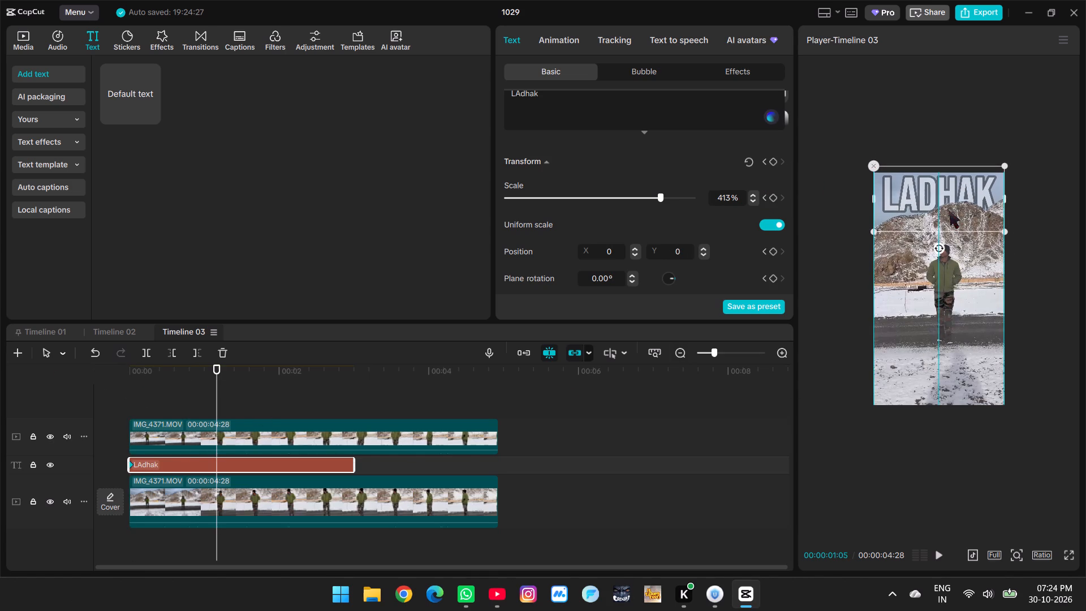
left_click_drag(949, 211, 949, 208)
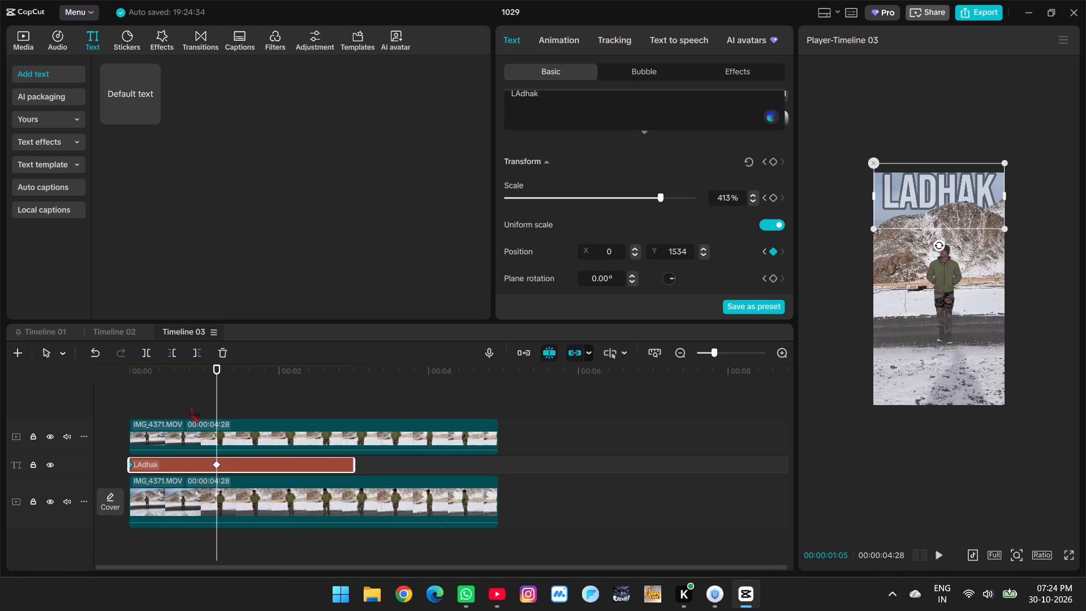
Play the opening from the start to review the LADHAK text's rise.
left_click(147, 404)
left_click_drag(147, 404, 125, 397)
key("space")
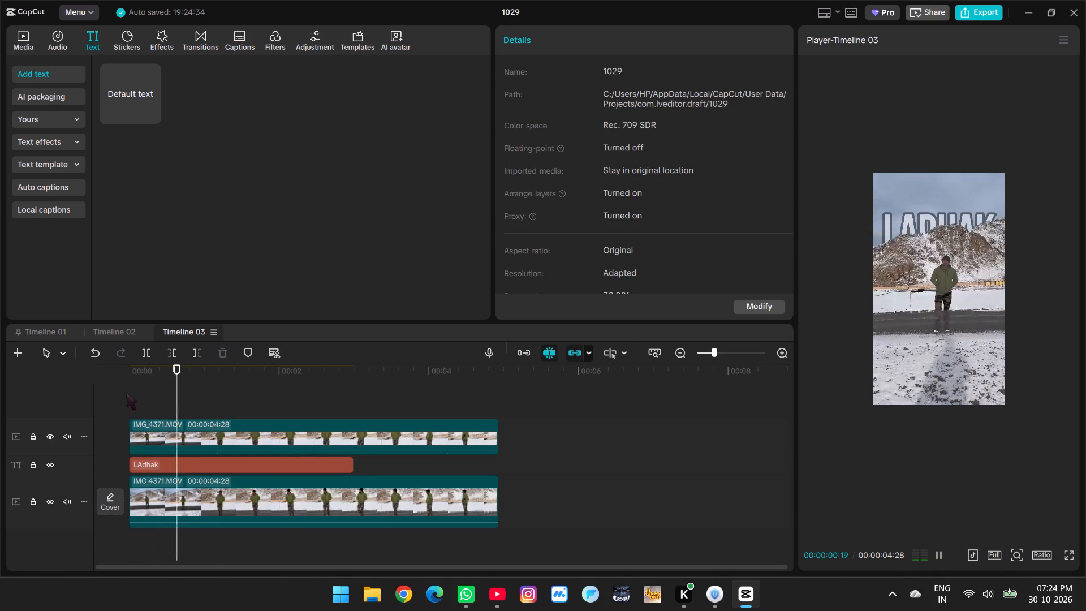
key("space")
Add the standing man to the upper IMG_4371.MOV clip's custom removal selection with the smart brush and apply it.
left_click(139, 393)
left_click(175, 435)
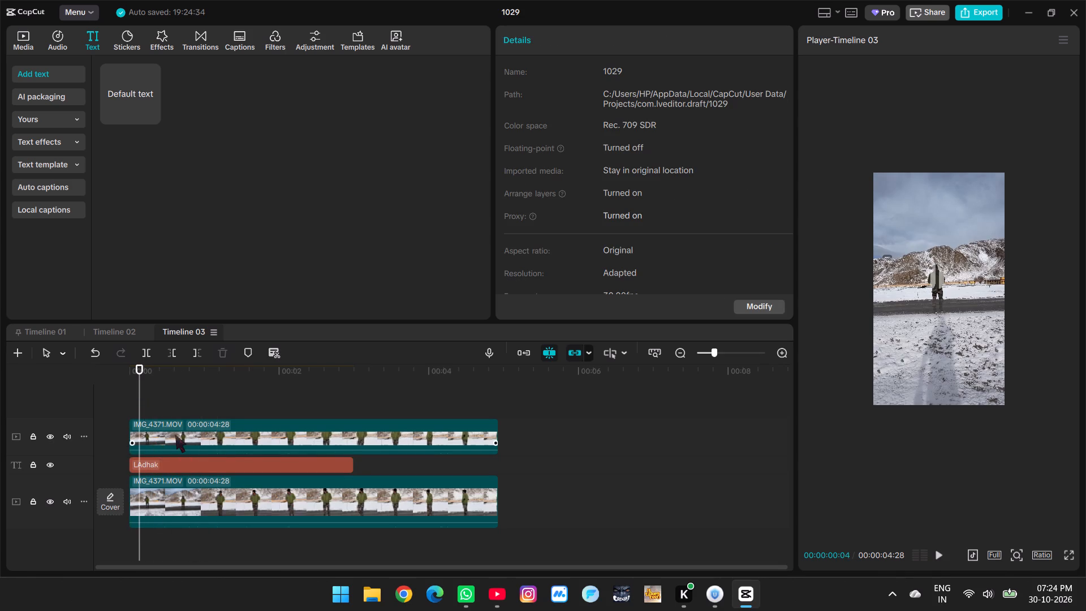
left_click(511, 166)
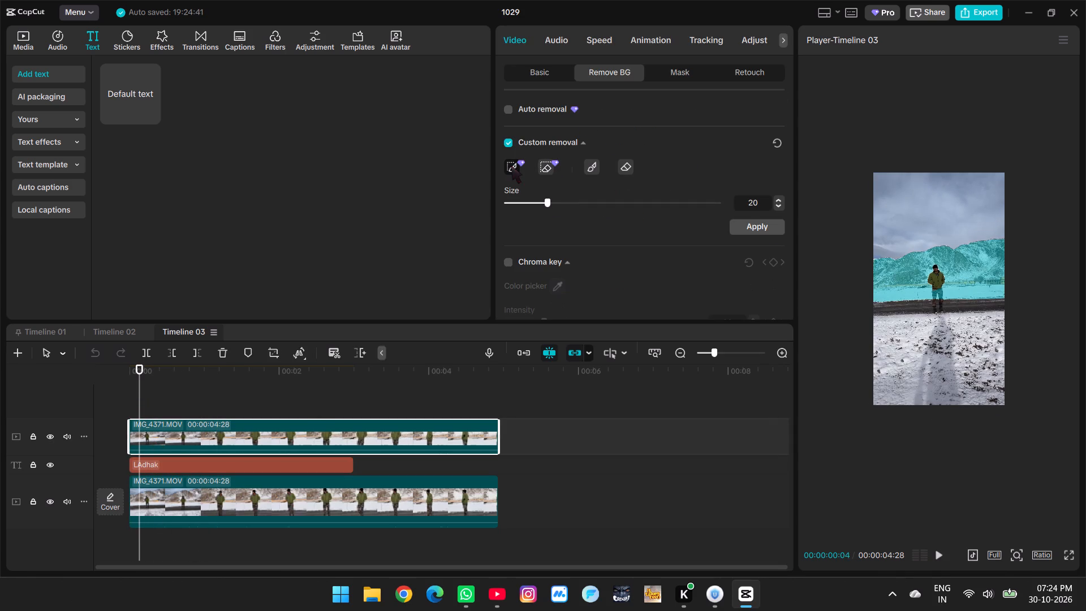
left_click_drag(938, 274, 943, 305)
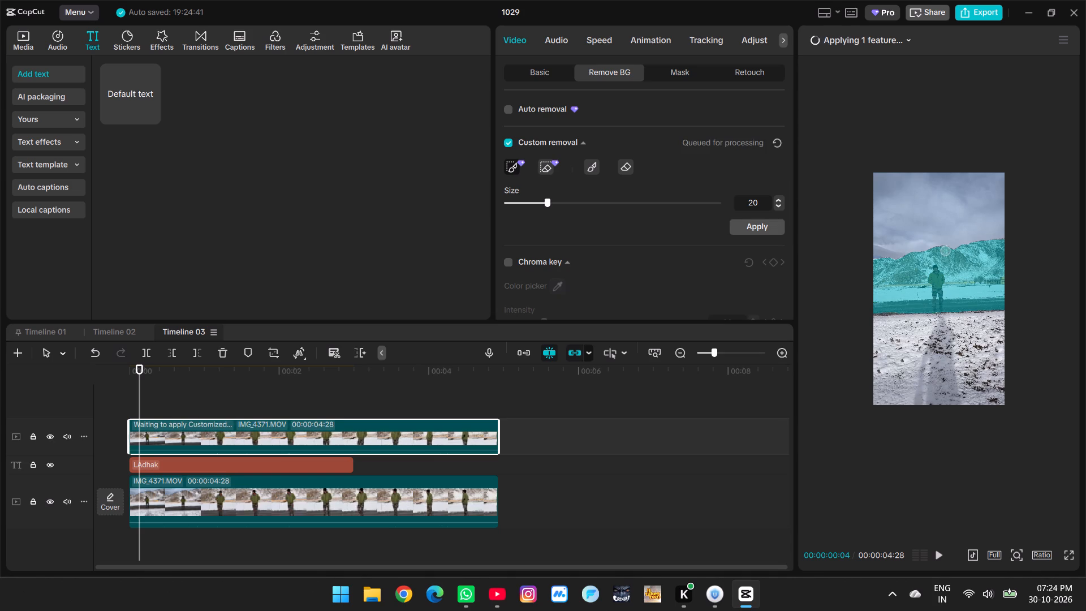
left_click(757, 226)
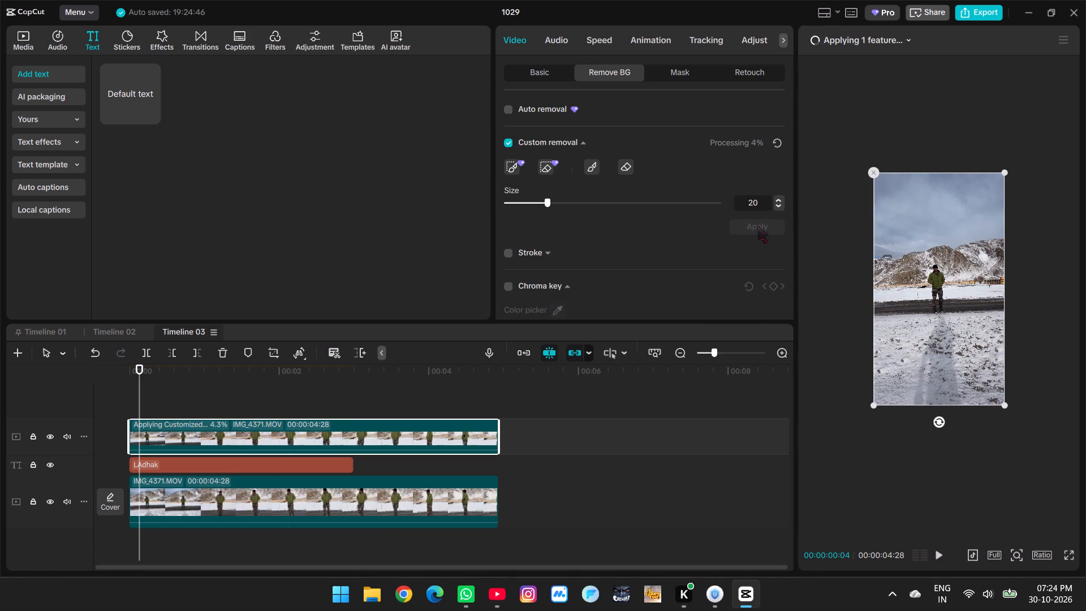
Replay the opening of Timeline 03 to review how the LADHAK text rises behind the mountains and man.
key("space")
key("space")
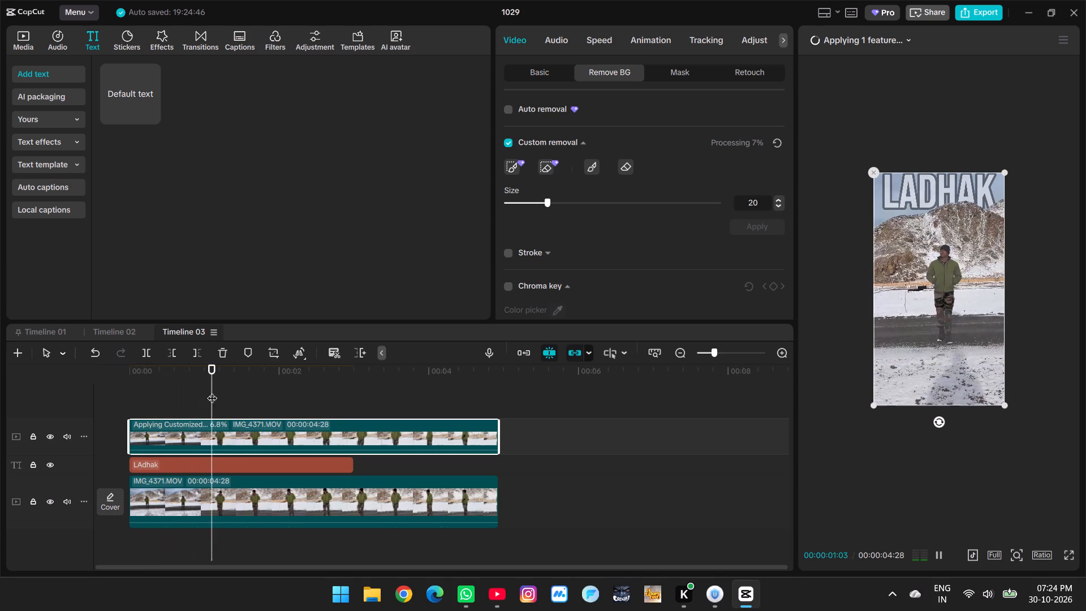
left_click(136, 394)
key("space")
key("space")
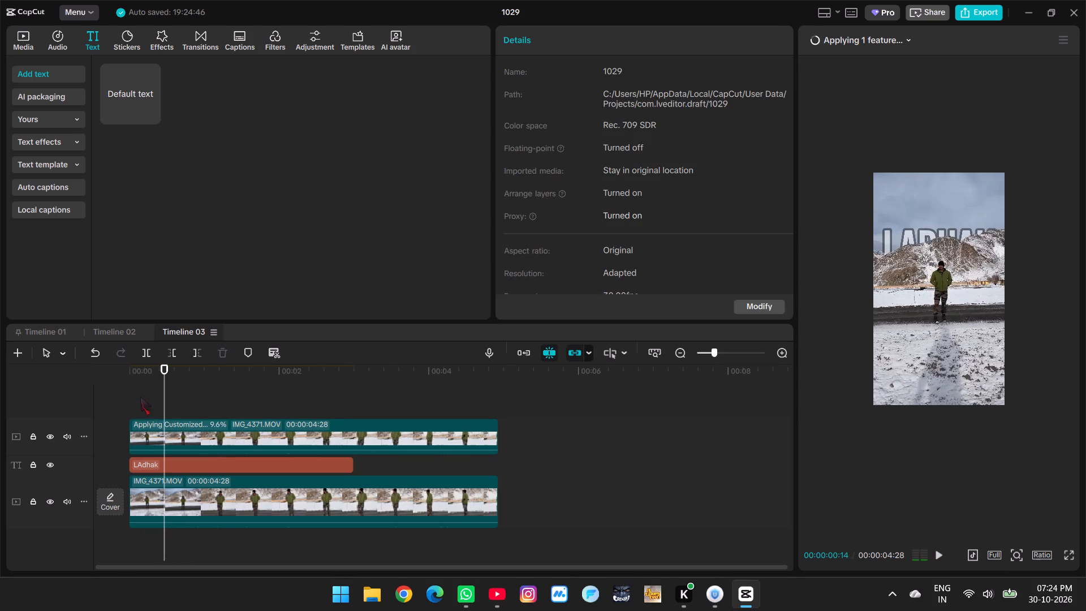
left_click(143, 399)
left_click_drag(143, 399, 110, 393)
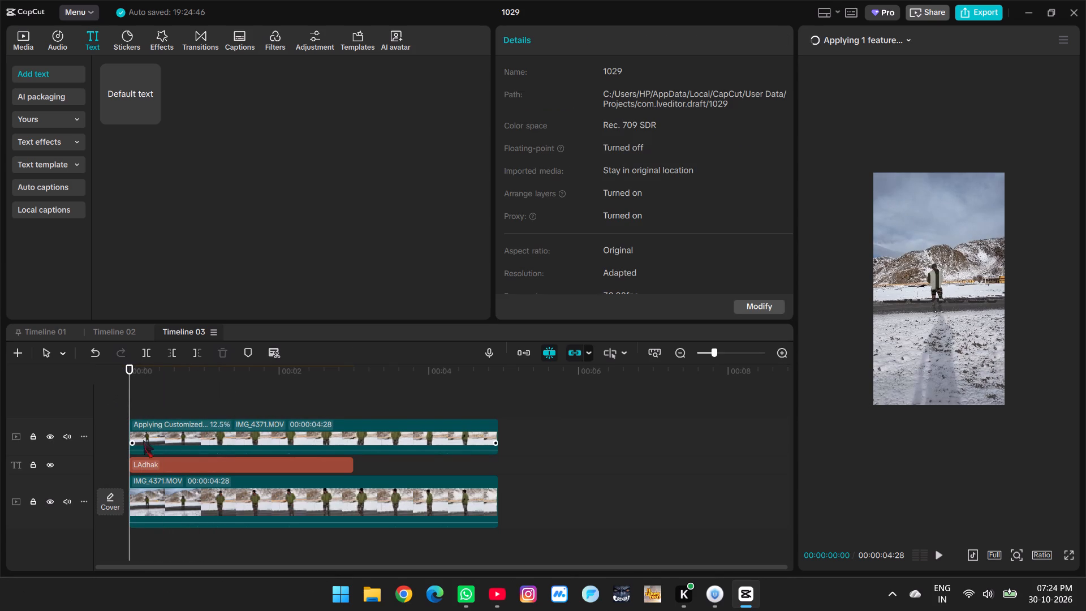
scroll(176, 461, "up", 17, "ctrl")
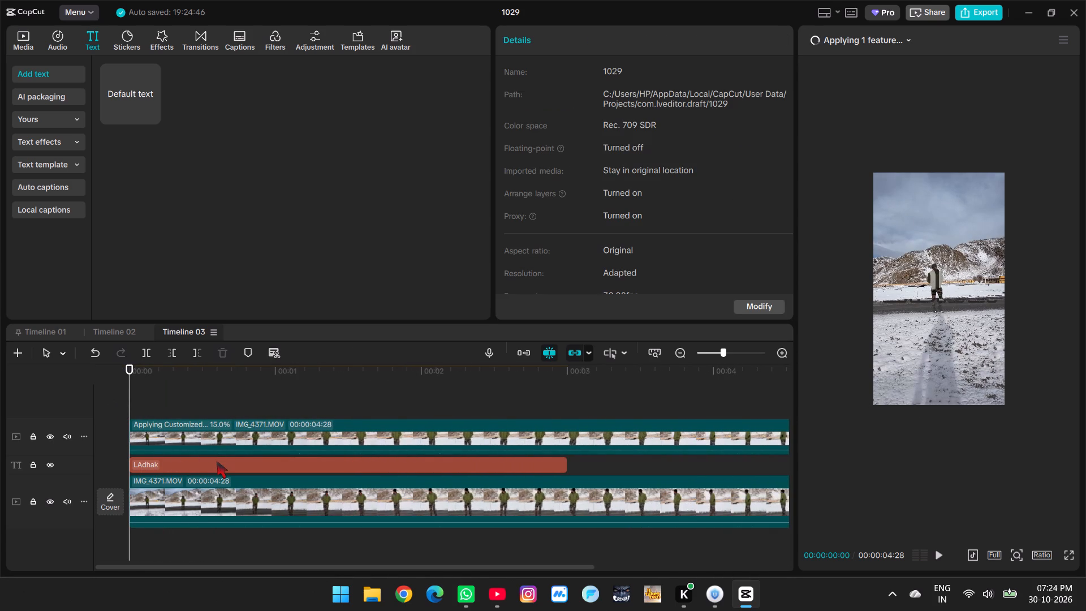
key("space")
key("space")
key("space")
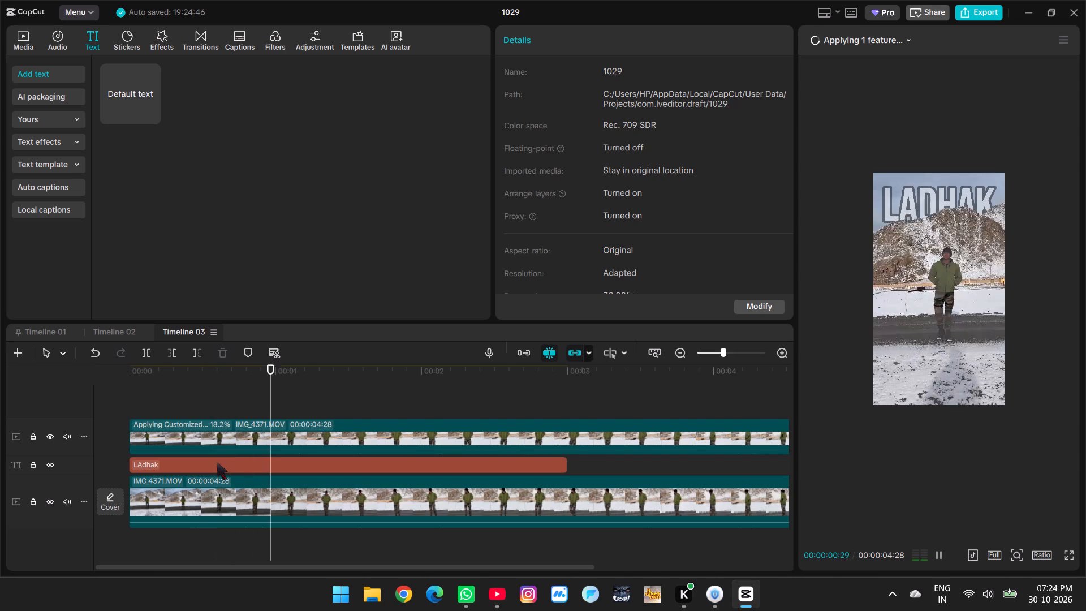
key("space")
Check the LAdhak text's two position keyframes and scrub through the motion between them.
left_click(178, 463)
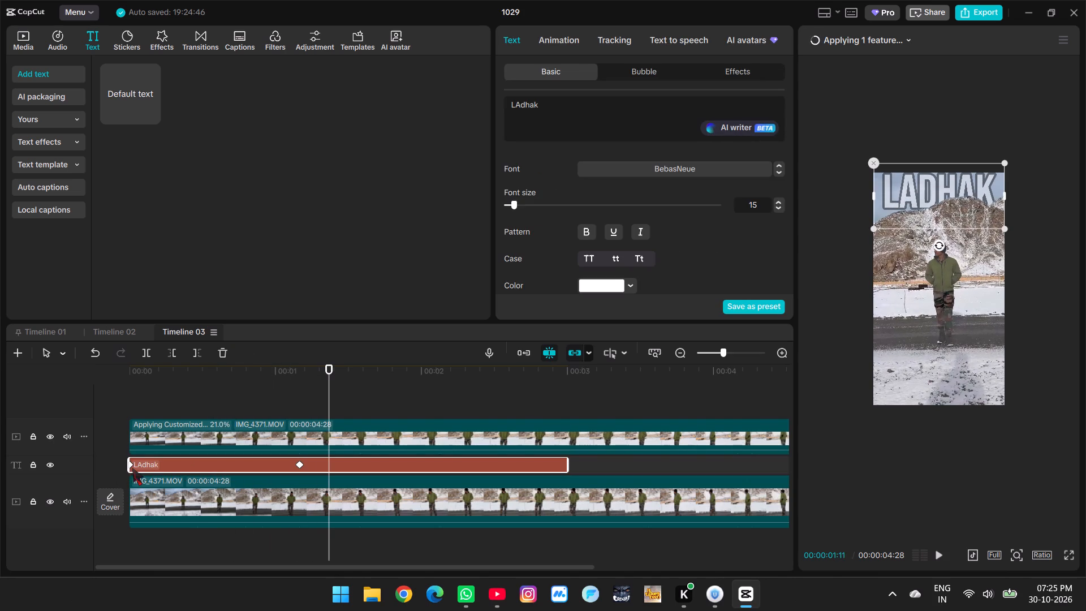
left_click(132, 467)
left_click(132, 466)
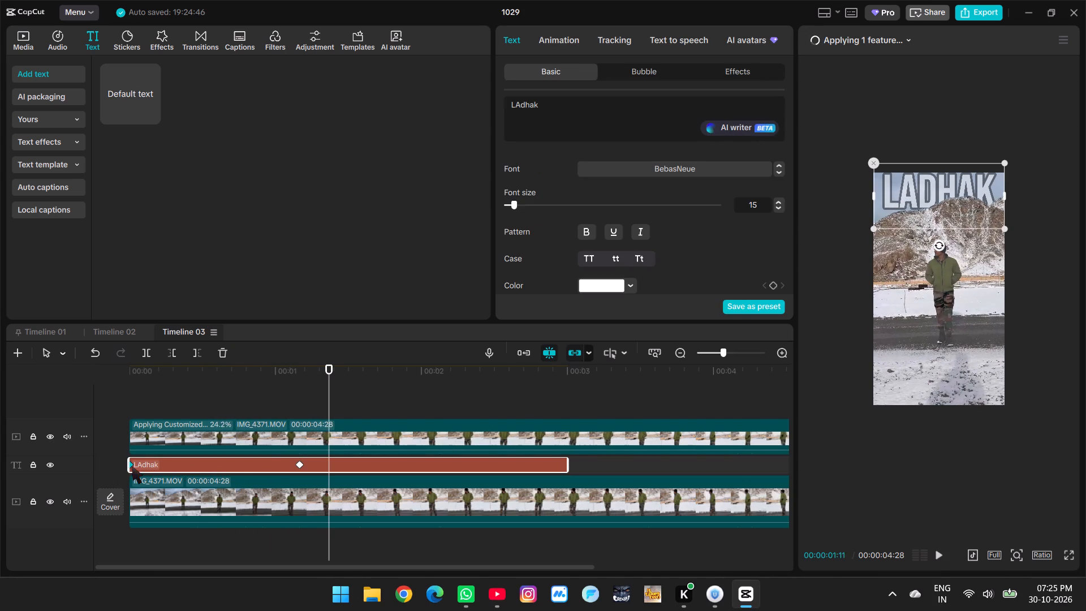
left_click(298, 466)
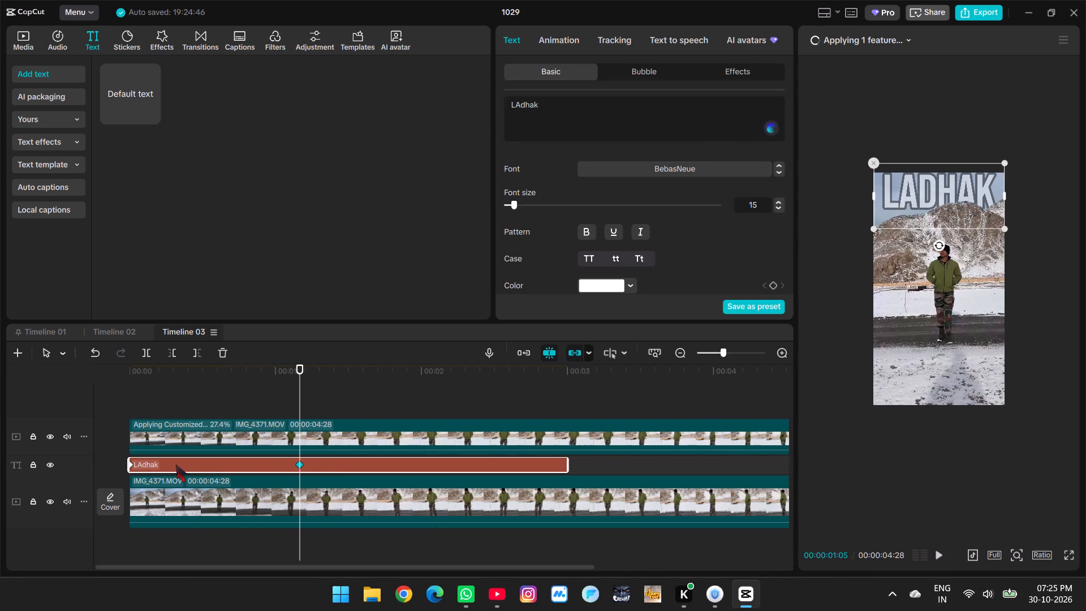
left_click(131, 466)
left_click(131, 465)
left_click_drag(303, 400, 169, 416)
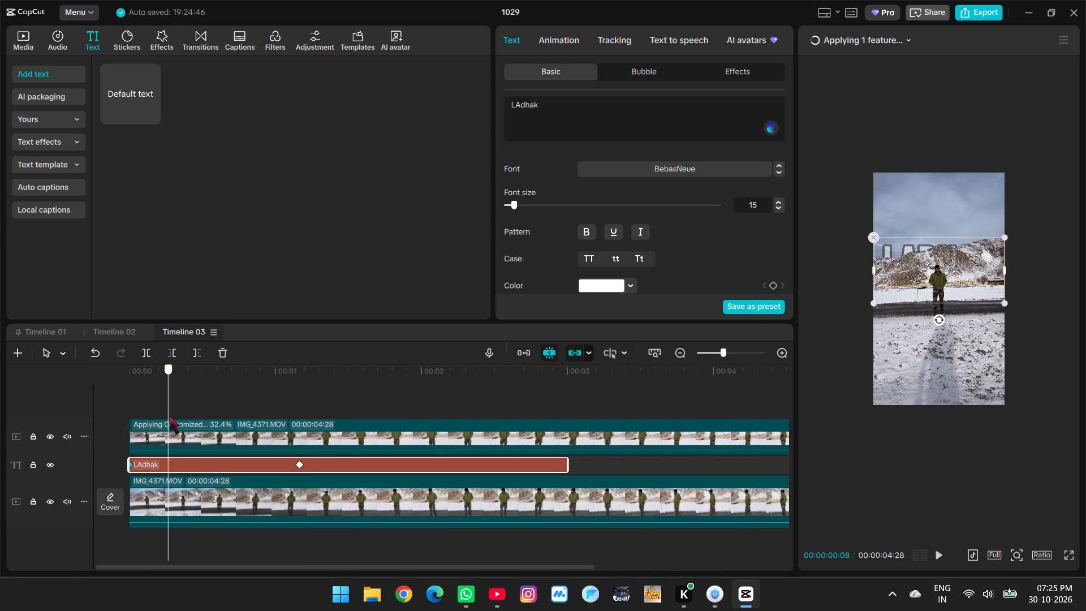
left_click_drag(169, 416, 234, 427)
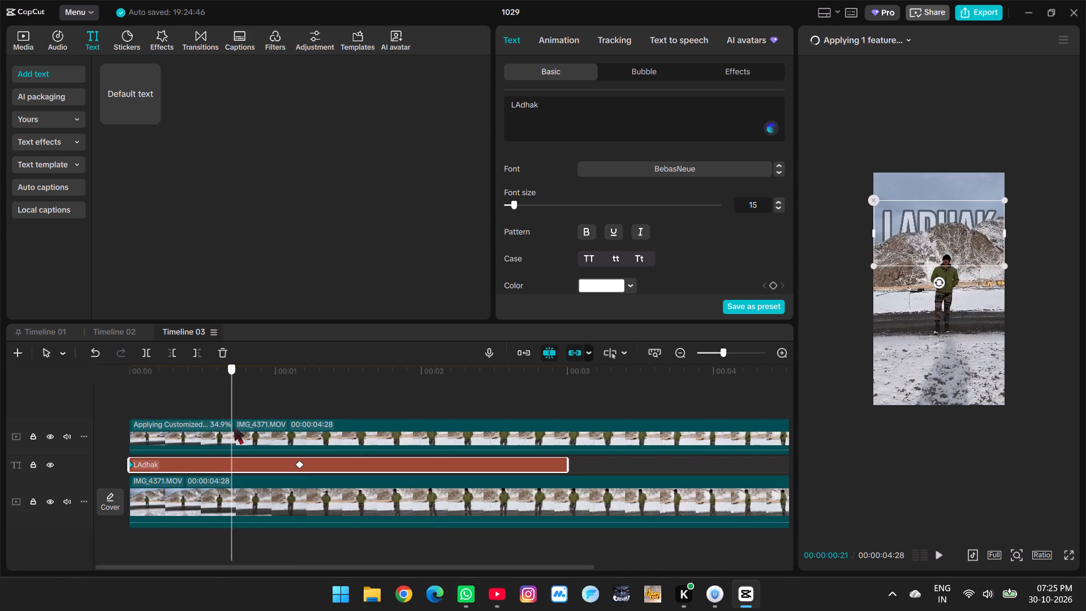
left_click_drag(234, 427, 309, 433)
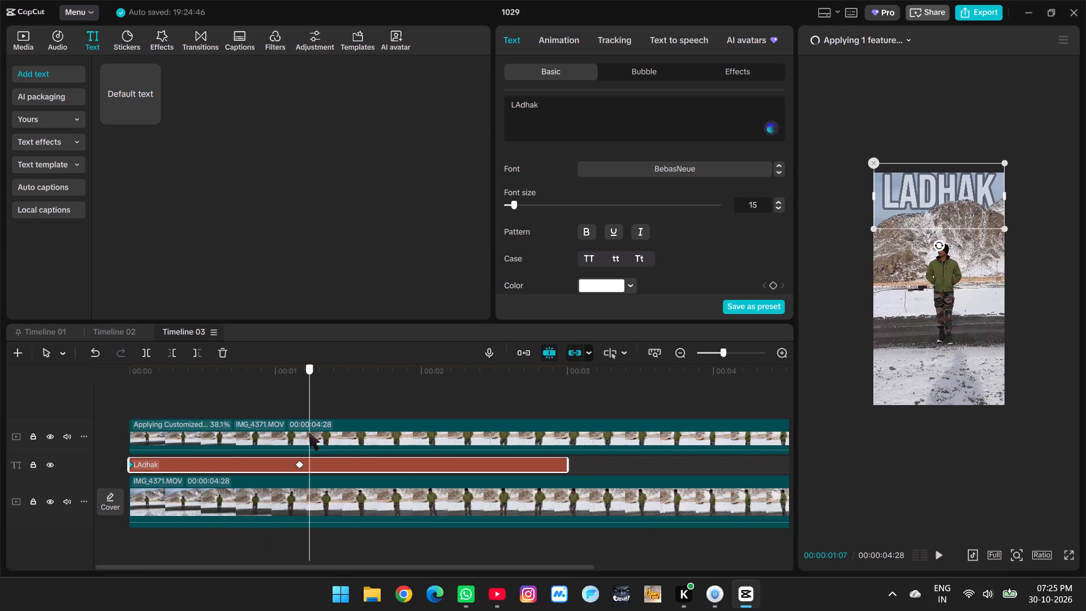
left_click_drag(309, 433, 159, 407)
Play the first second or so repeatedly to judge the timing of the rising LADHAK text.
key("space")
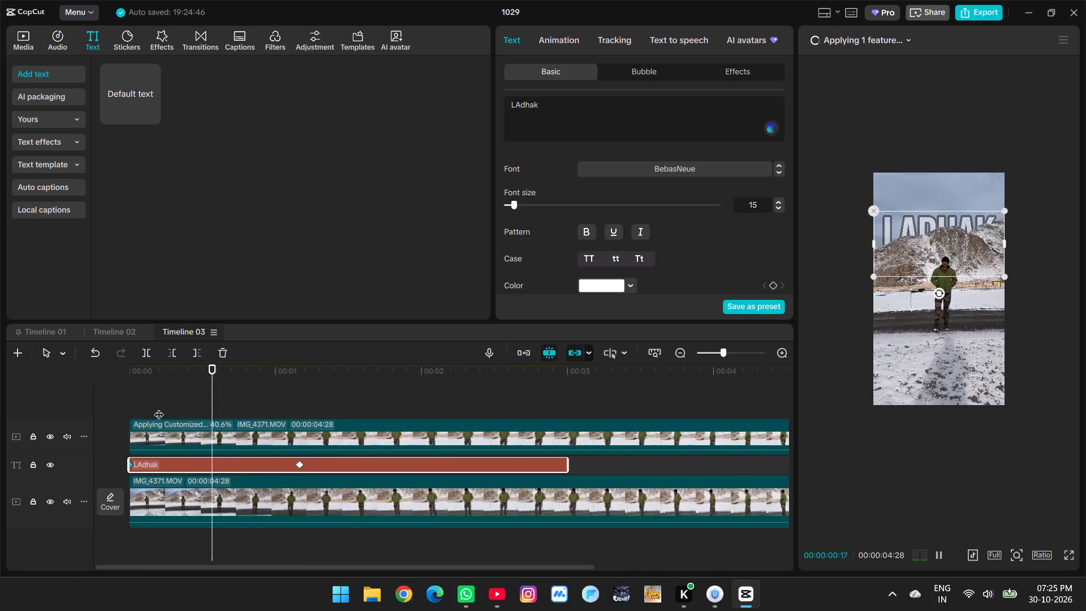
key("space")
left_click(146, 398)
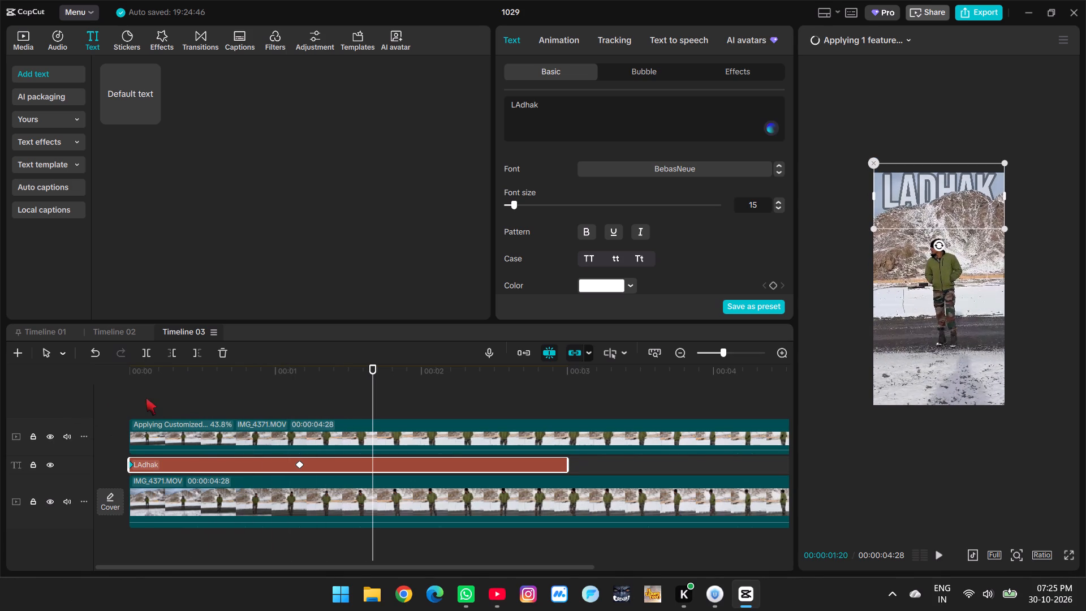
left_click_drag(146, 398, 106, 401)
key("space")
key("space")
left_click(135, 403)
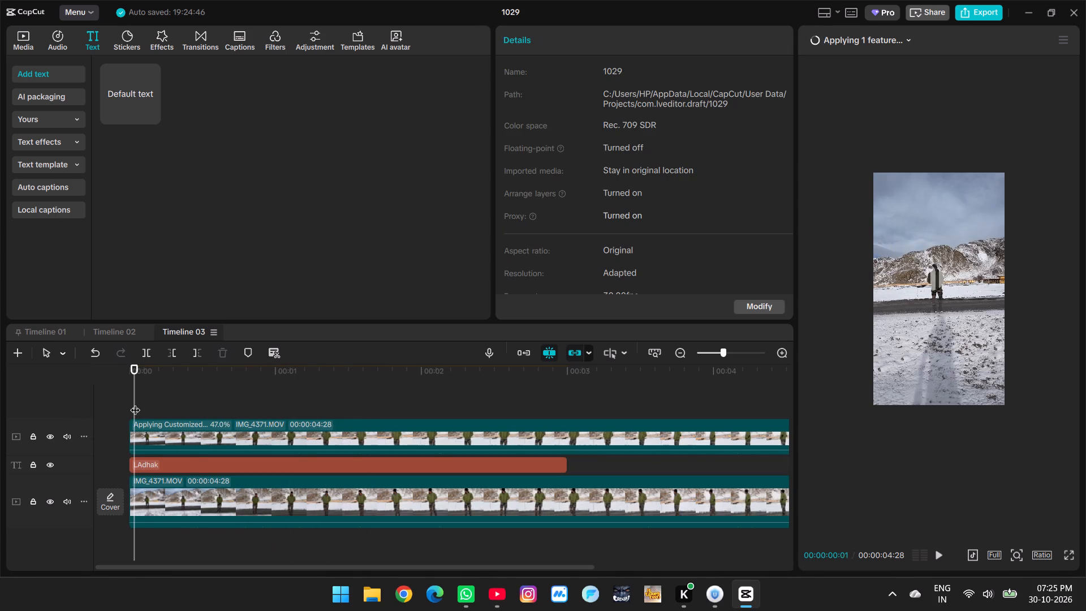
left_click_drag(135, 403, 124, 402)
key("space")
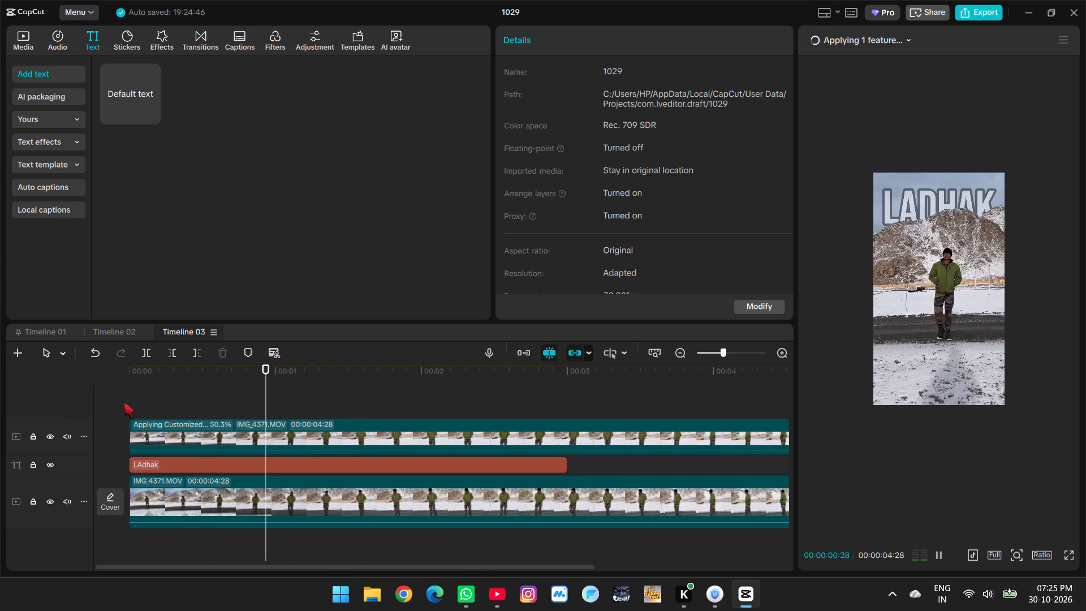
key("space")
key("space")
key("space")
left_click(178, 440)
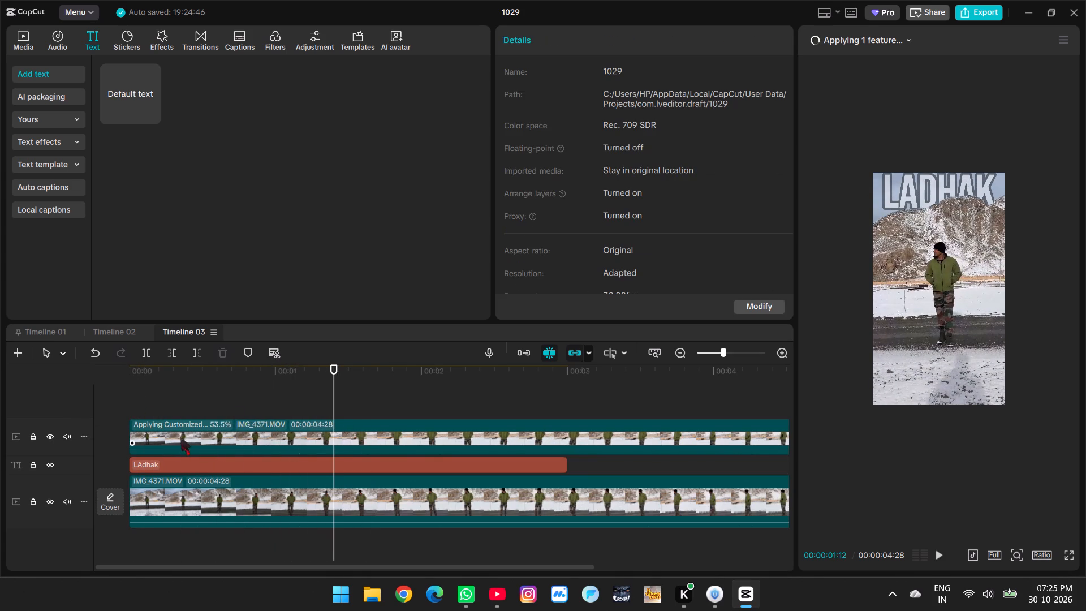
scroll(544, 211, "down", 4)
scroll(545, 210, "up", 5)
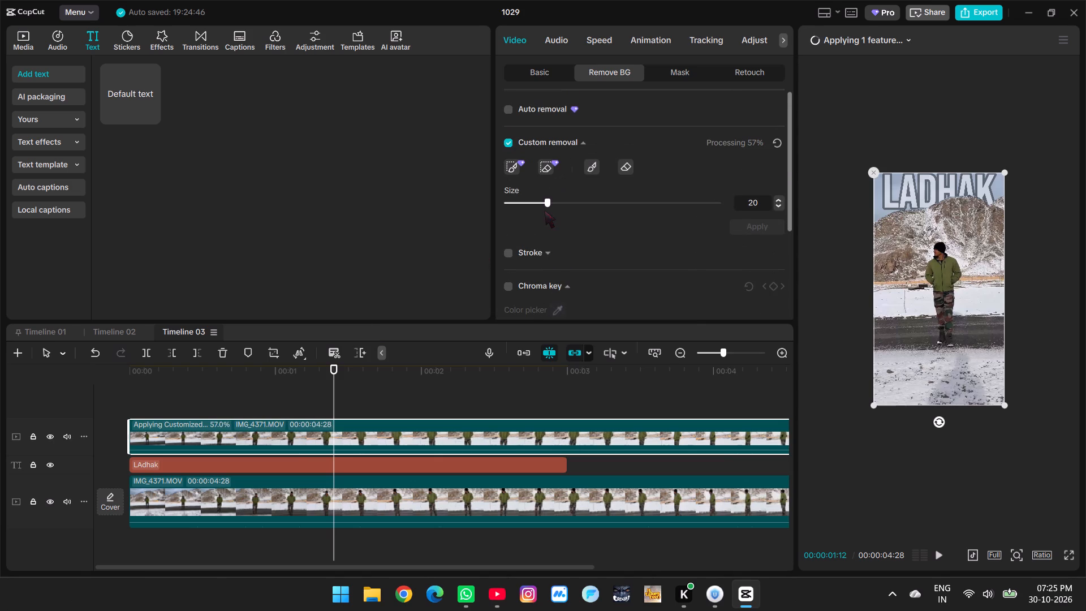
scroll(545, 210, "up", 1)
Set the LAdhak text's Blend opacity to 100%.
left_click(483, 462)
scroll(543, 219, "down", 3)
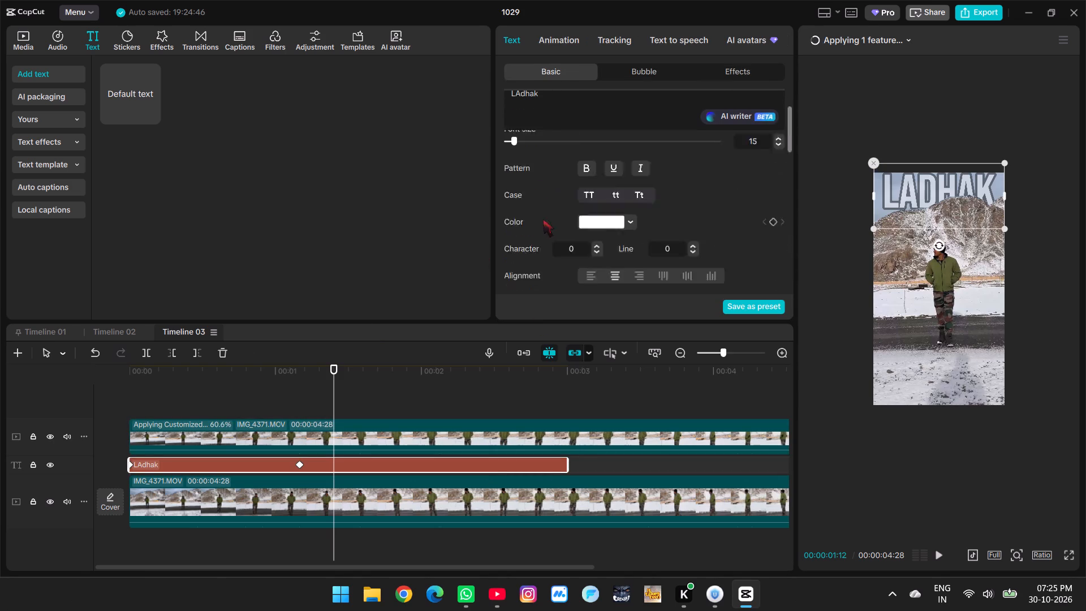
scroll(541, 221, "down", 2)
scroll(632, 205, "down", 3)
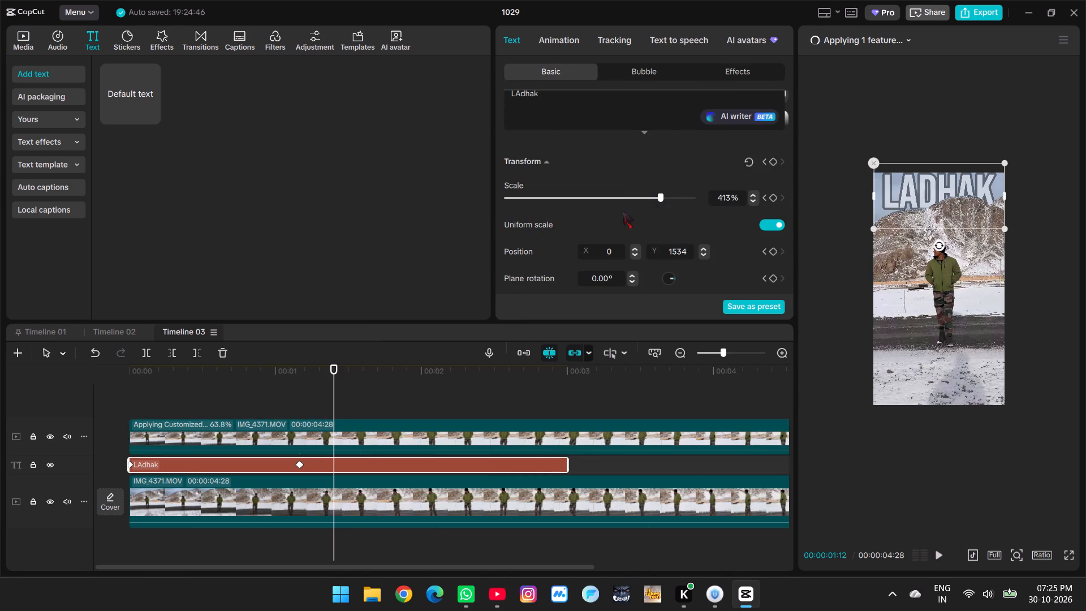
left_click_drag(585, 191, 795, 193)
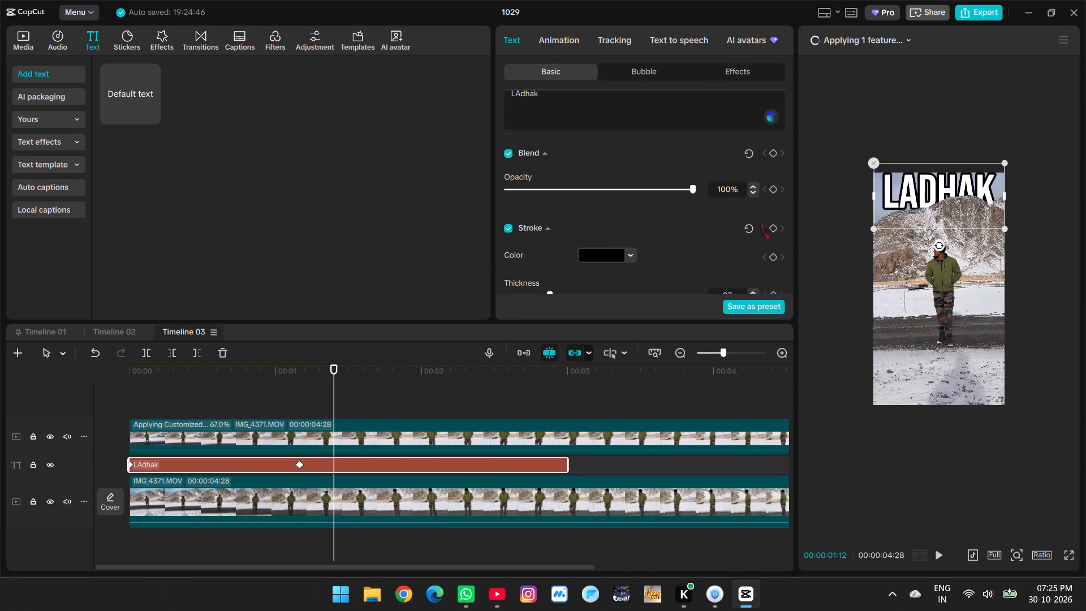
Replay Timeline 03 from the start to review the rising LADHAK text through to its end.
left_click(208, 401)
left_click_drag(207, 401, 51, 412)
key("space")
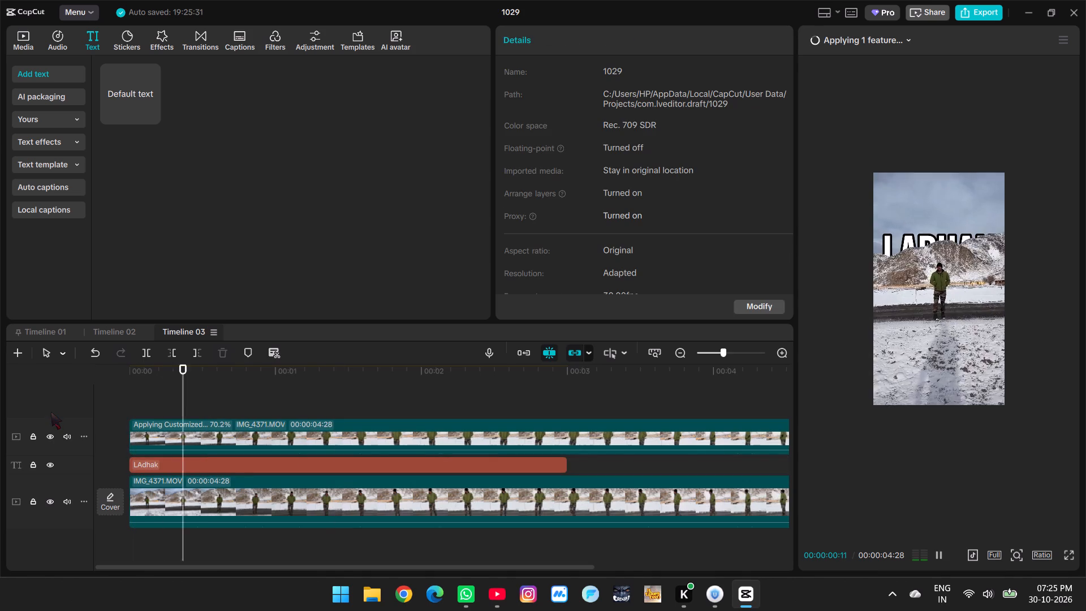
key("space")
key("space")
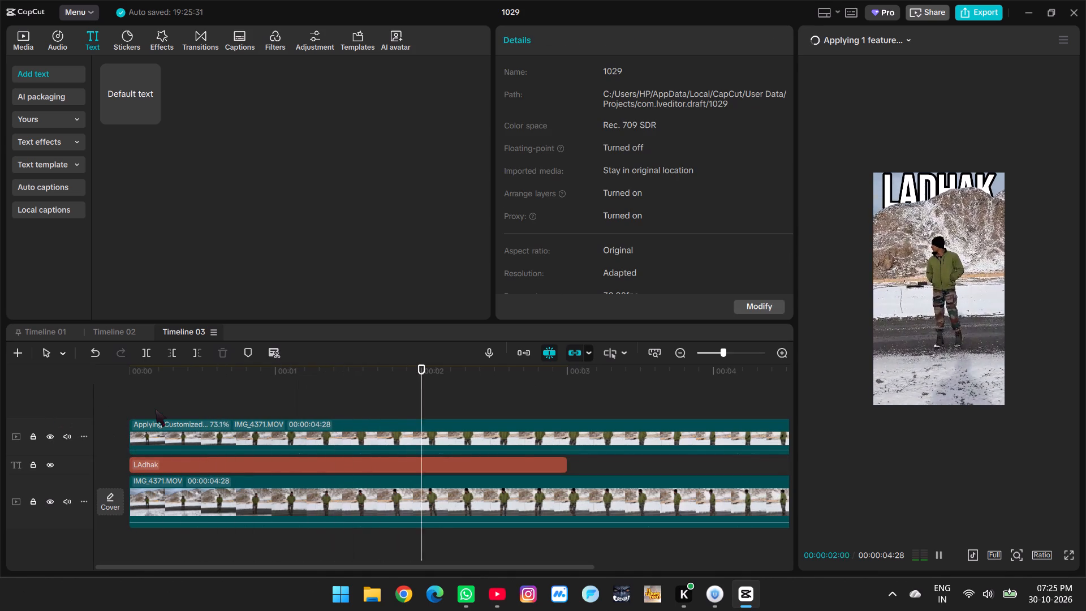
key("space")
key("space")
key("space")
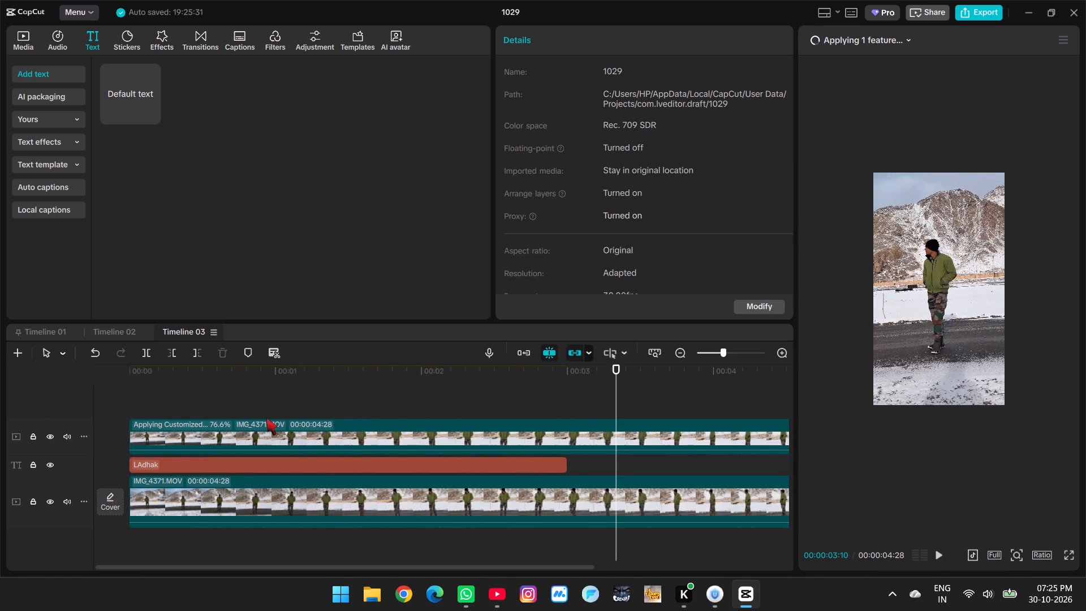
Scrub back and forth through Timeline 03 and replay its opening to examine the text's rise behind the mountains.
left_click(299, 401)
left_click_drag(299, 401, 290, 405)
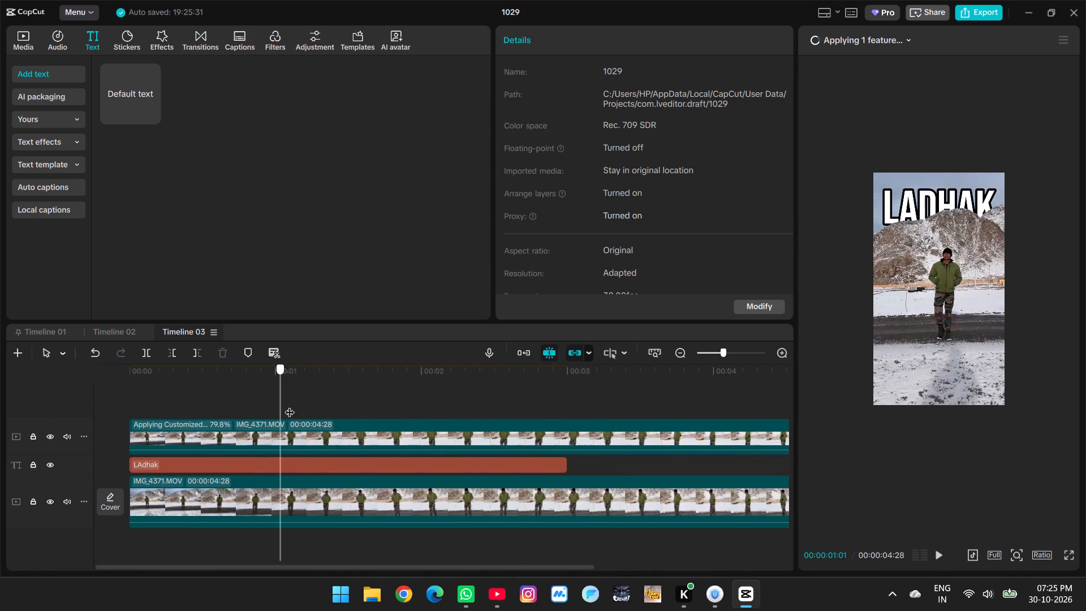
left_click_drag(290, 405, 188, 414)
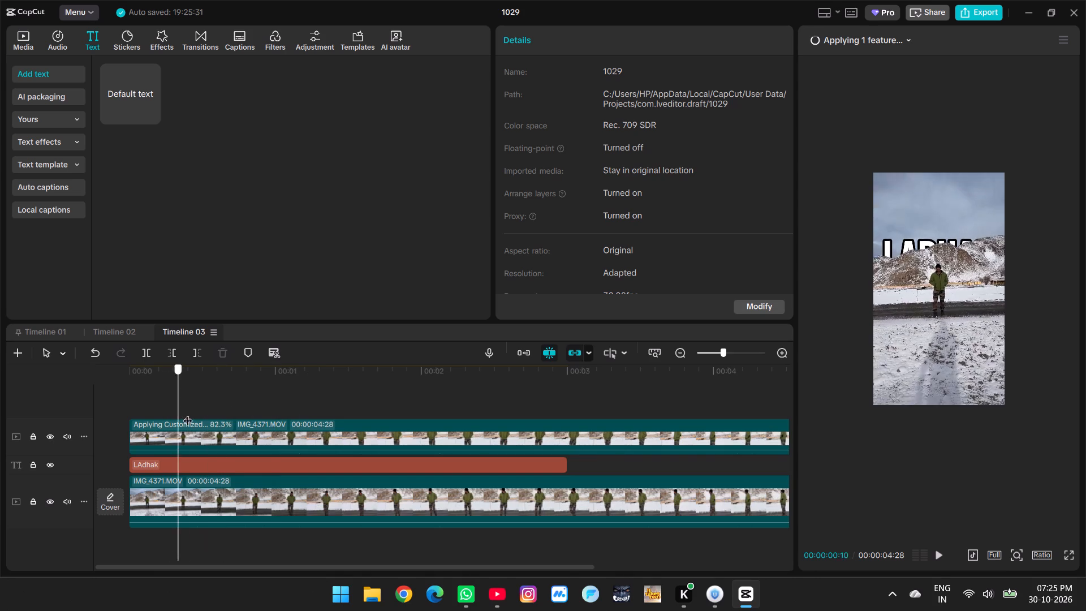
left_click_drag(188, 414, 647, 419)
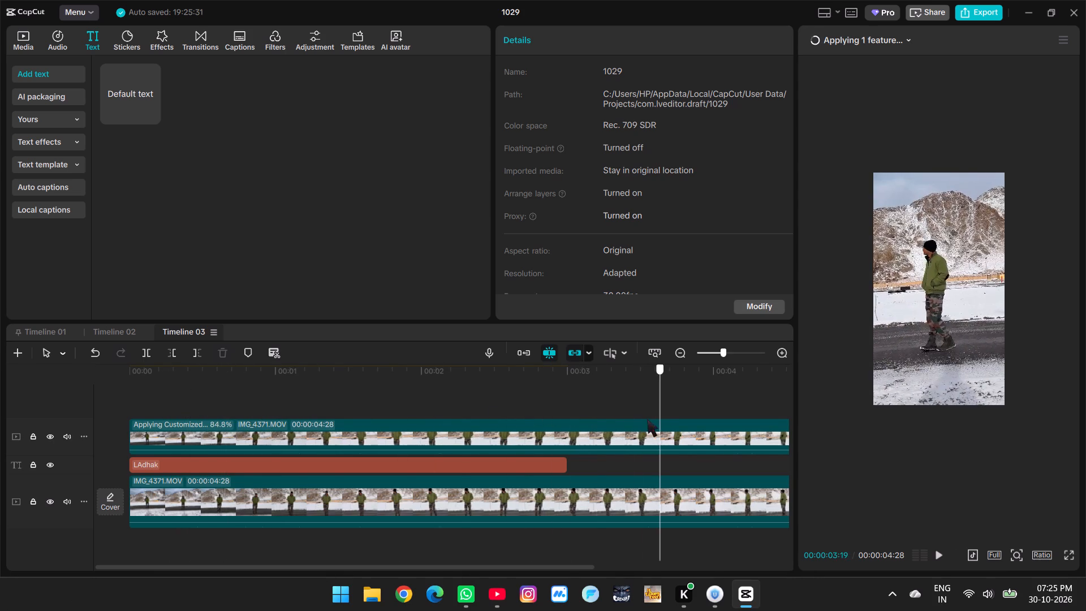
left_click_drag(647, 419, 291, 417)
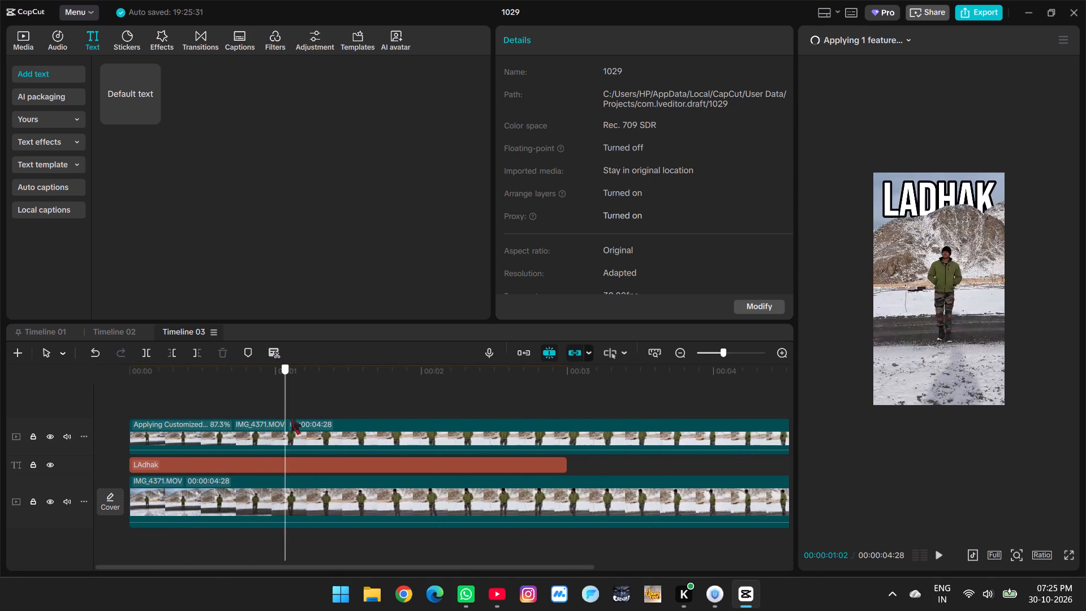
left_click_drag(291, 417, 329, 418)
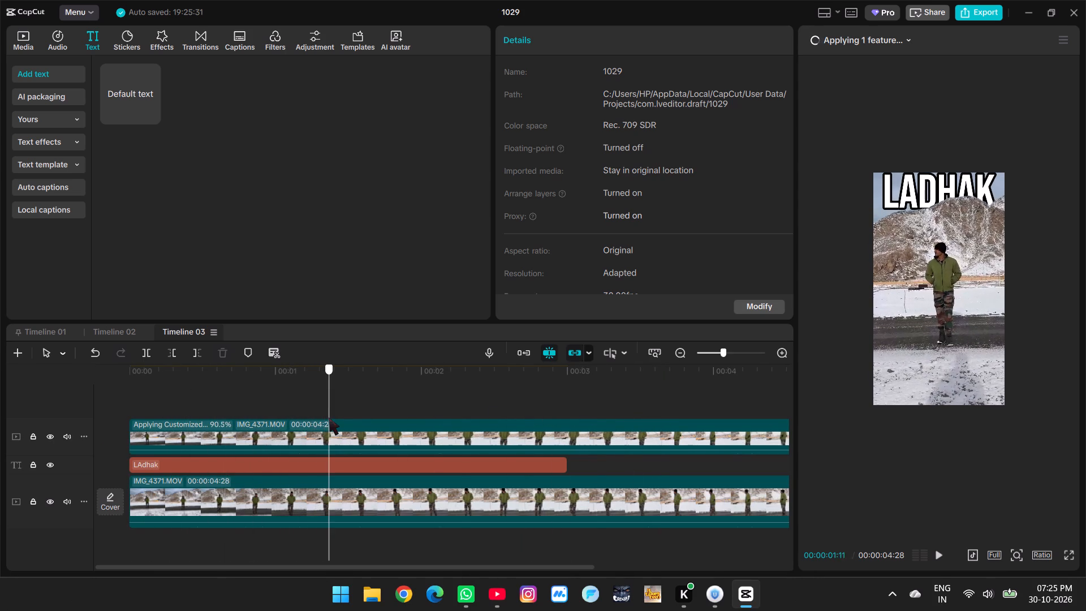
left_click_drag(329, 418, 314, 418)
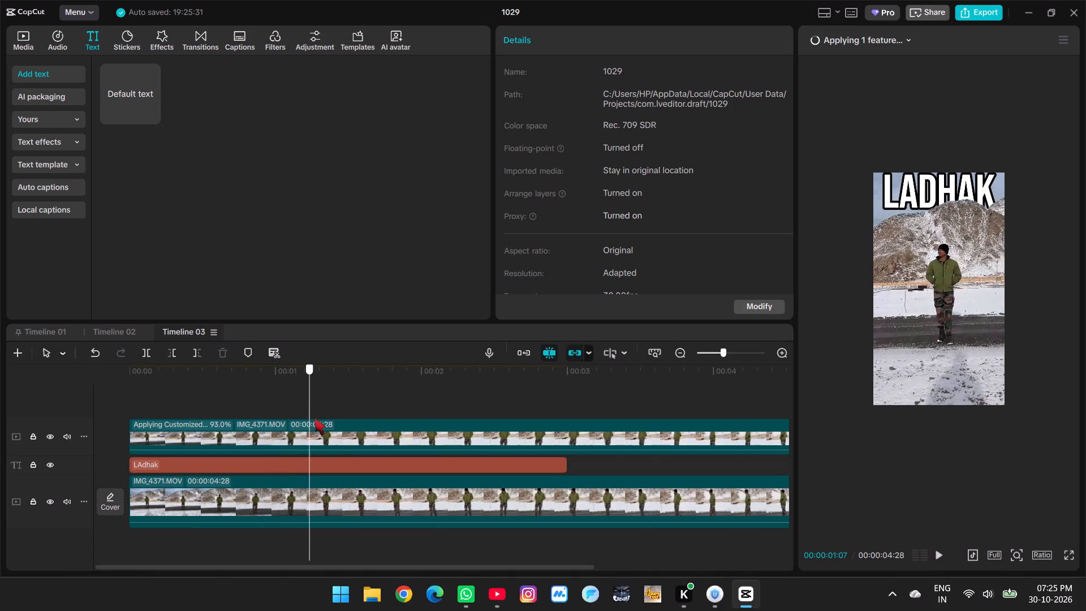
left_click_drag(314, 418, 88, 414)
key("space")
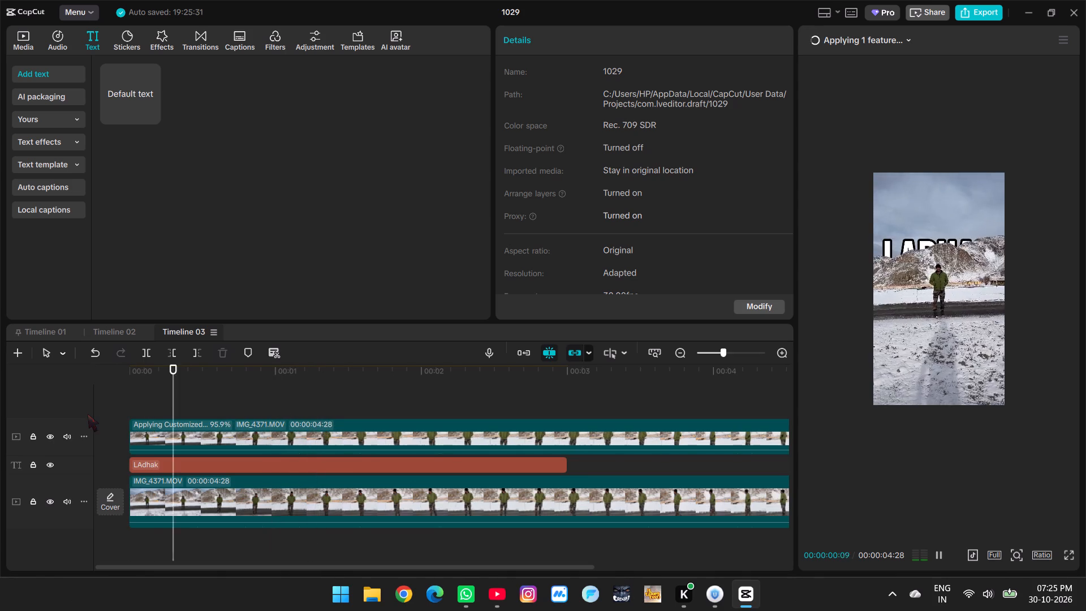
key("space")
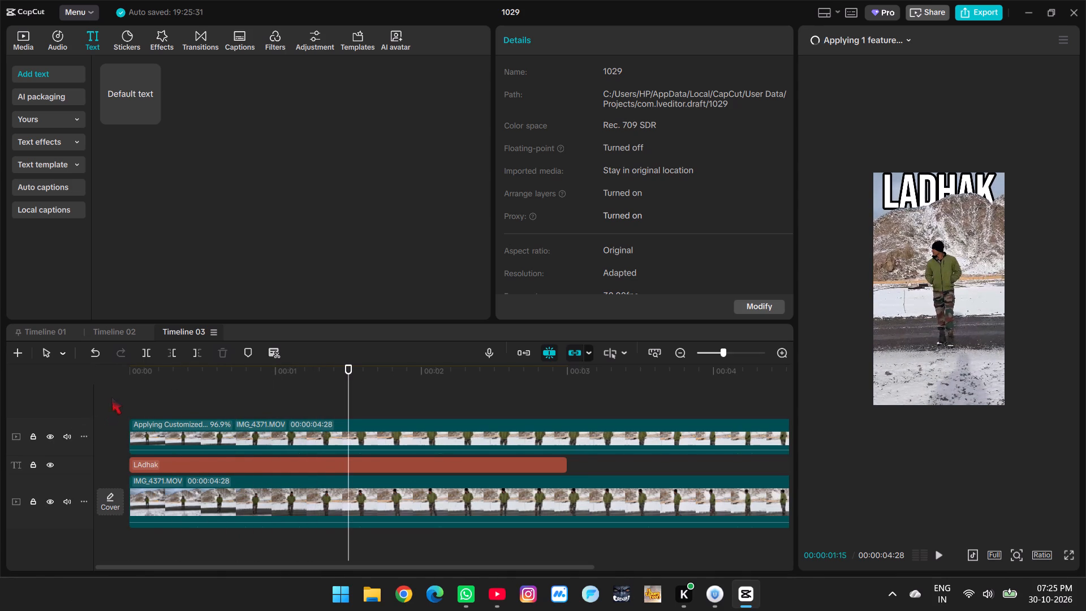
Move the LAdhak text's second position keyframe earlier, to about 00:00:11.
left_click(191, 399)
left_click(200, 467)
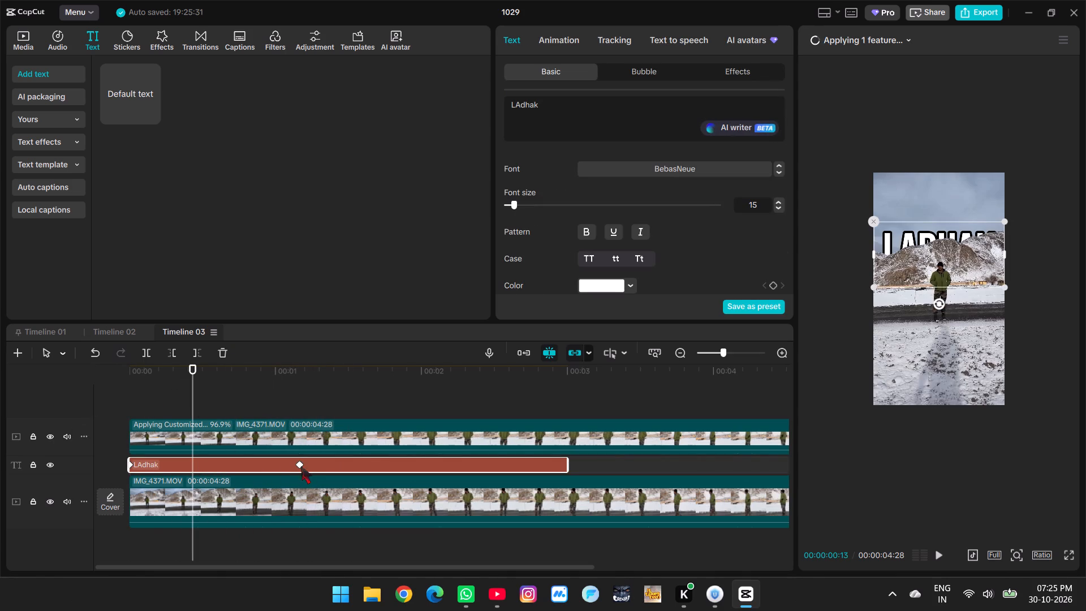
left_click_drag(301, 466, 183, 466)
Replay the opening of Timeline 03 repeatedly to judge the speed of the LADHAK text's rise.
left_click(106, 377)
double_click(140, 398)
left_click_drag(140, 398, 137, 398)
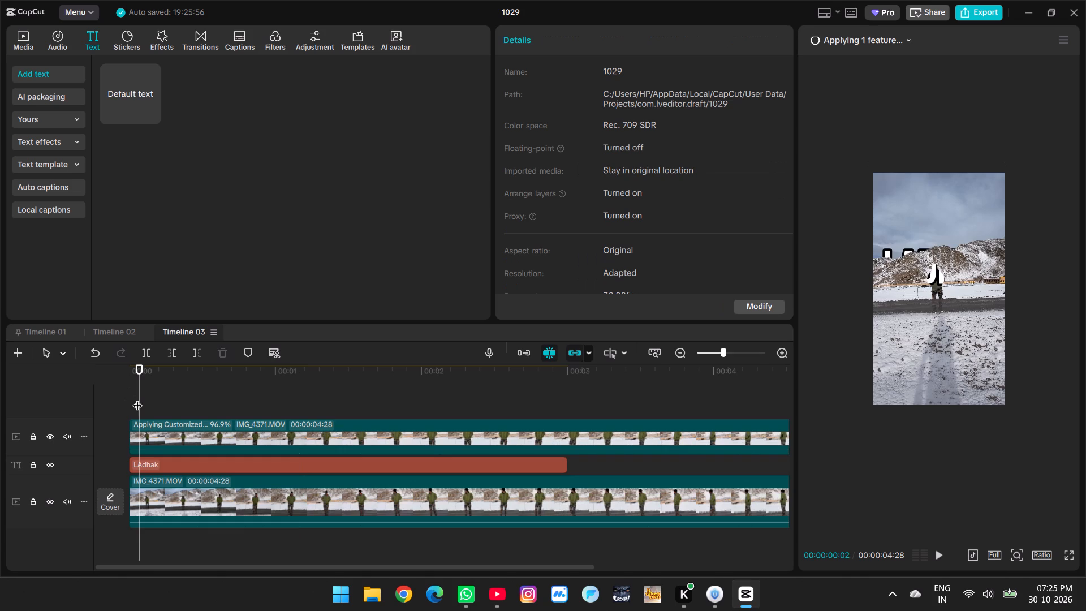
left_click_drag(137, 398, 109, 397)
key("space")
key("space")
left_click(141, 400)
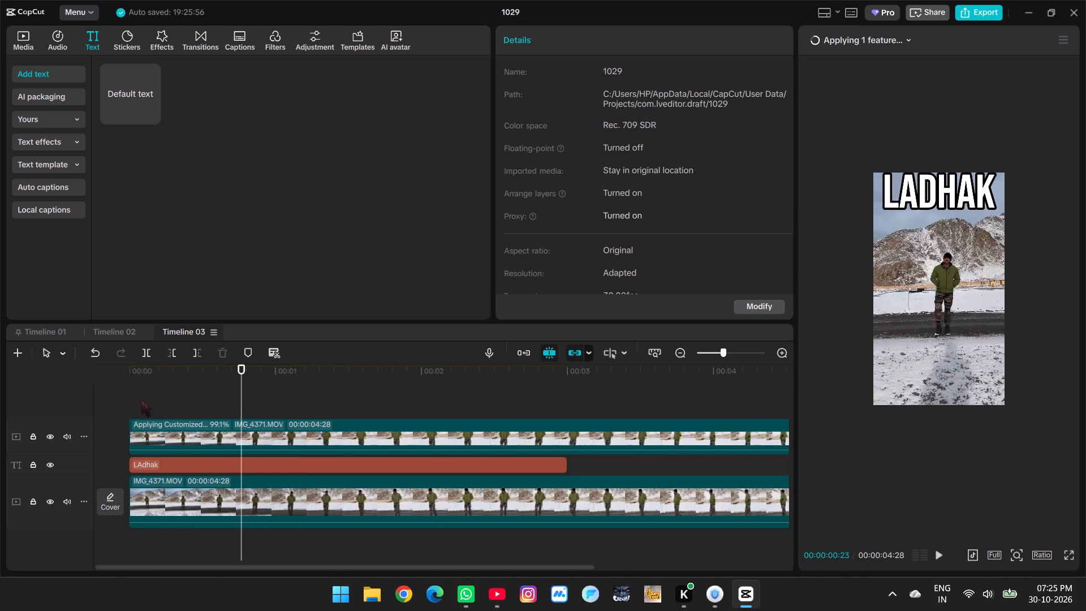
key("space")
key("space")
left_click(152, 413)
left_click_drag(153, 408, 124, 405)
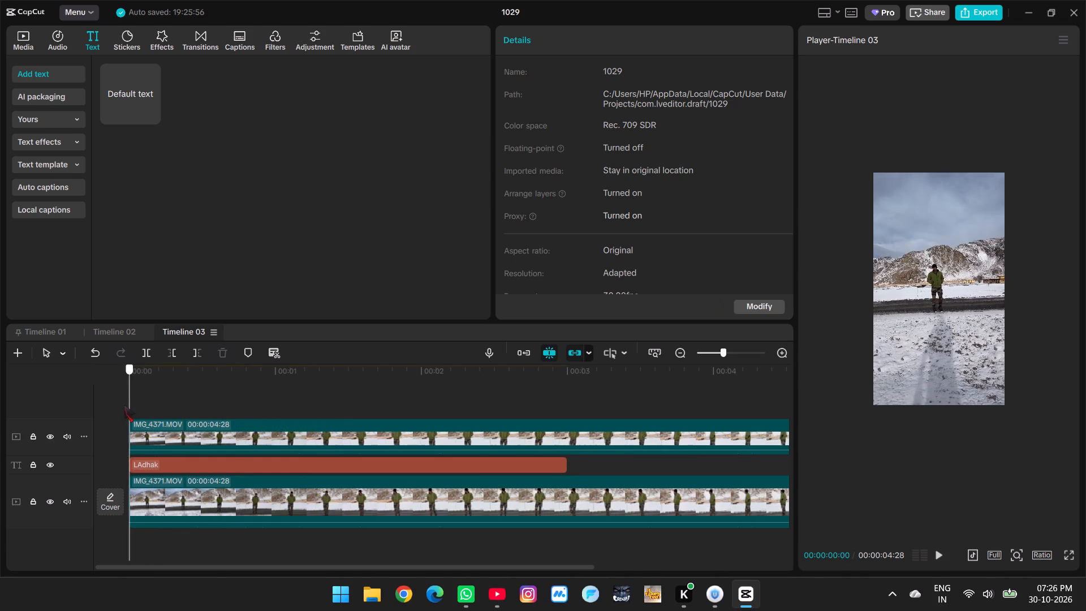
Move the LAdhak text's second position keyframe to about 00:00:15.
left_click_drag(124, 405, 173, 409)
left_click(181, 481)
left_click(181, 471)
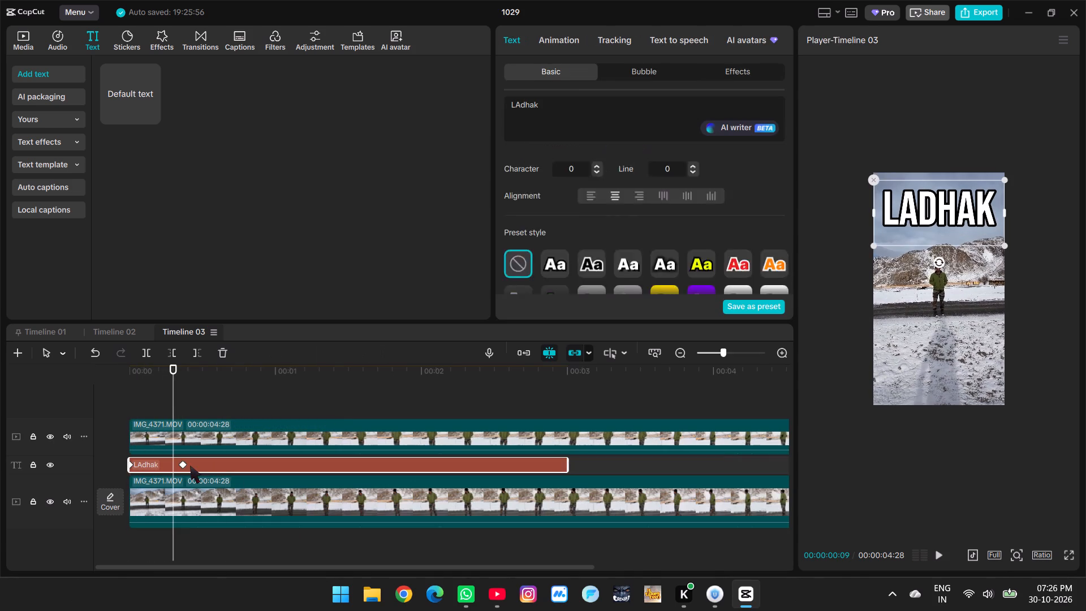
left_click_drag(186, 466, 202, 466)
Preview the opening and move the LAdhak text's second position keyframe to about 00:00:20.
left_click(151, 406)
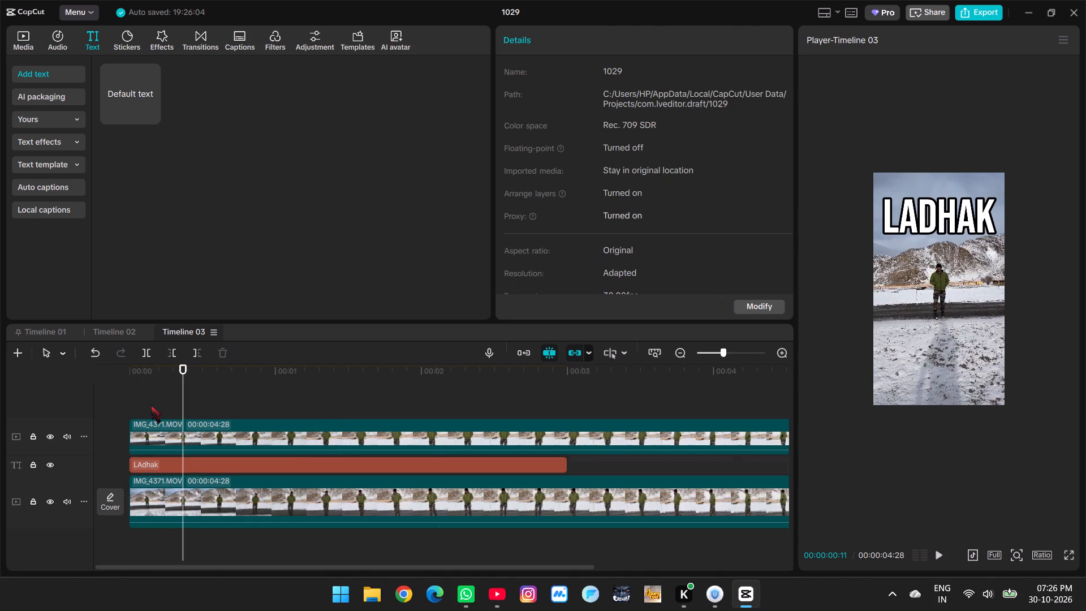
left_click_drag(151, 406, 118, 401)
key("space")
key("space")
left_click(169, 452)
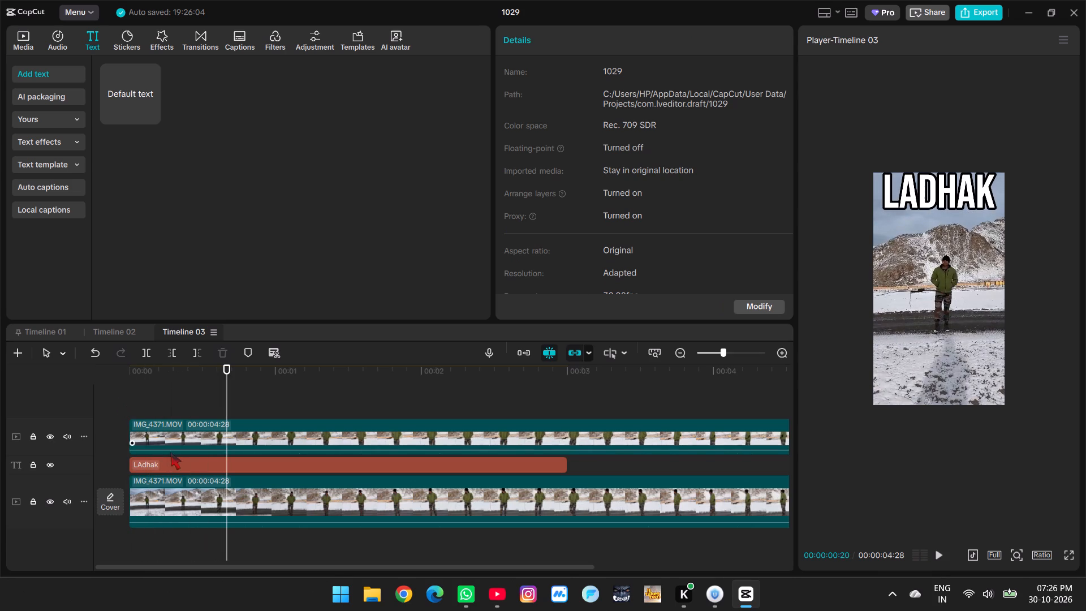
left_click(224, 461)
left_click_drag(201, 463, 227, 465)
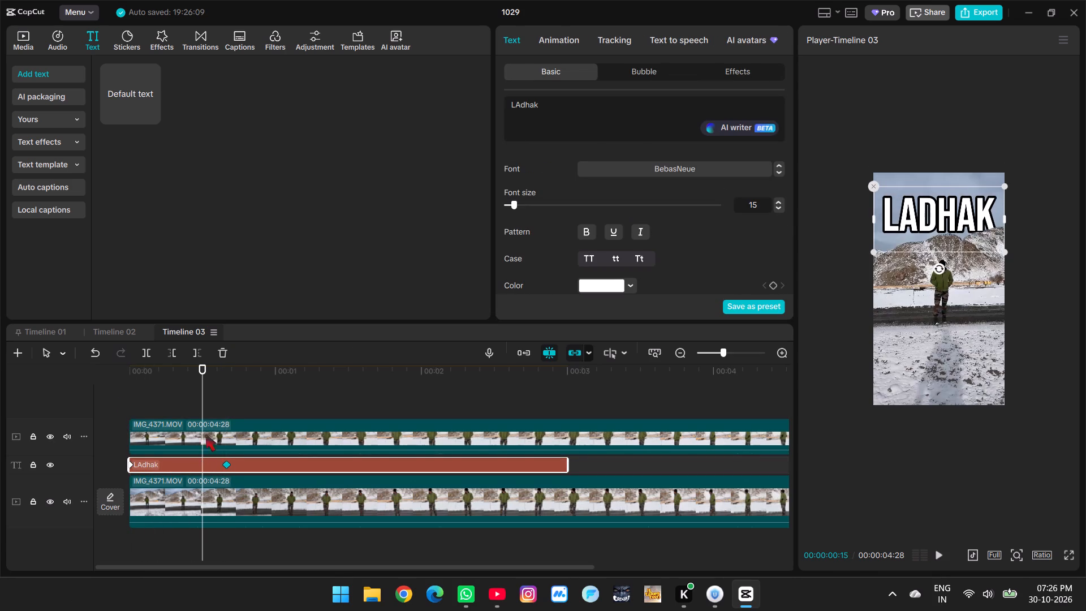
Scrub through the text's rise and split the LAdhak text clip at 00:00:29.
left_click(157, 400)
left_click_drag(157, 400, 187, 412)
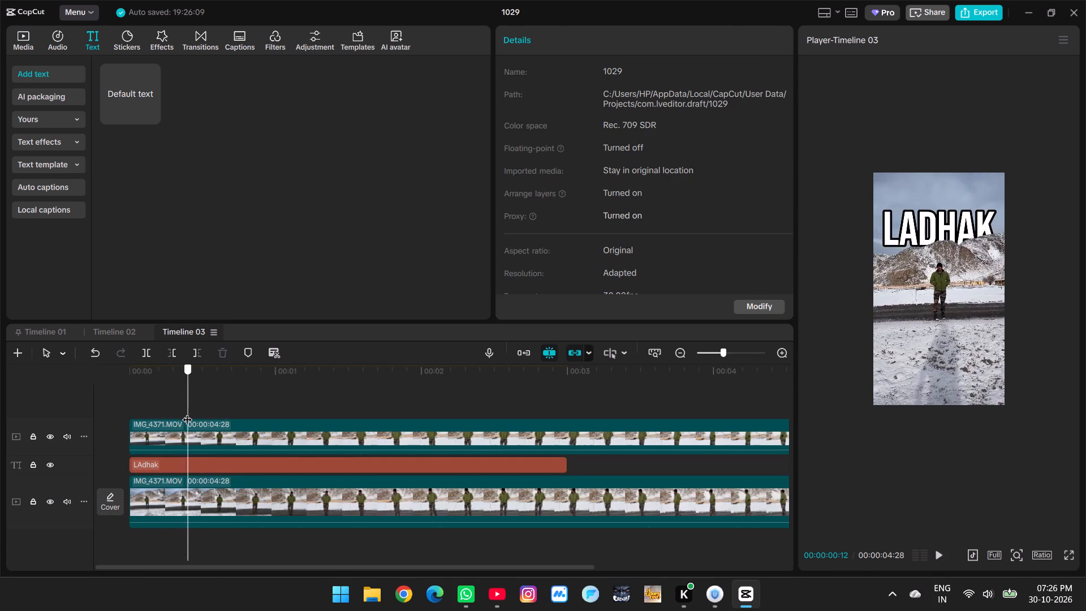
left_click_drag(187, 412, 239, 427)
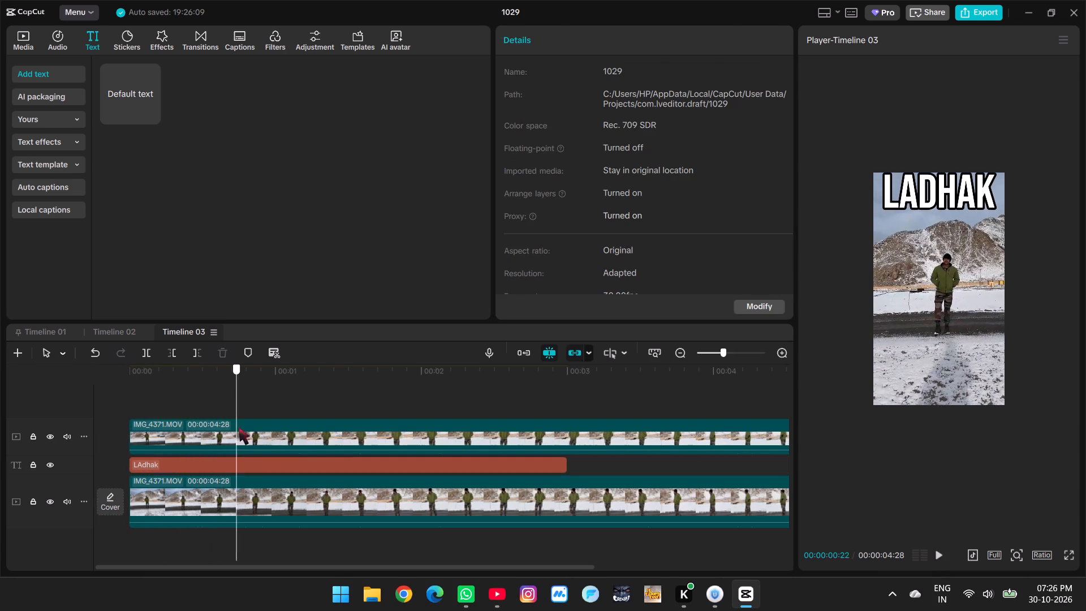
left_click_drag(239, 427, 264, 434)
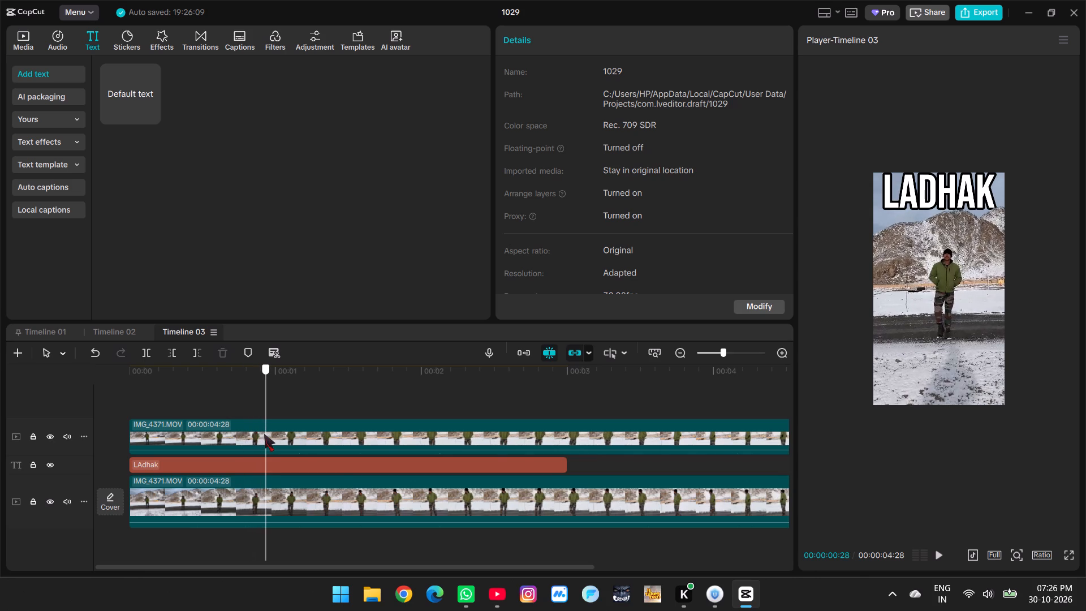
left_click_drag(264, 434, 269, 438)
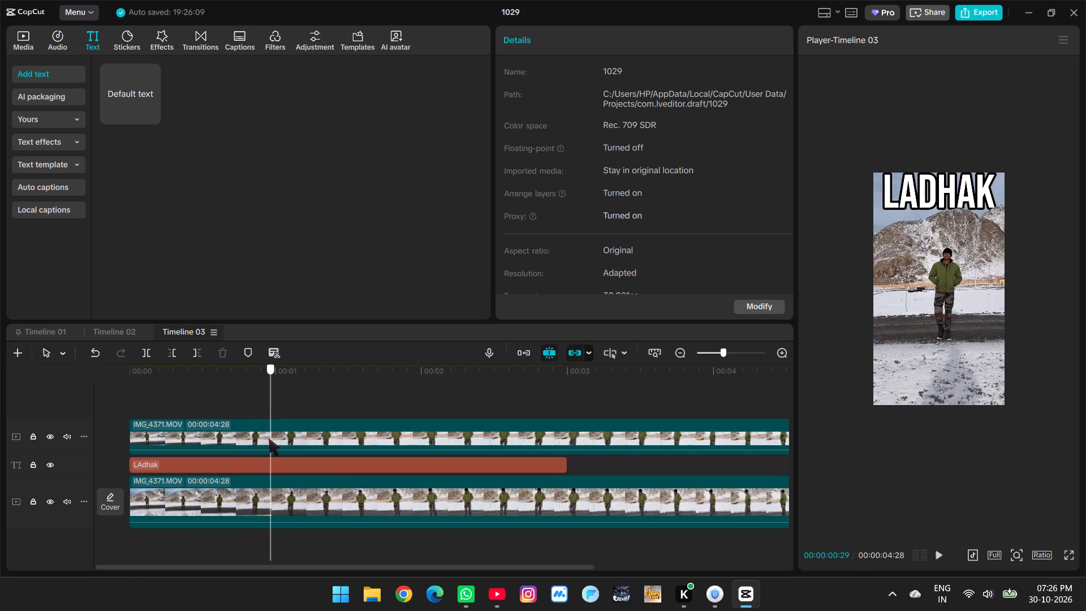
left_click_drag(269, 438, 268, 438)
left_click(267, 470)
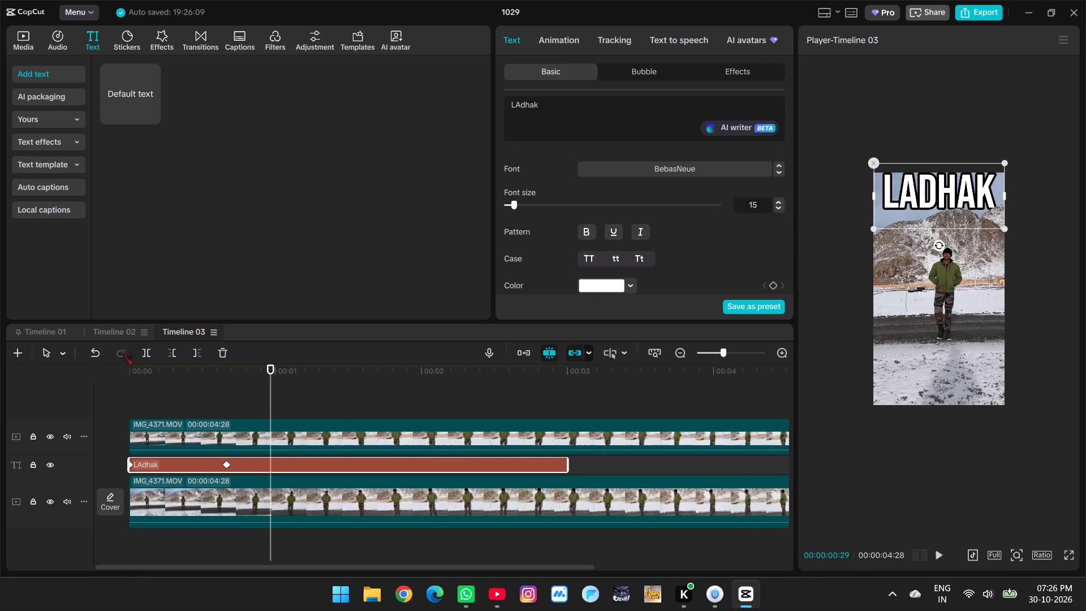
left_click(146, 354)
Move the second part of the split LAdhak text to a new track above the cut-out video, keeping its start at 00:00:29.
left_click_drag(410, 473, 395, 416)
left_click(375, 468)
left_click_drag(374, 466, 369, 427)
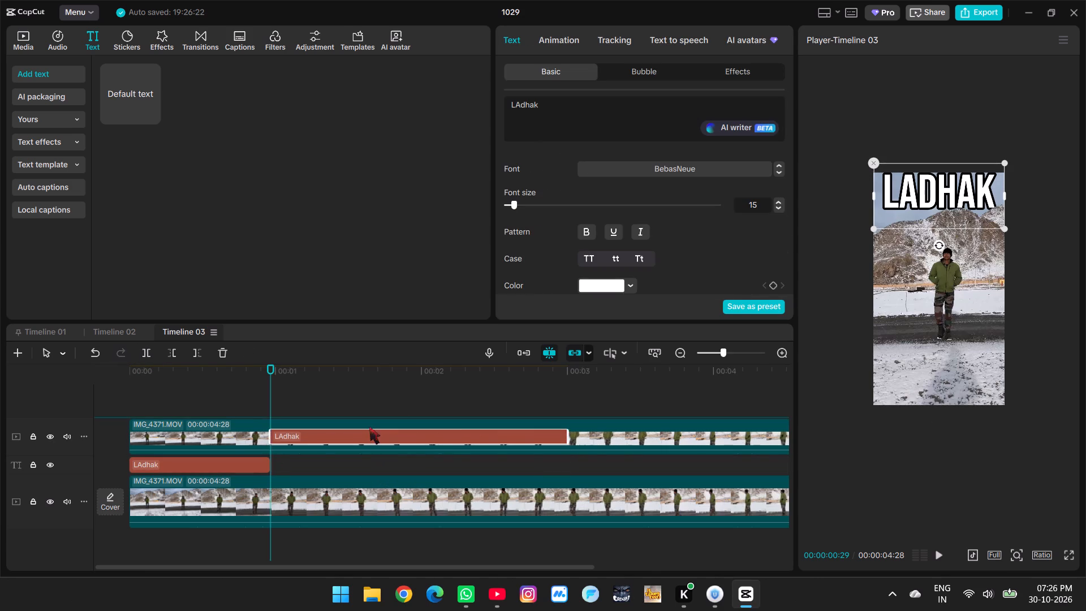
left_click_drag(369, 427, 373, 411)
left_click(261, 418)
left_click(244, 408)
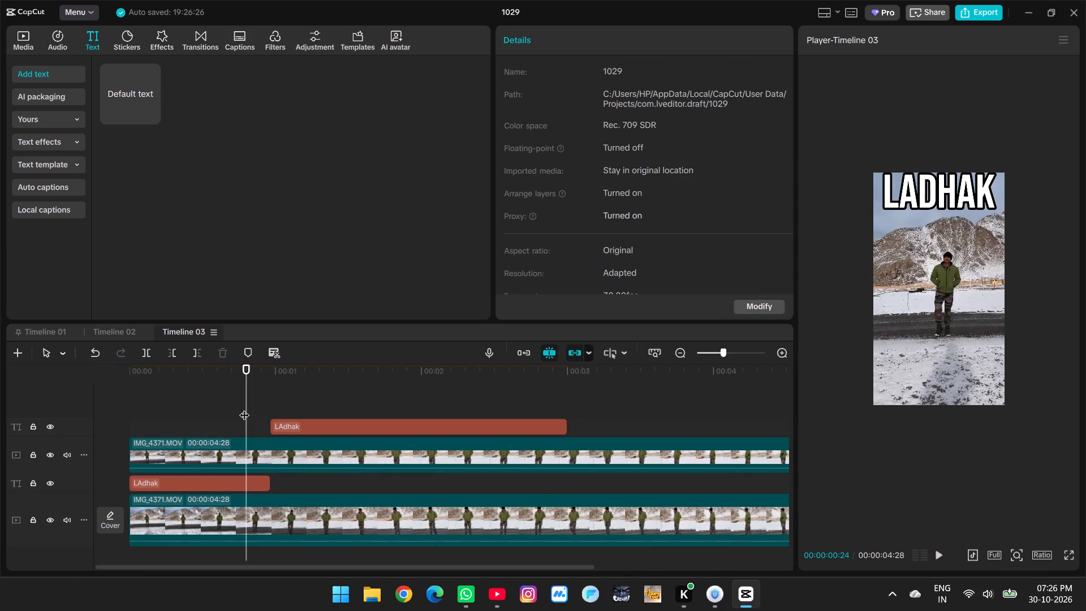
Replay the first second or so repeatedly to check the handover between the two LAdhak text clips.
key("space")
key("space")
left_click(244, 408)
left_click_drag(244, 408, 130, 407)
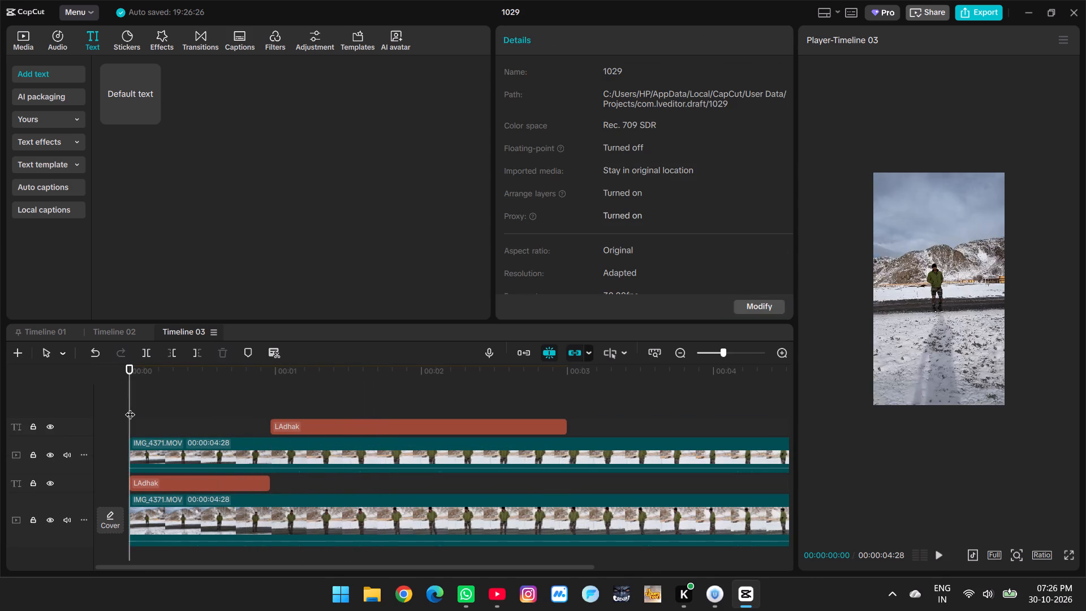
key("space")
key("space")
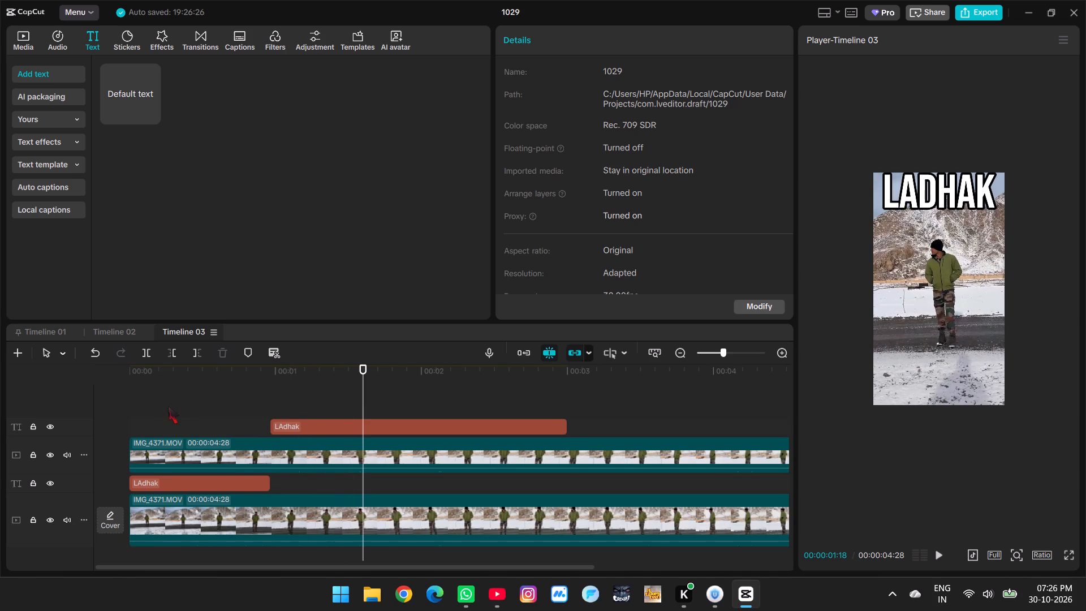
left_click(191, 401)
key("space")
key("space")
left_click(191, 401)
key("space")
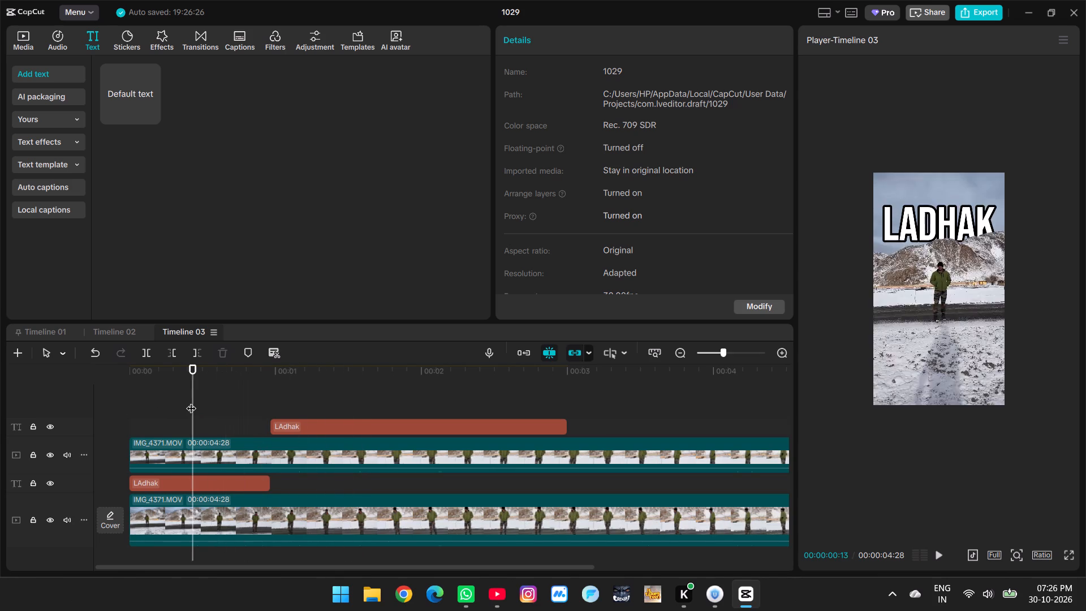
left_click(191, 401)
left_click_drag(191, 401, 140, 405)
key("space")
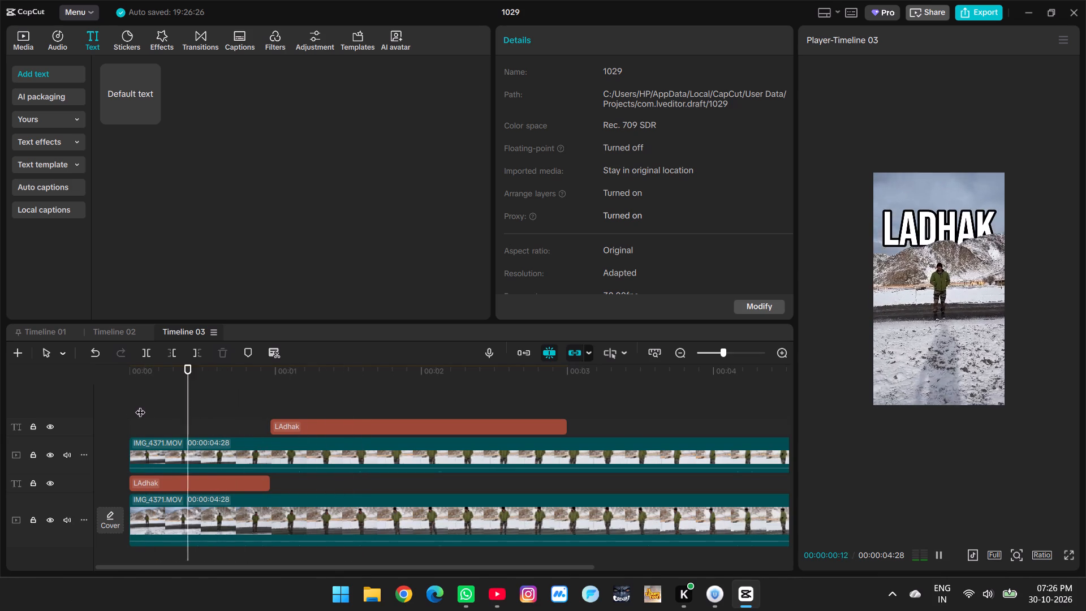
key("space")
key("space")
key("space")
Move the first LAdhak clip's second position keyframe to the end of that clip, at the cut.
left_click(220, 487)
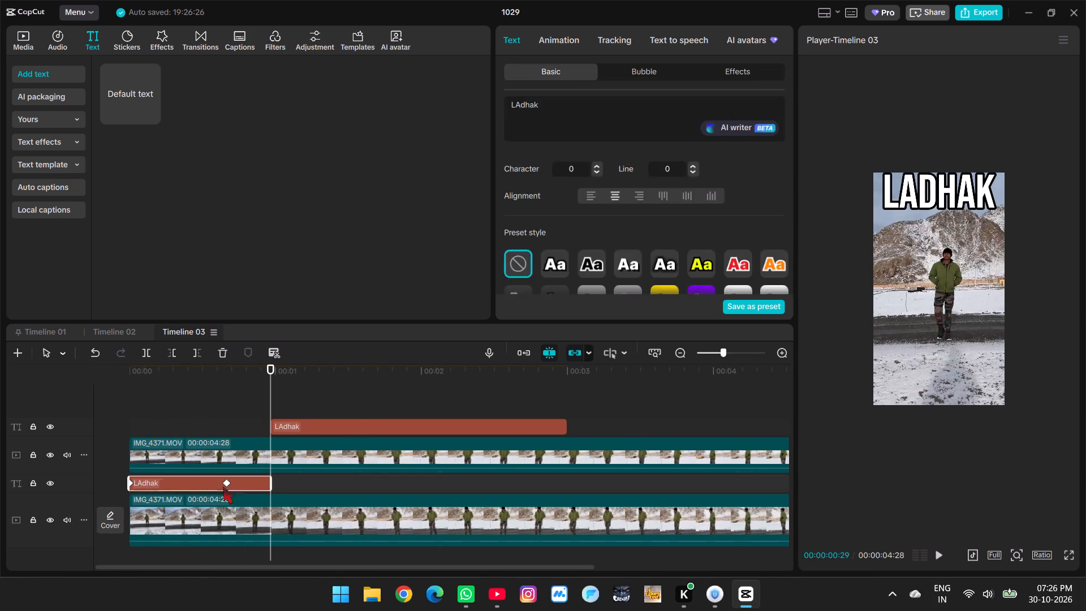
key("space")
key("space")
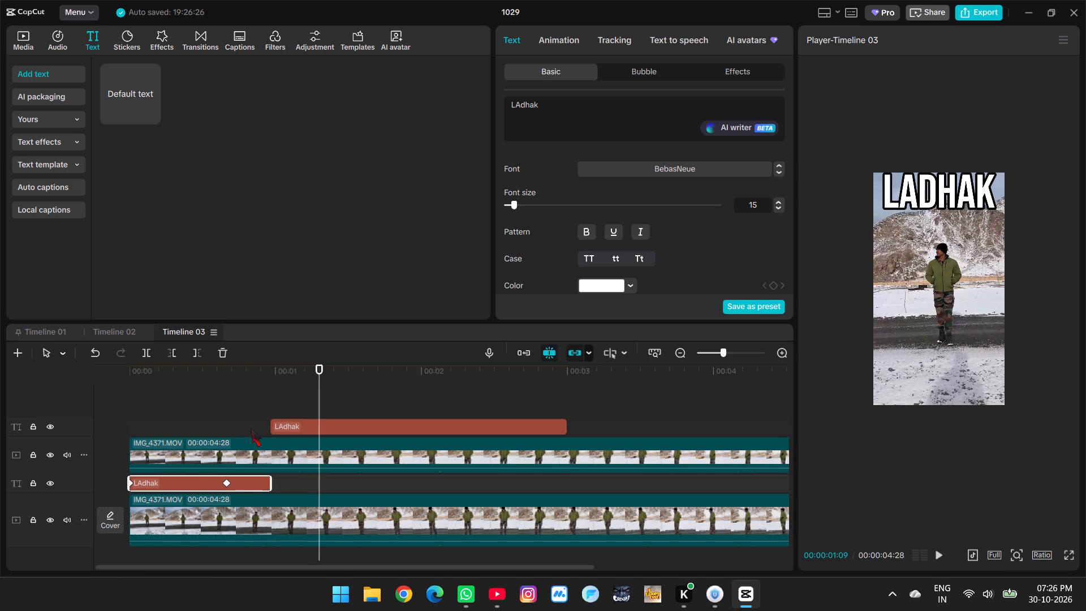
left_click(251, 428)
left_click(238, 482)
left_click_drag(226, 485, 285, 489)
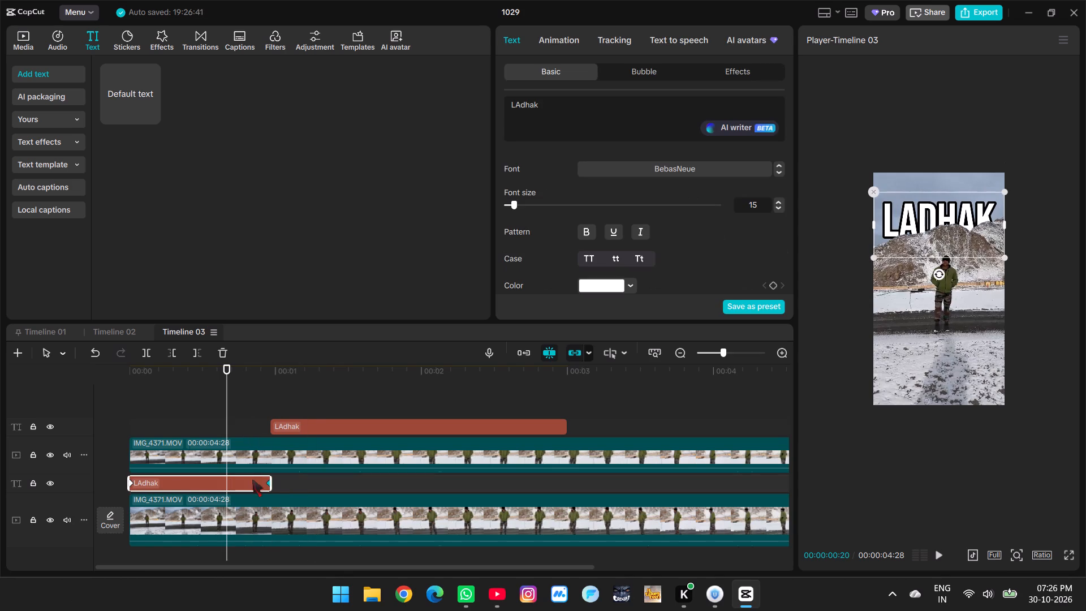
Replay and scrub the opening of Timeline 03 to check how the LAdhak text passes behind and in front of the mountain.
left_click(176, 420)
left_click_drag(178, 419, 91, 427)
key("space")
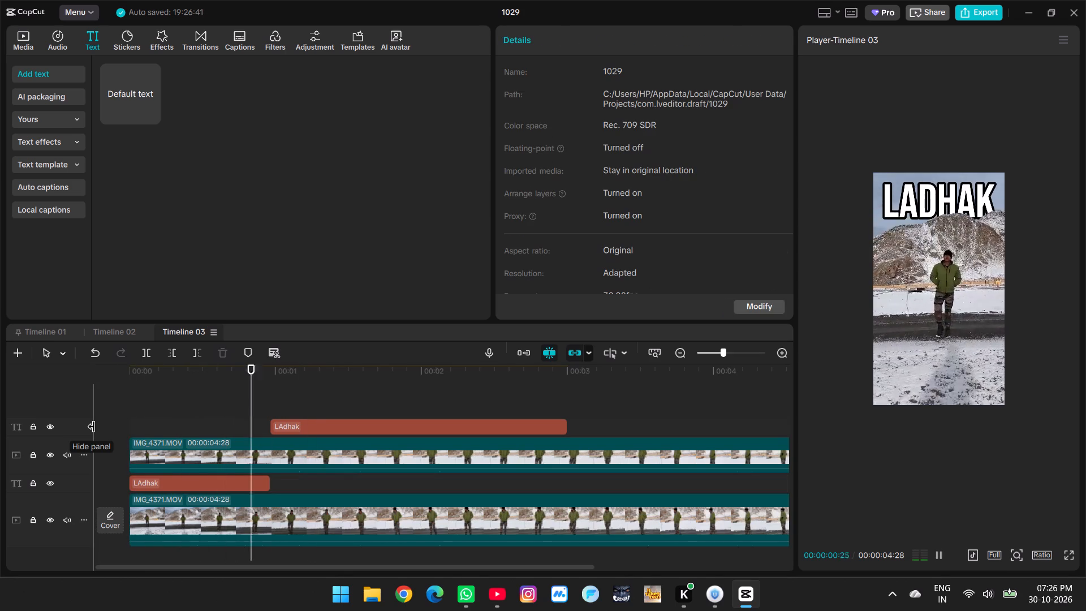
key("space")
left_click(178, 400)
left_click_drag(178, 400, 153, 406)
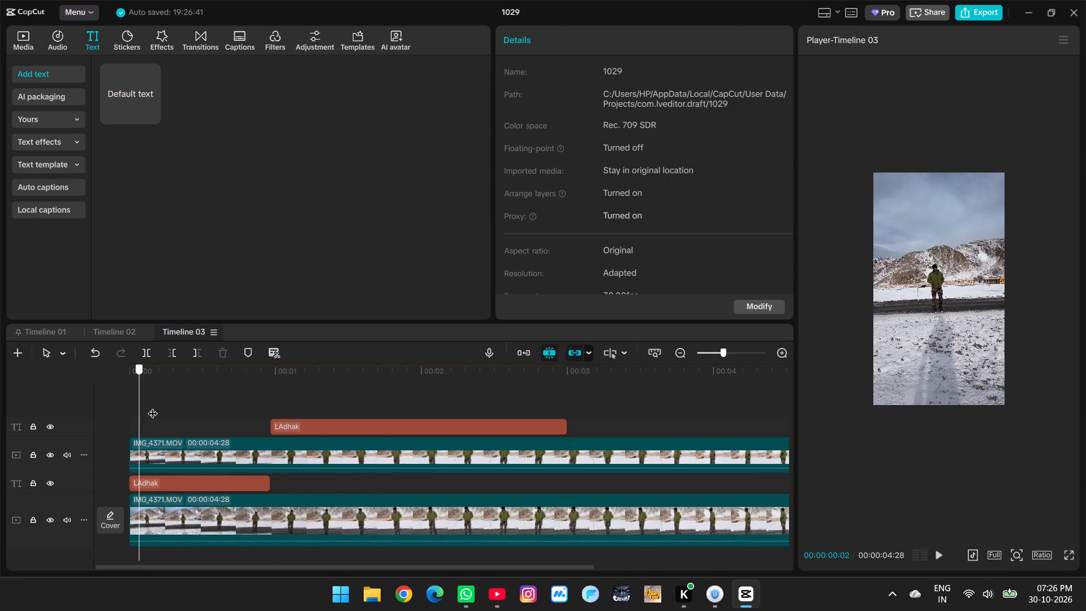
left_click_drag(153, 406, 294, 423)
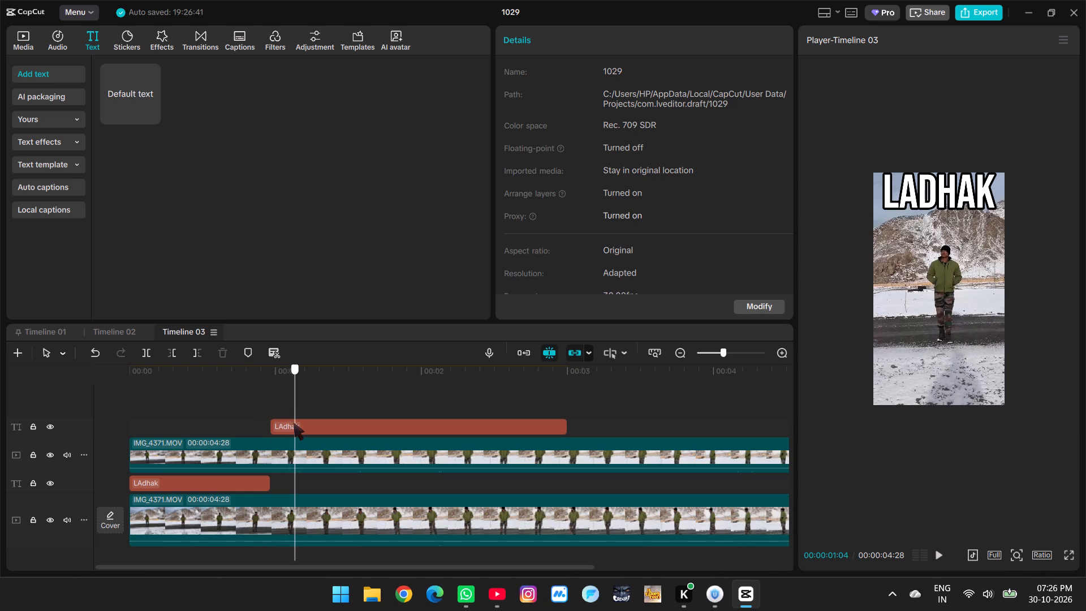
left_click_drag(294, 423, 234, 423)
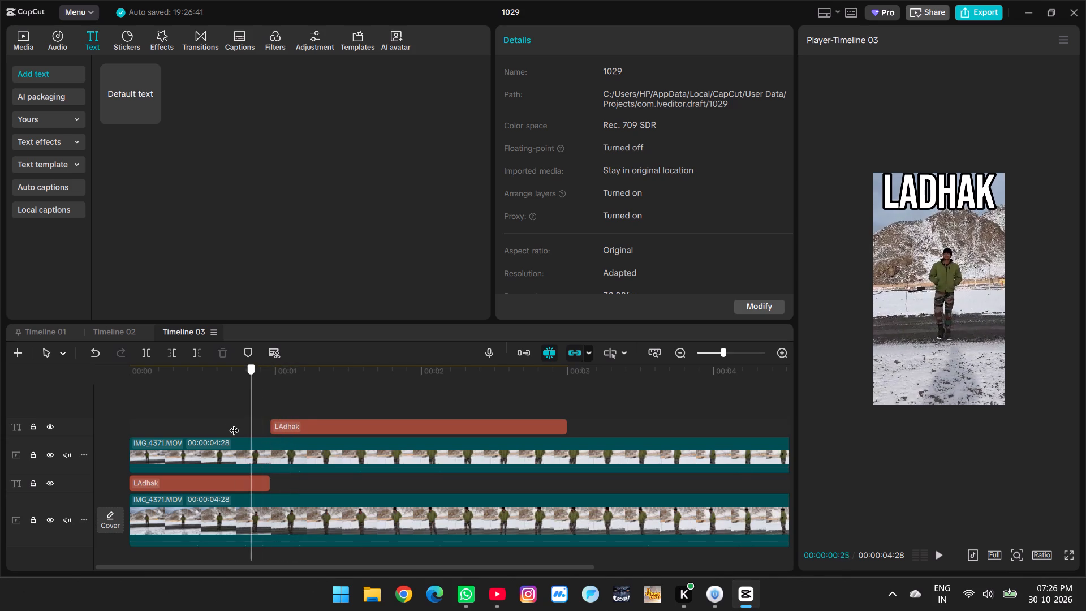
left_click_drag(234, 423, 226, 423)
scroll(233, 436, "down", 4)
left_click(258, 418)
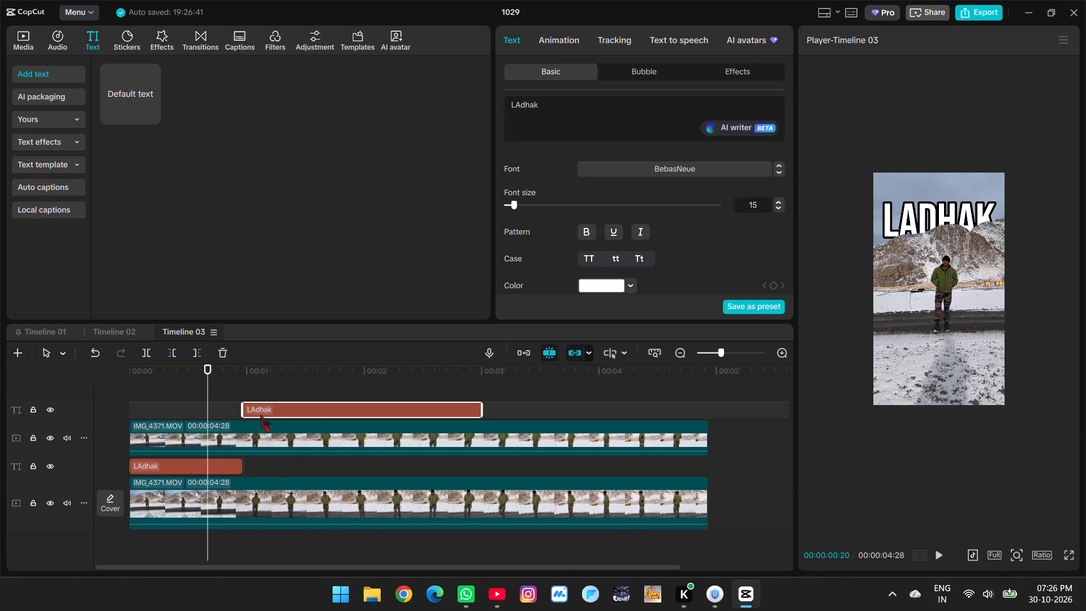
left_click(269, 386)
left_click(288, 400)
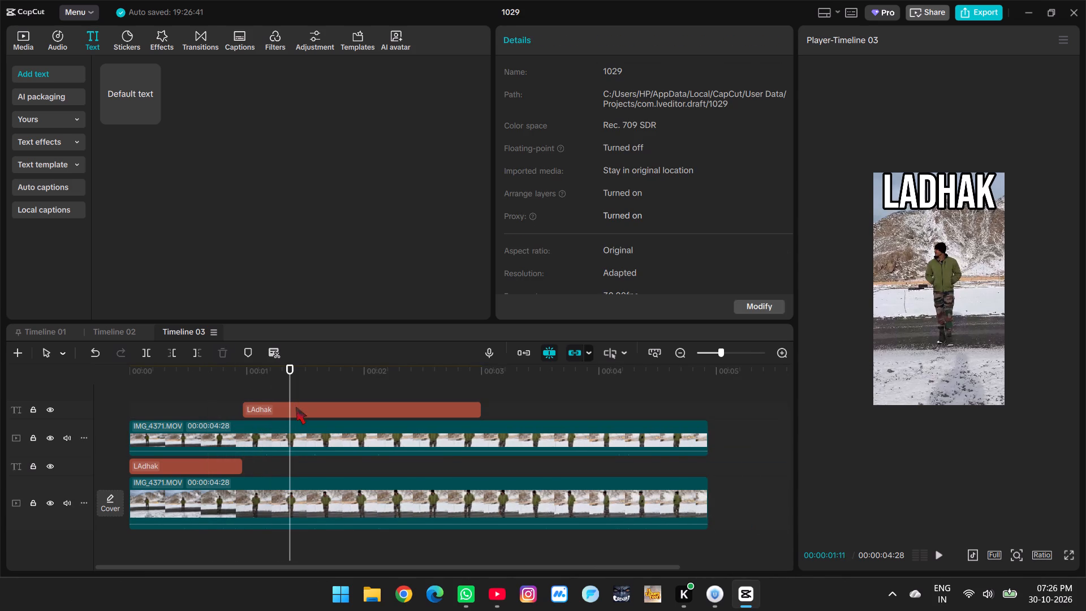
Delete both the ladhAK text clip and the black video clip from Timeline 02.
left_click(111, 329)
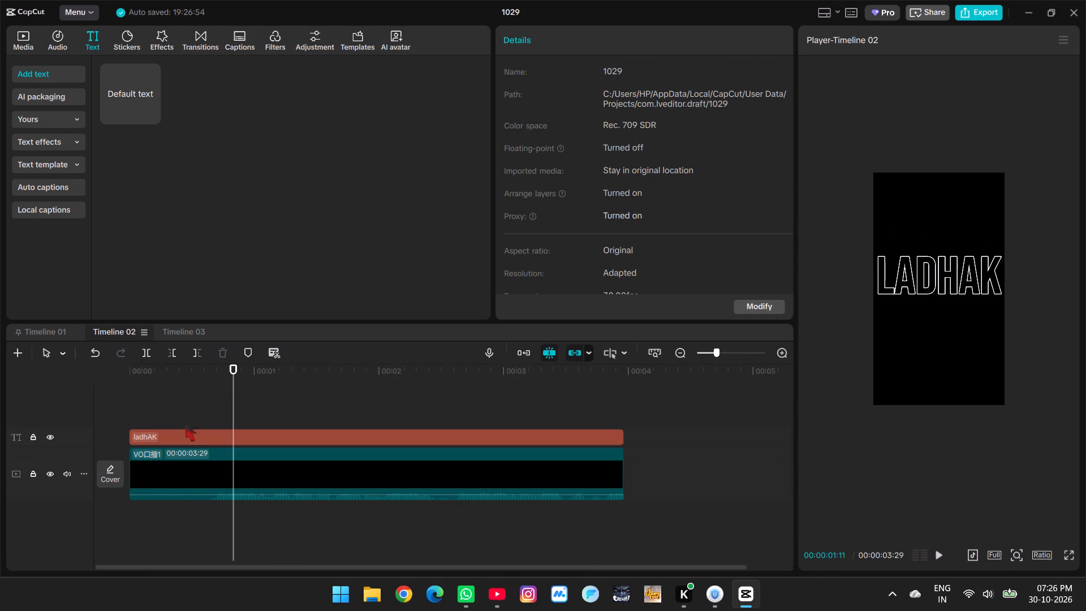
left_click_drag(213, 396, 230, 474)
left_click(225, 349)
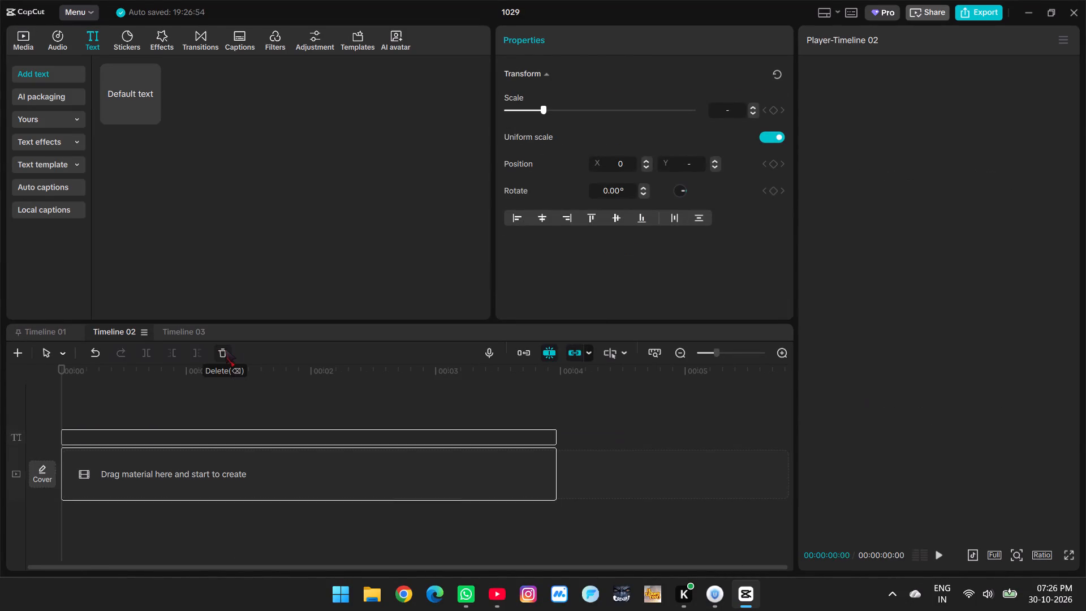
Play through Timeline 01 and extend the Player and Player 3 effects to the end of the video clips.
left_click(48, 337)
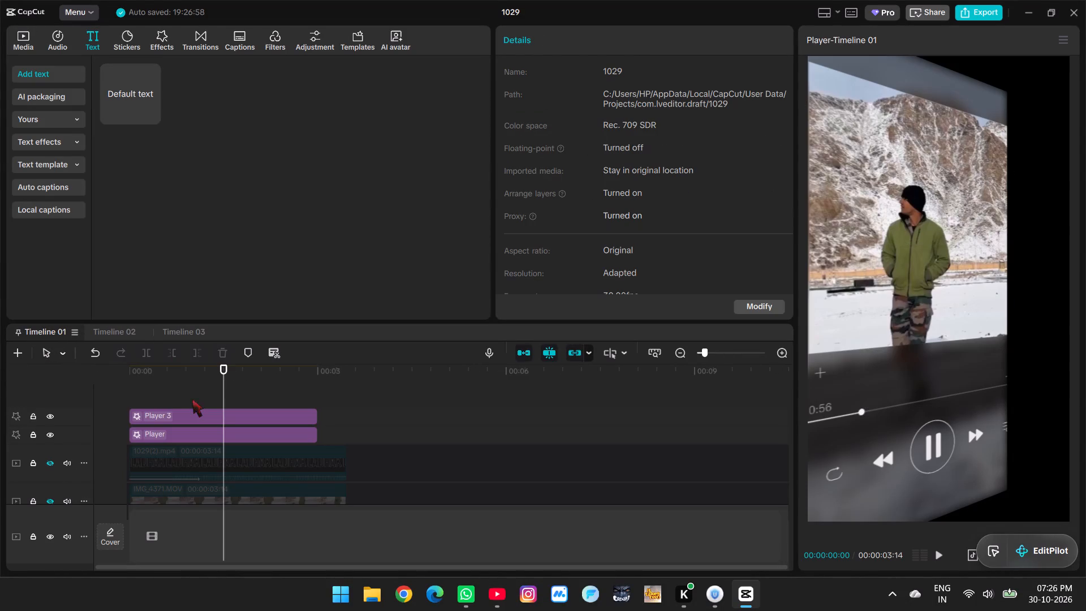
left_click(187, 395)
left_click_drag(187, 395, 107, 399)
key("space")
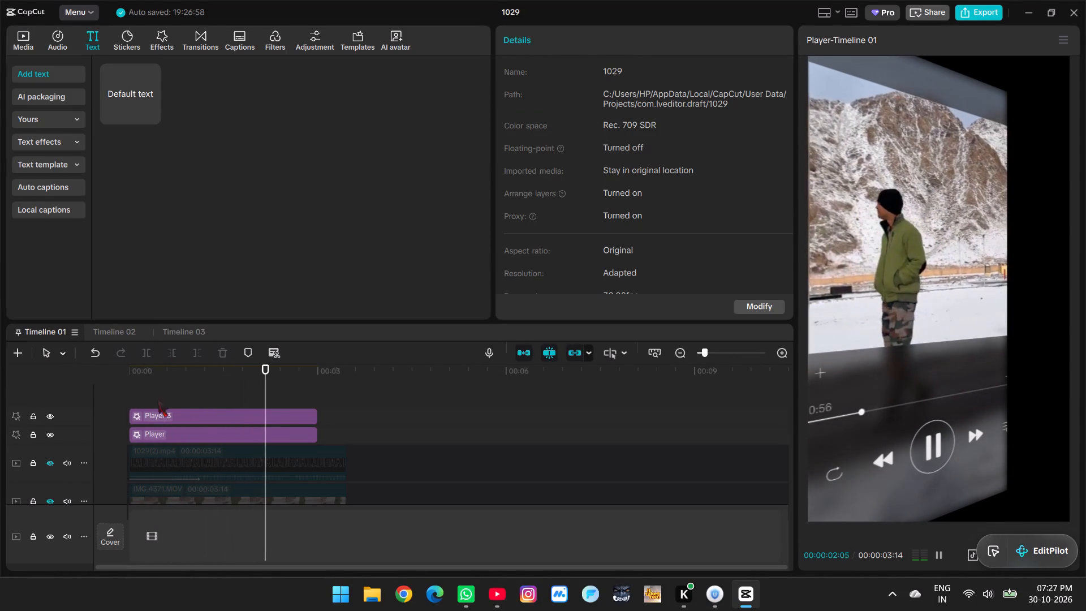
key("space")
scroll(322, 427, "down", 2)
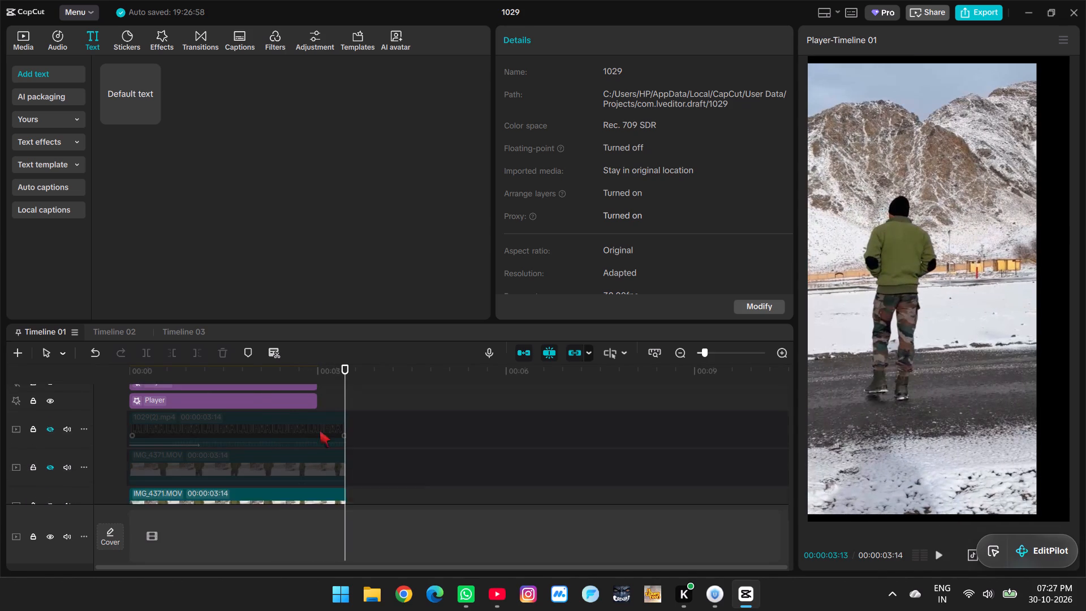
scroll(320, 431, "down", 1)
scroll(313, 431, "up", 2)
left_click(312, 422)
left_click_drag(318, 421, 349, 421)
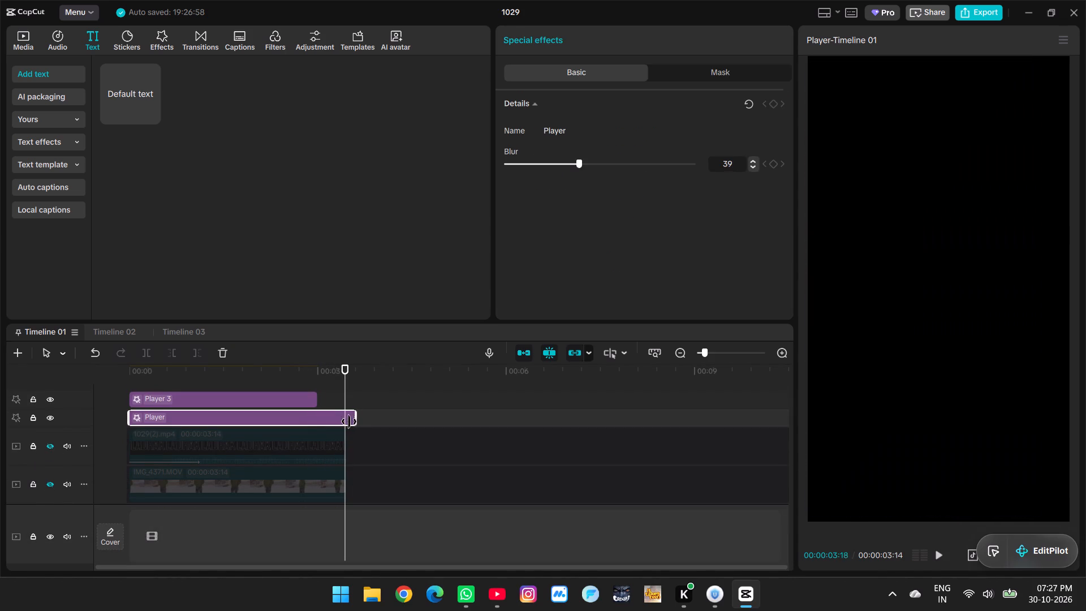
left_click_drag(349, 421, 345, 423)
left_click(305, 406)
left_click_drag(315, 403, 344, 409)
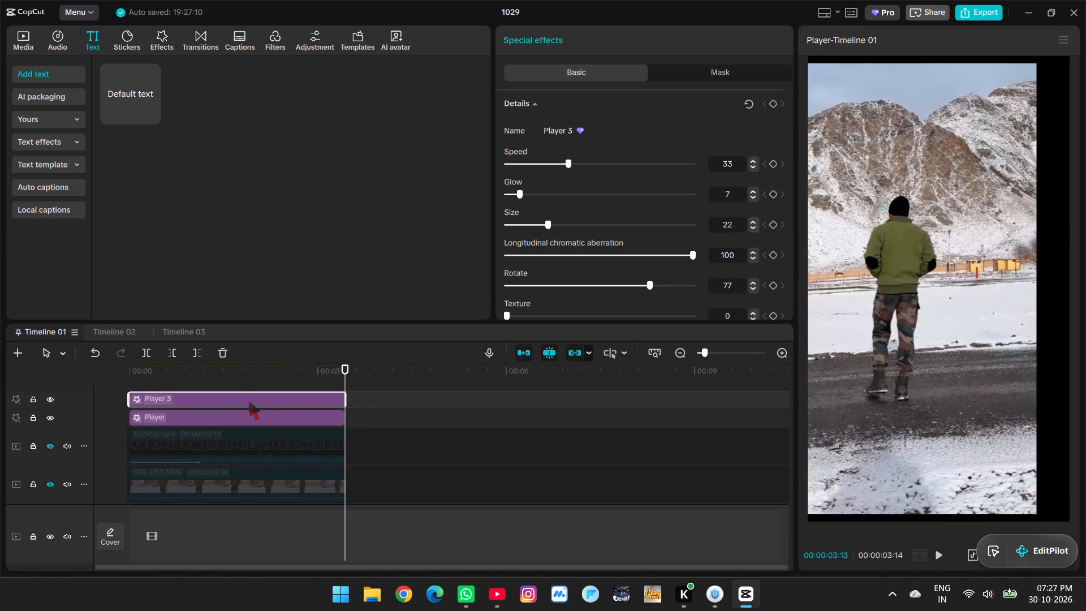
Scrub through Timeline 01 and examine the look and settings of the Player 3 effect.
left_click(239, 386)
left_click_drag(239, 383, 152, 388)
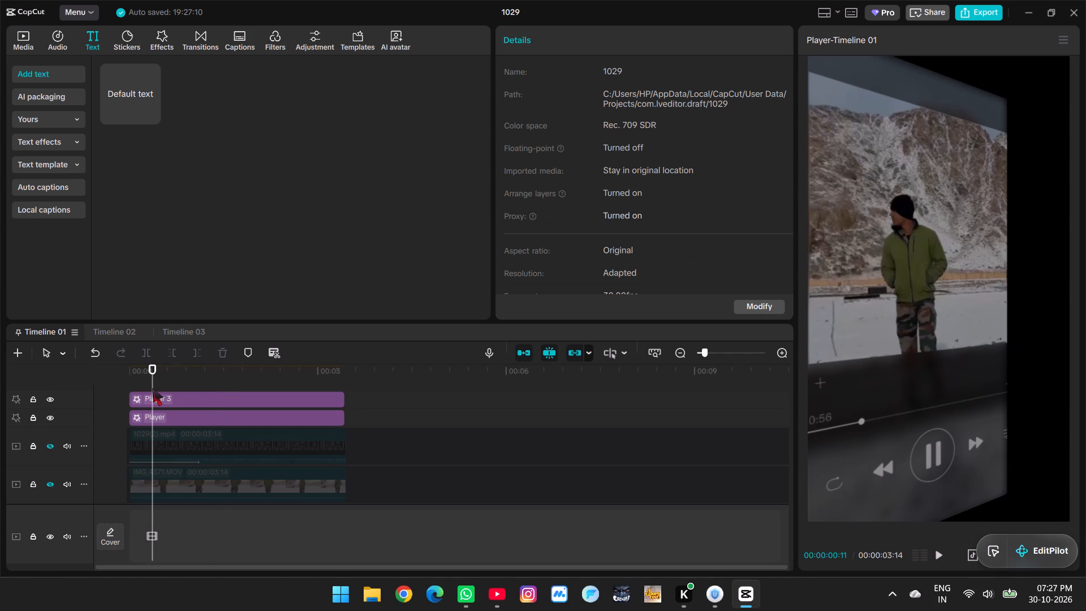
left_click_drag(154, 384, 241, 389)
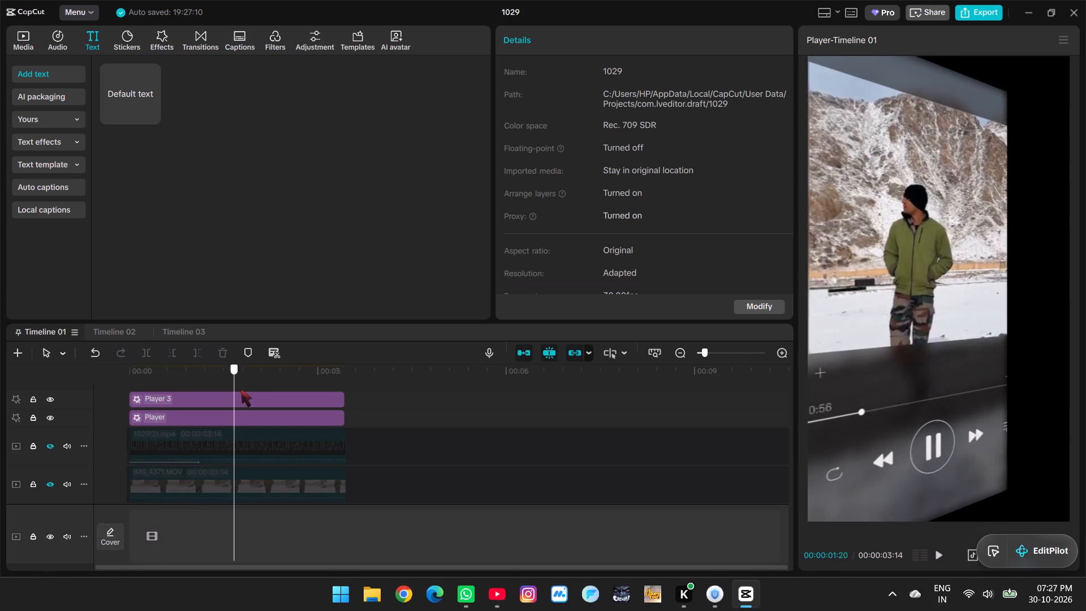
left_click_drag(241, 389, 273, 392)
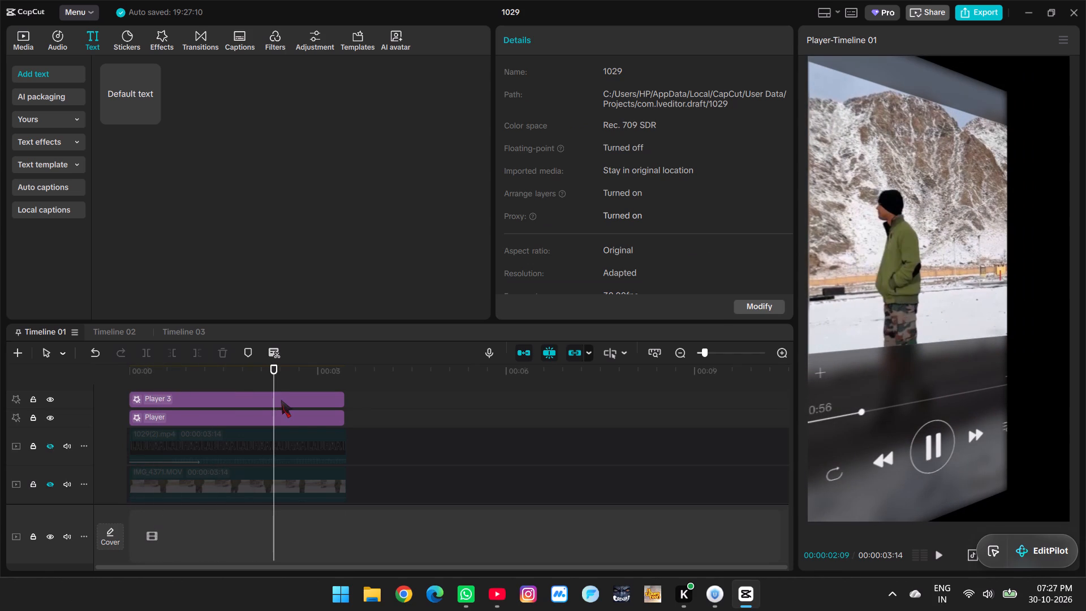
left_click(281, 400)
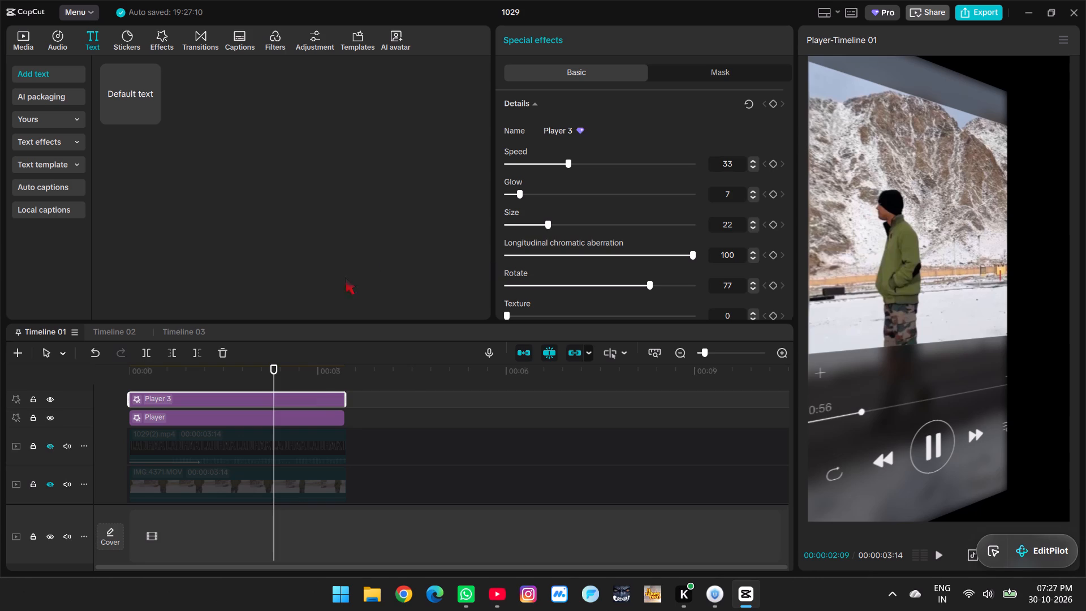
Add the Super-large Spot effect from the Classic video effects at the start of Timeline 03, trim it to about 0.4 s and preview it.
left_click(173, 331)
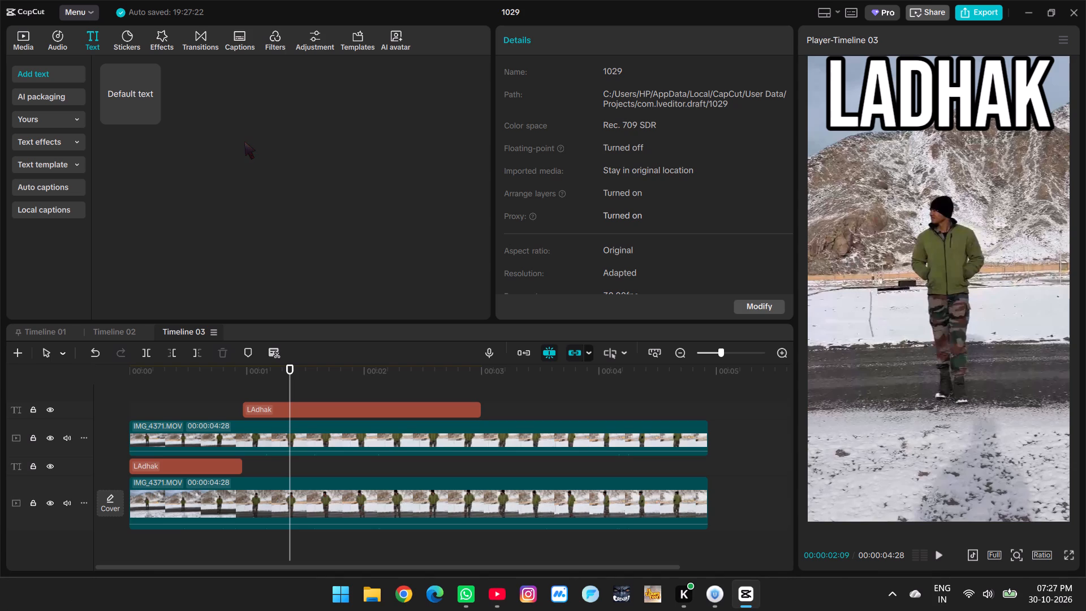
left_click(174, 26)
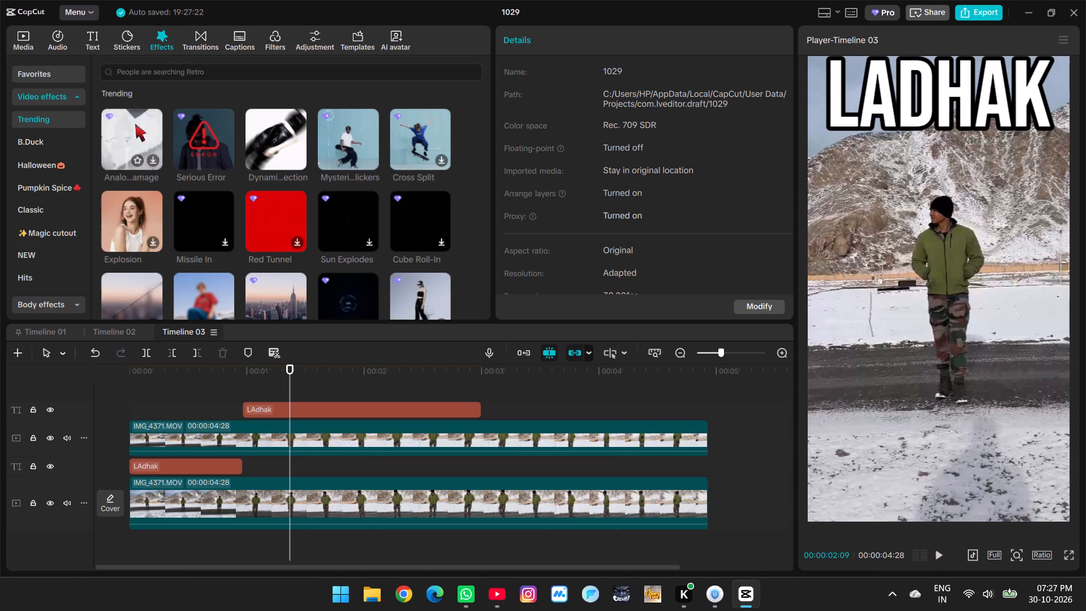
left_click(51, 139)
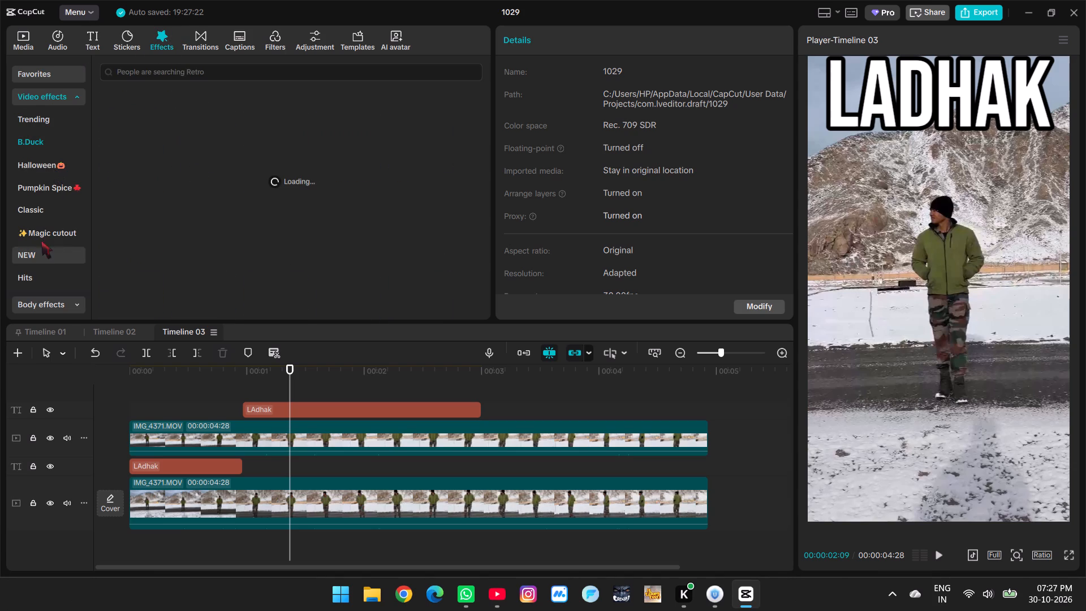
left_click(59, 211)
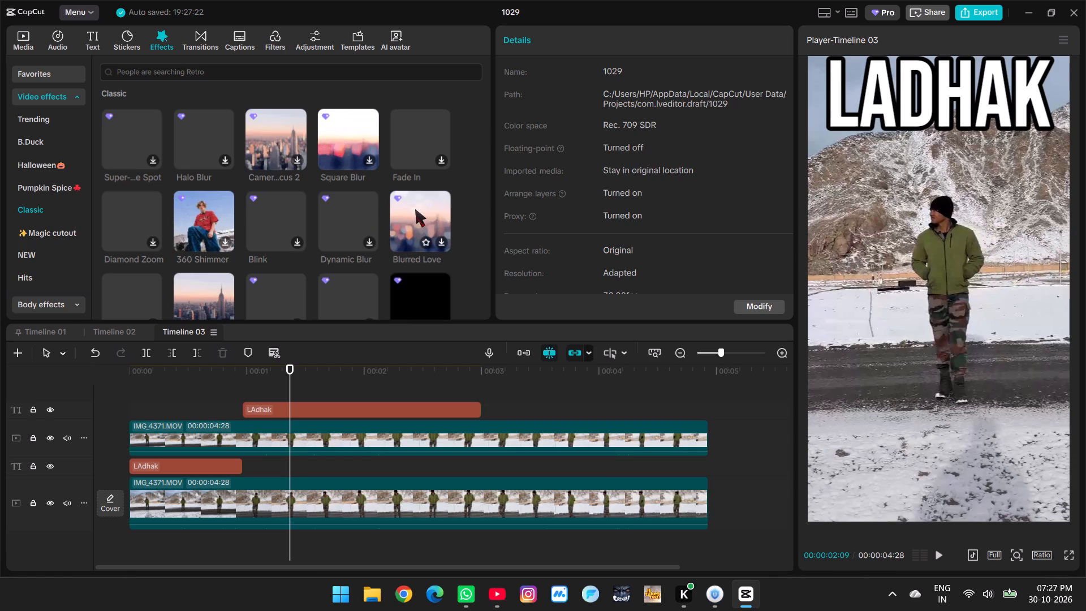
left_click(125, 132)
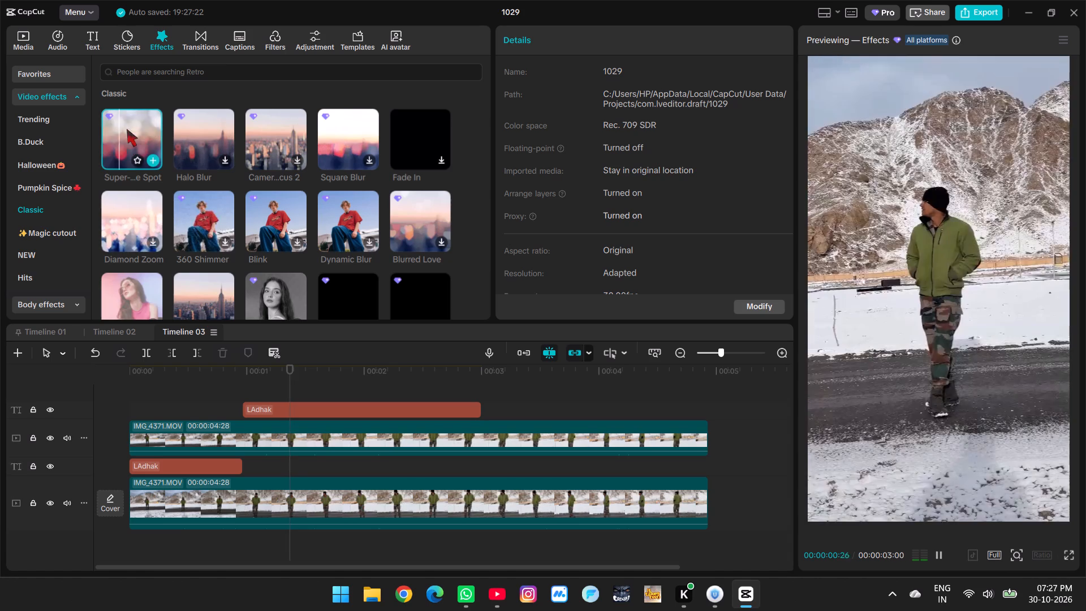
left_click_drag(127, 129, 115, 369)
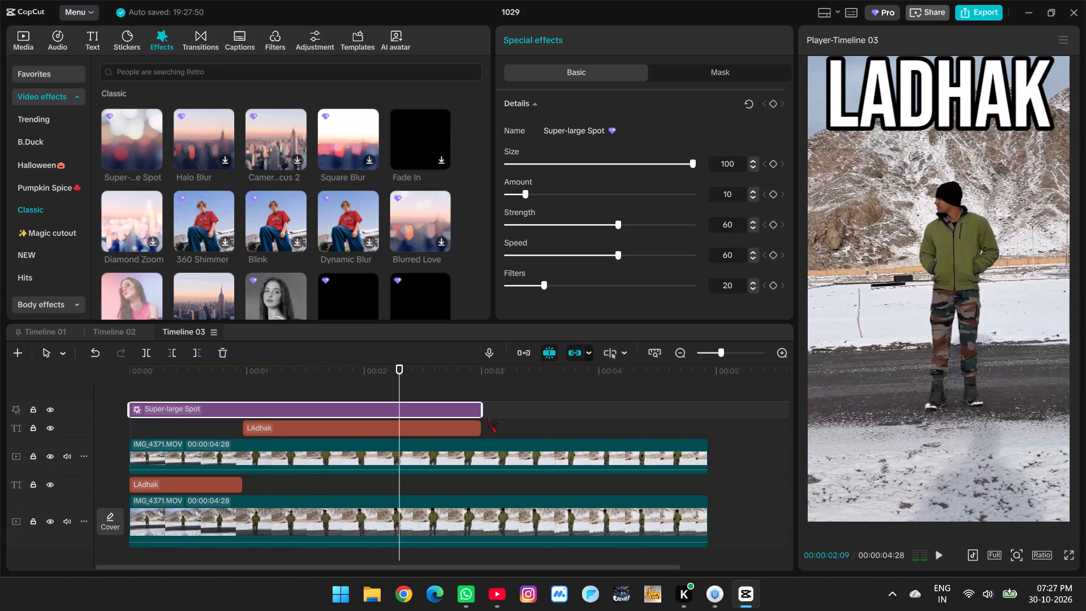
left_click_drag(481, 414, 170, 405)
left_click(152, 390)
left_click_drag(152, 390, 94, 388)
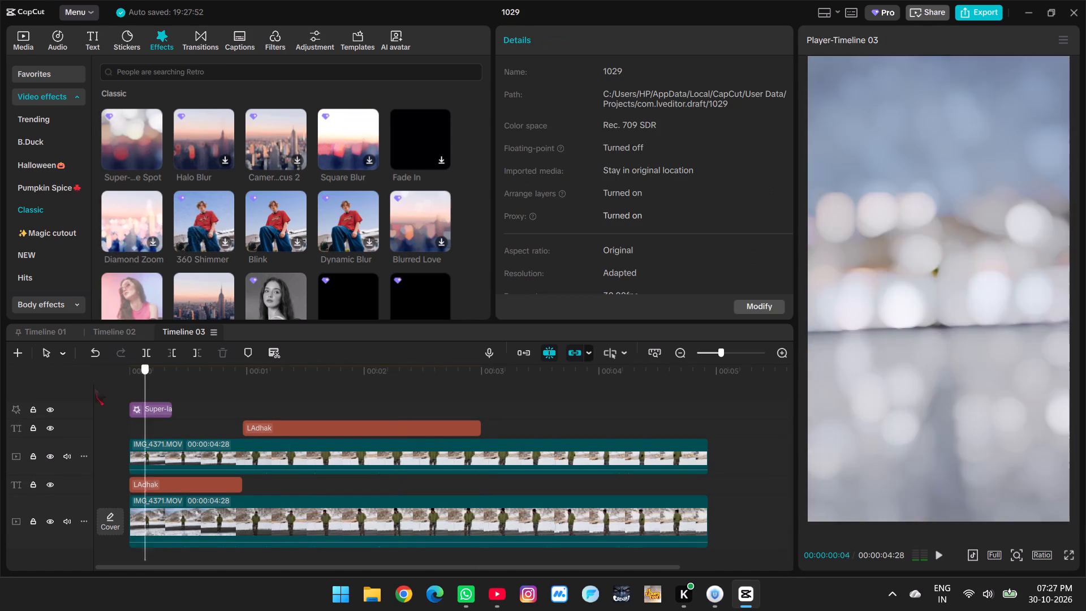
left_click_drag(94, 388, 87, 388)
key("space")
key("space")
left_click(120, 380)
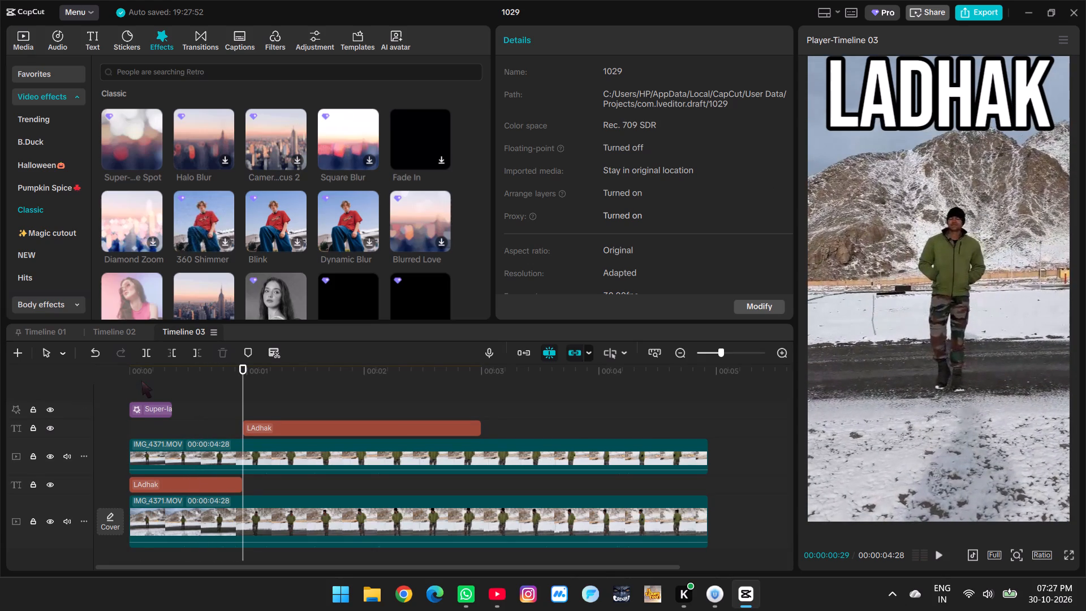
Set the Super-large Spot effect's Strength to 0 and Speed to 100, and replay the opening.
left_click(143, 383)
left_click(150, 411)
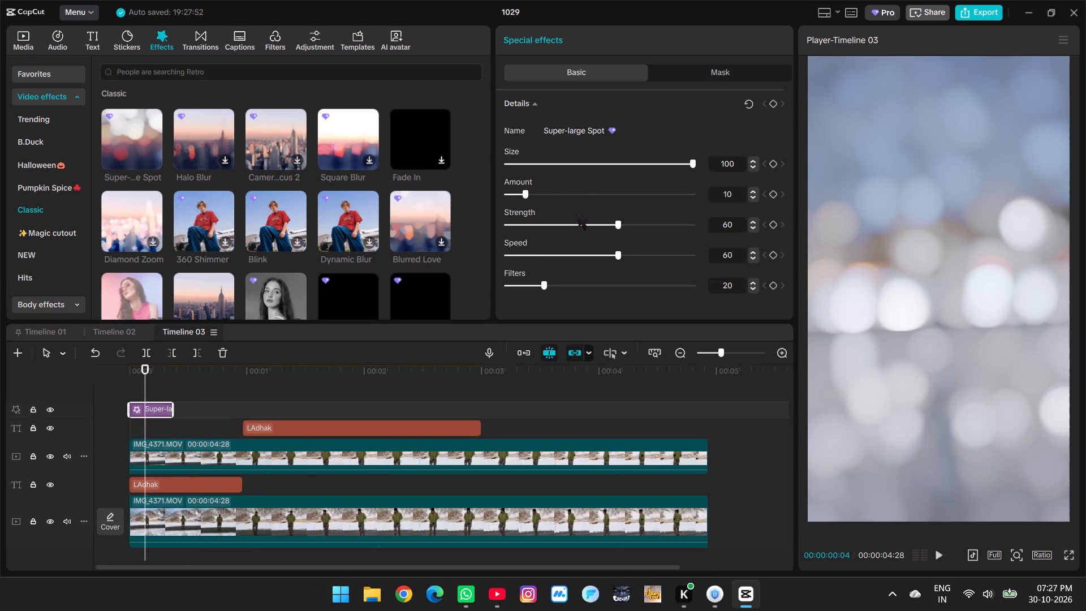
left_click_drag(615, 228, 486, 234)
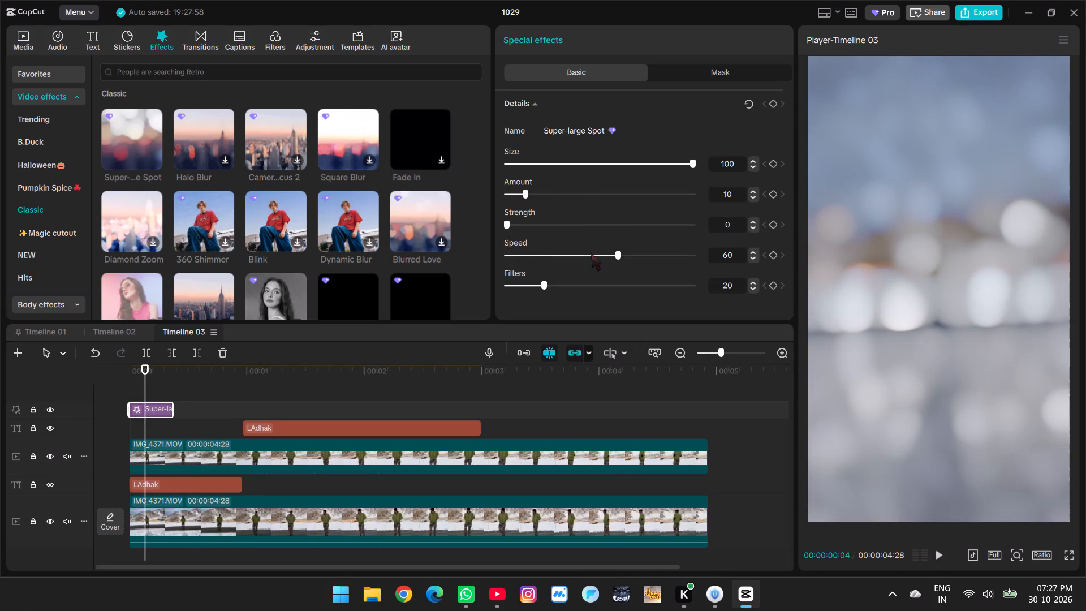
left_click_drag(591, 253, 765, 269)
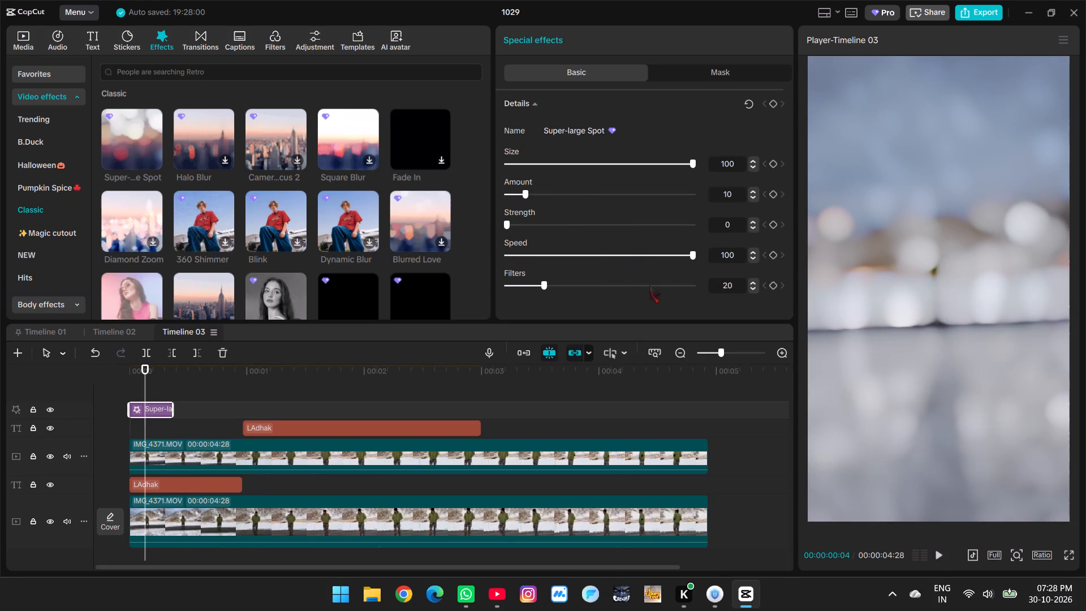
left_click(154, 388)
left_click_drag(152, 386, 122, 389)
key("space")
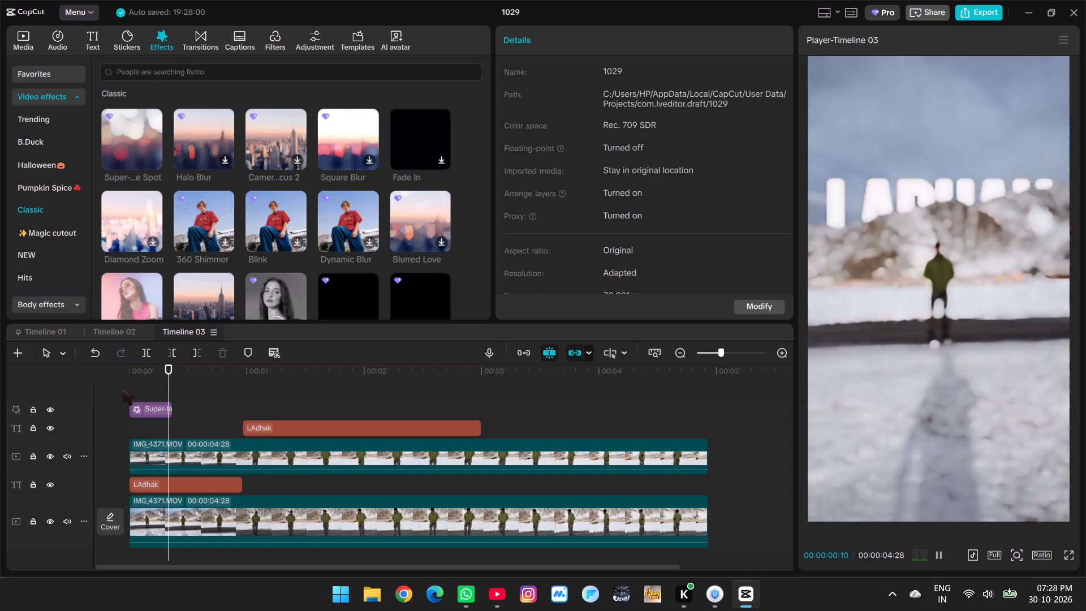
key("space")
Lengthen the Super-large Spot effect to about 0.7 s and replay the opening.
left_click(156, 411)
left_click_drag(175, 409, 208, 415)
left_click(160, 395)
left_click_drag(160, 393, 119, 385)
key("space")
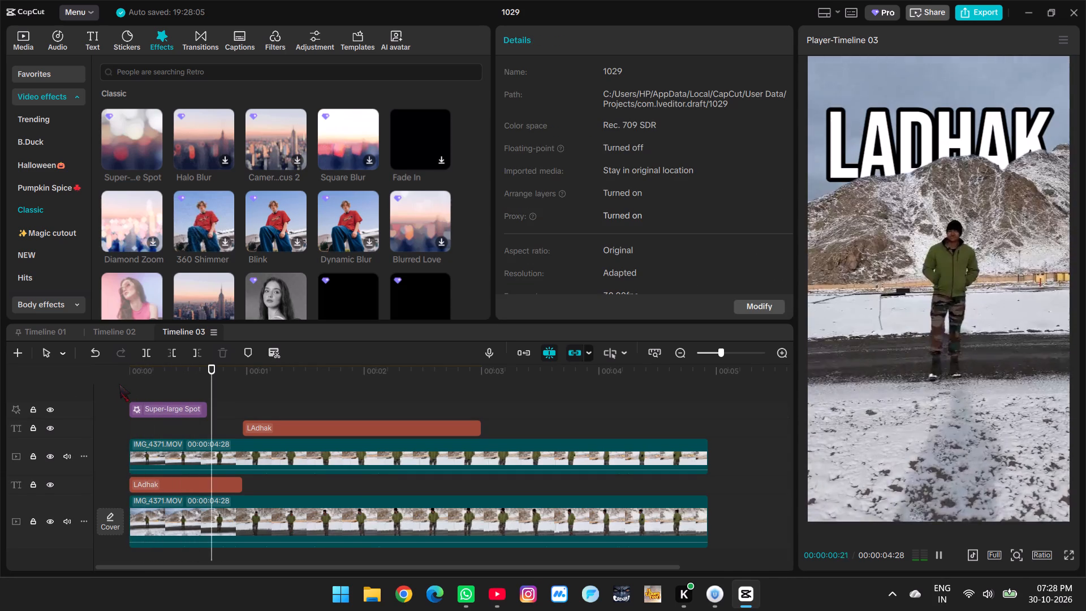
key("space")
Set the Super-large Spot effect's Size and Filters to 0, keeping Speed at 100, and replay the opening.
left_click(149, 399)
left_click(170, 410)
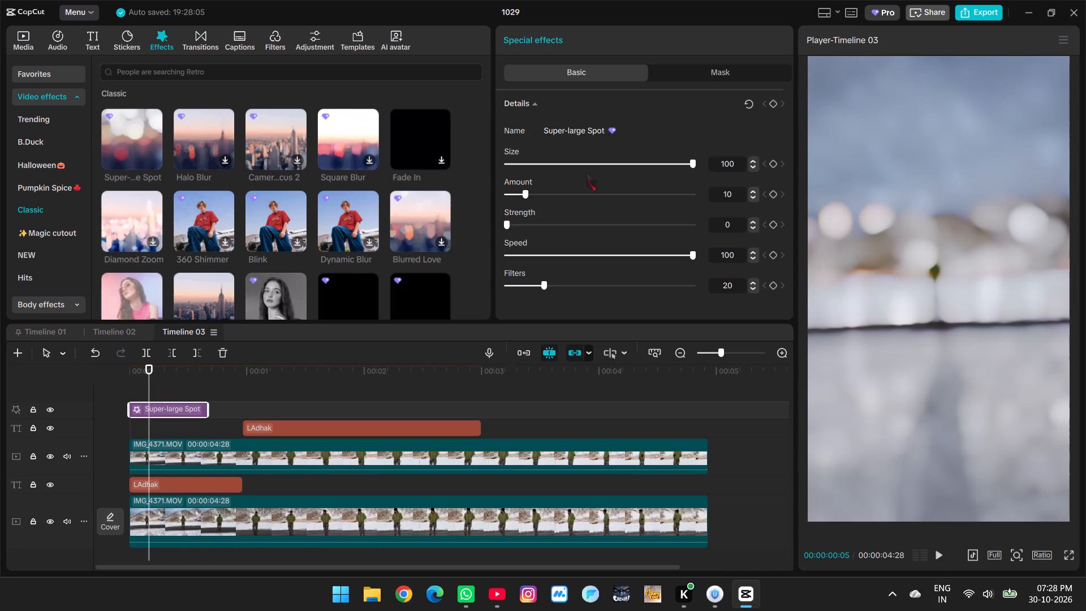
left_click_drag(607, 168, 441, 167)
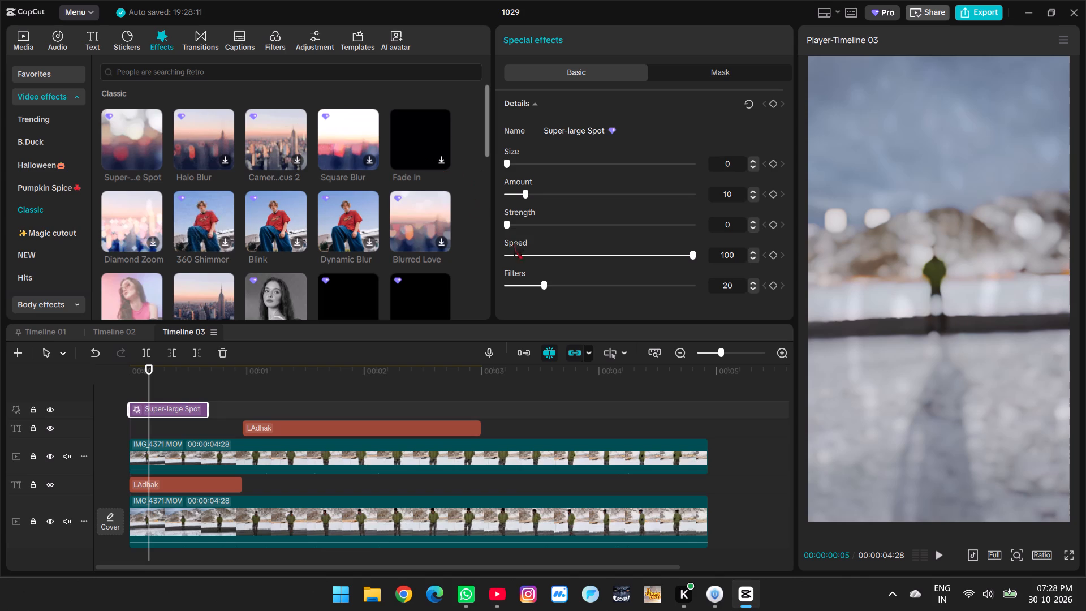
left_click_drag(535, 256, 775, 270)
left_click_drag(548, 287, 580, 284)
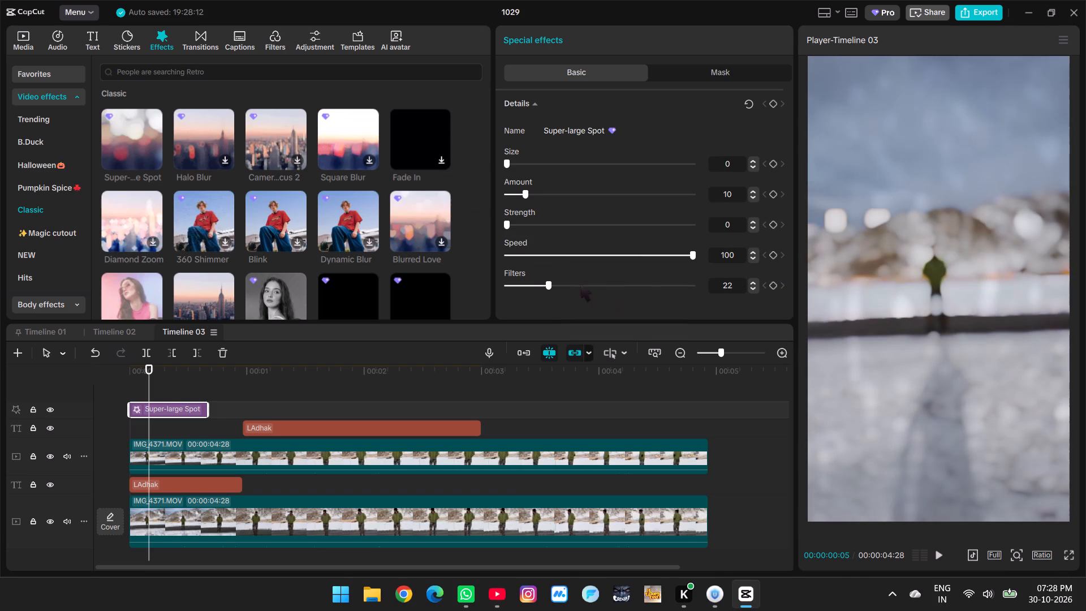
left_click_drag(580, 284, 234, 285)
left_click_drag(150, 377, 98, 368)
key("space")
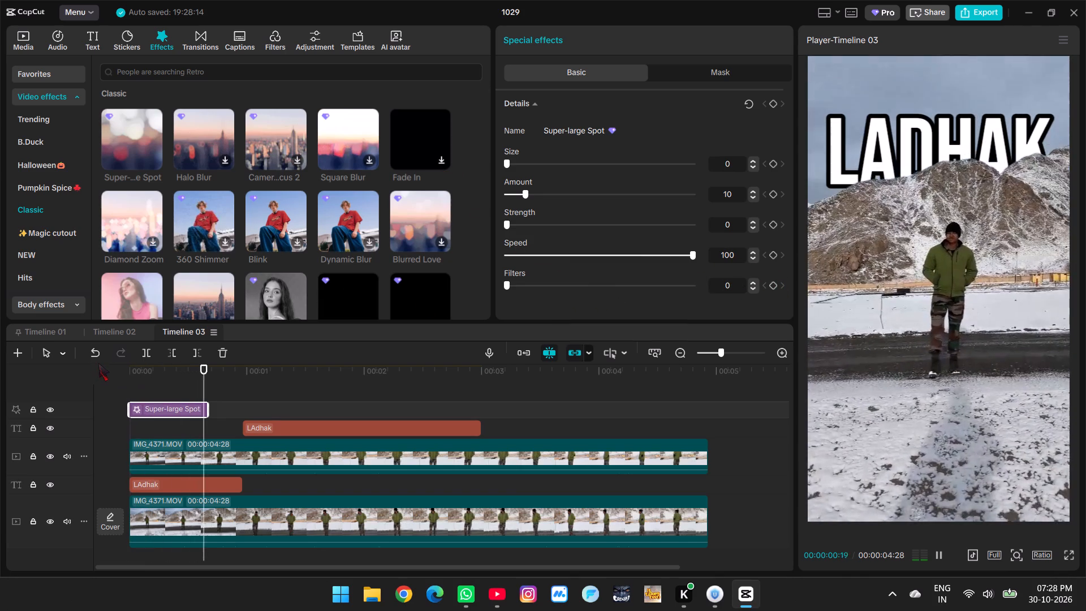
Replay Timeline 03 with the Super-large Spot opening effect to check how the text rises behind the mountain.
key("space")
key("space")
key("space")
key("space")
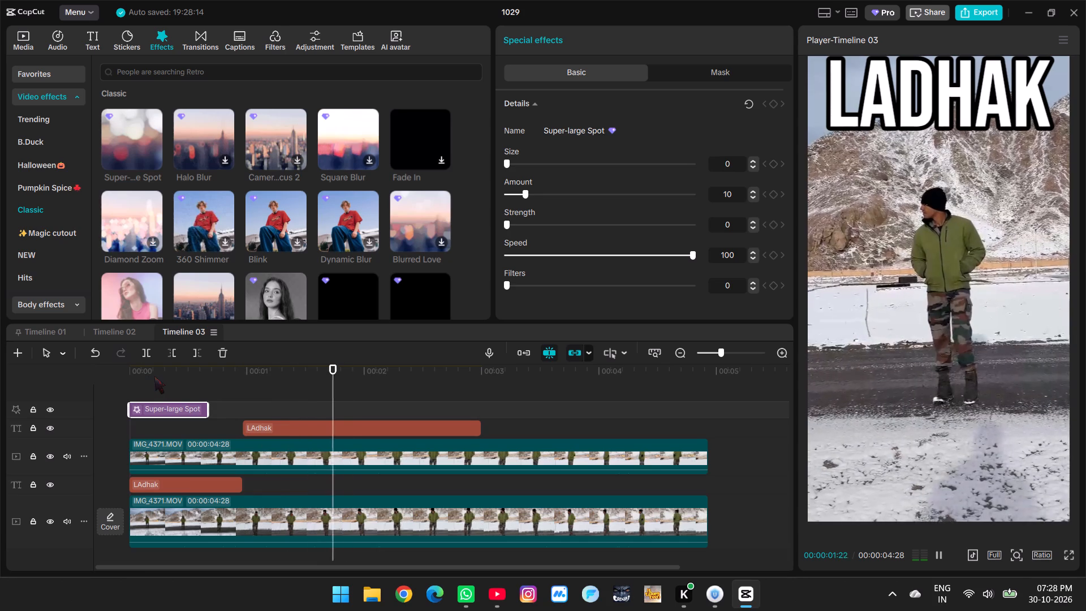
key("space")
key("space")
key("space")
scroll(205, 419, "down", 5, "ctrl")
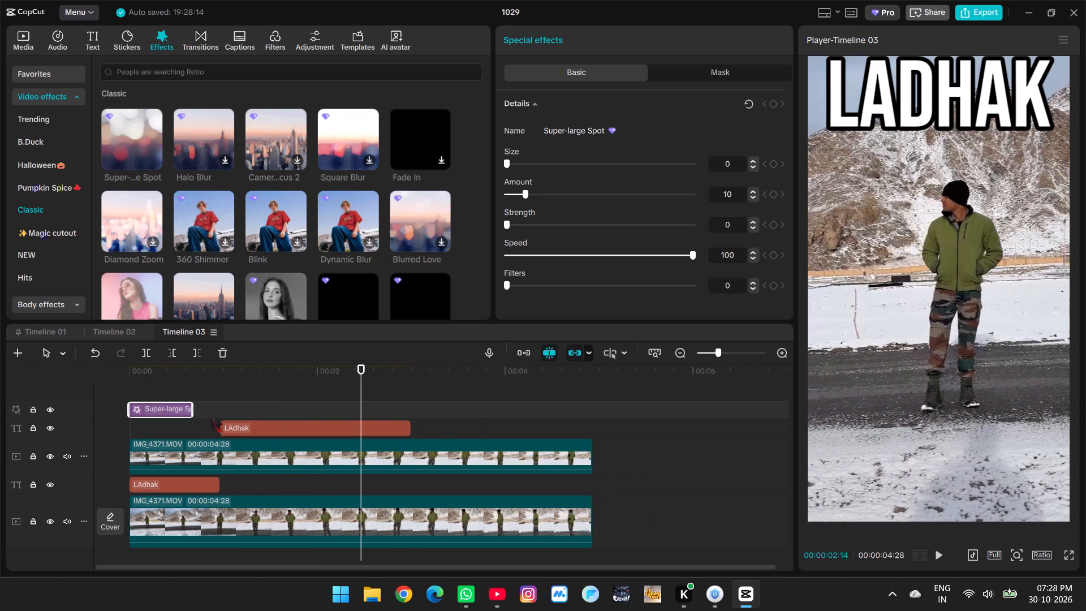
scroll(212, 415, "down", 6, "ctrl")
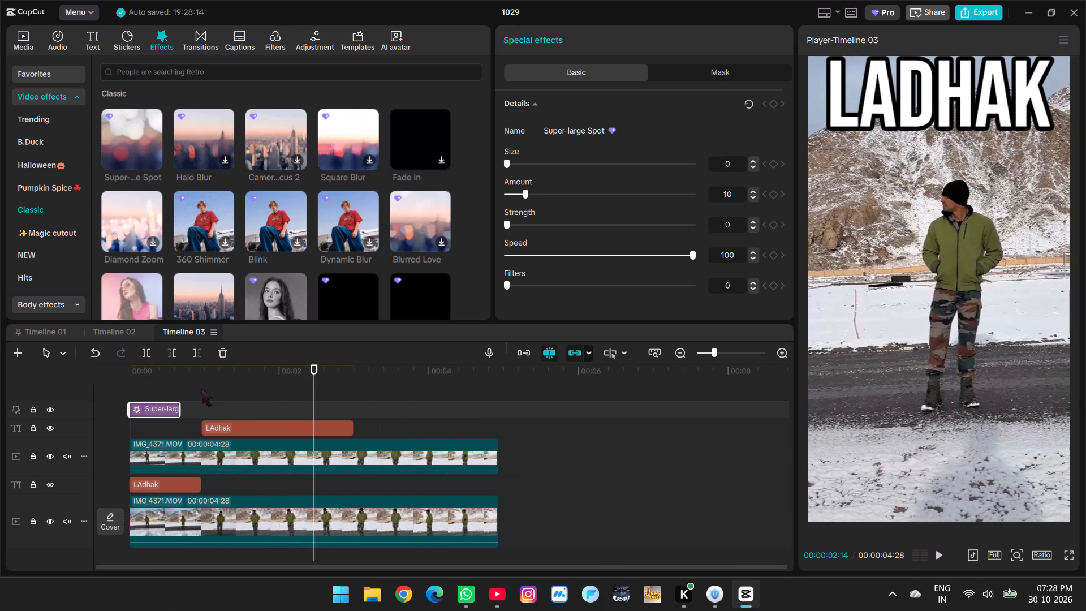
Preview the featured filters Rio Nights, 8K, Nostalgic Paris and Bright Summer on the Timeline 03 footage.
left_click(171, 382)
left_click(272, 40)
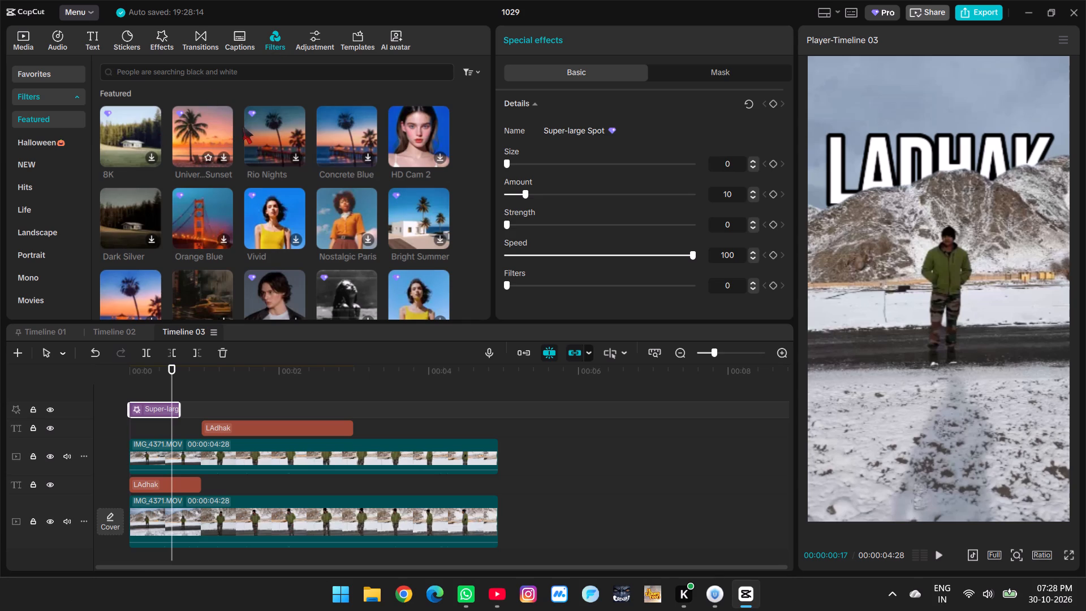
left_click(283, 124)
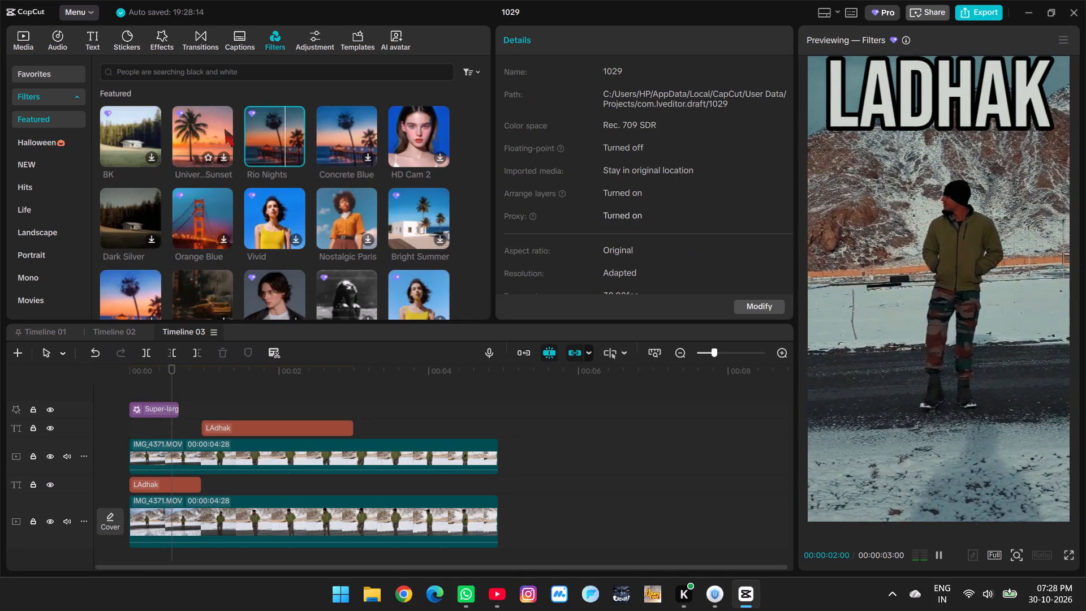
left_click(120, 127)
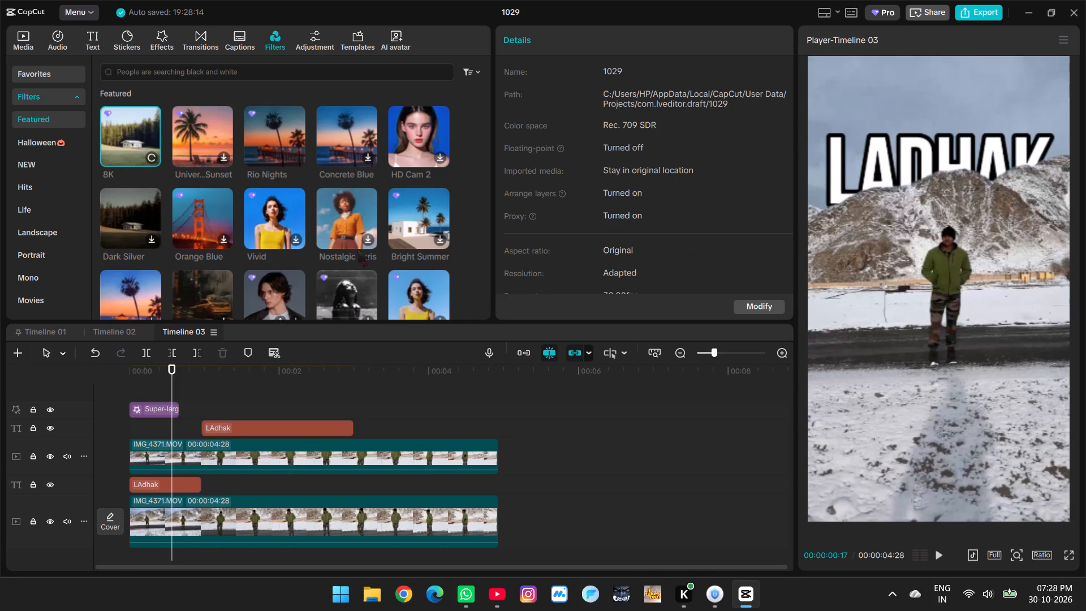
left_click(348, 199)
left_click(410, 196)
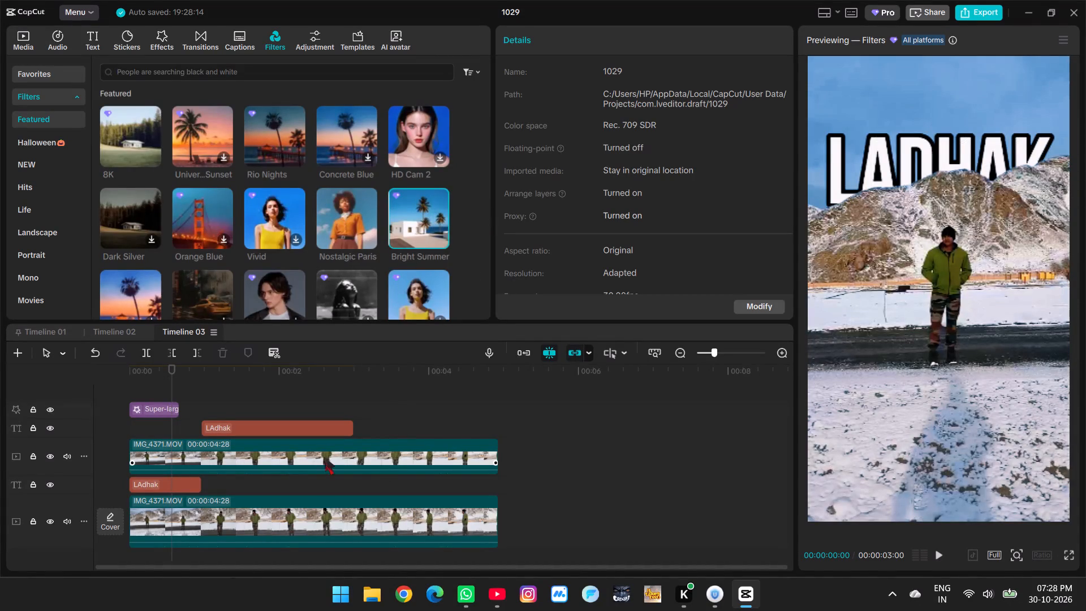
Add the Bright Summer filter to Timeline 03, align it with the start of the video and play it back.
left_click(282, 459)
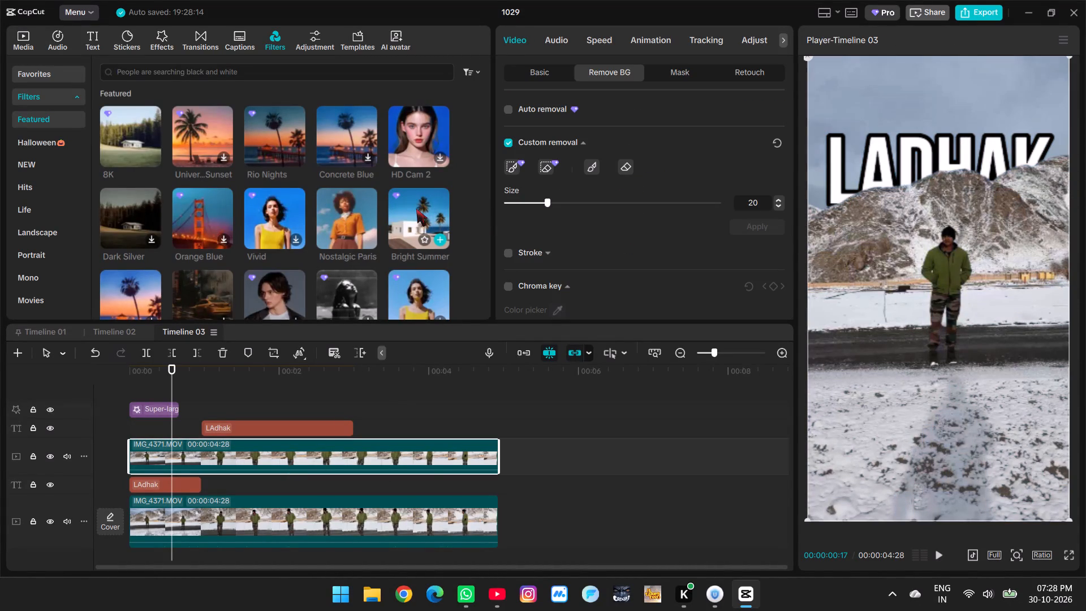
left_click(416, 209)
left_click(416, 209)
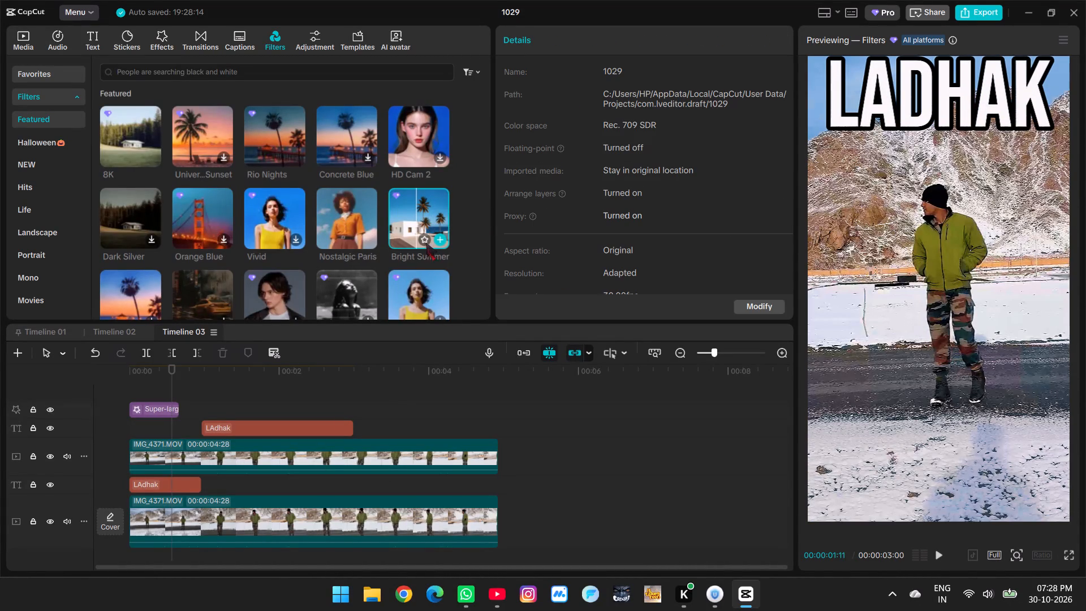
left_click(422, 240)
left_click(443, 240)
left_click_drag(281, 412, 242, 414)
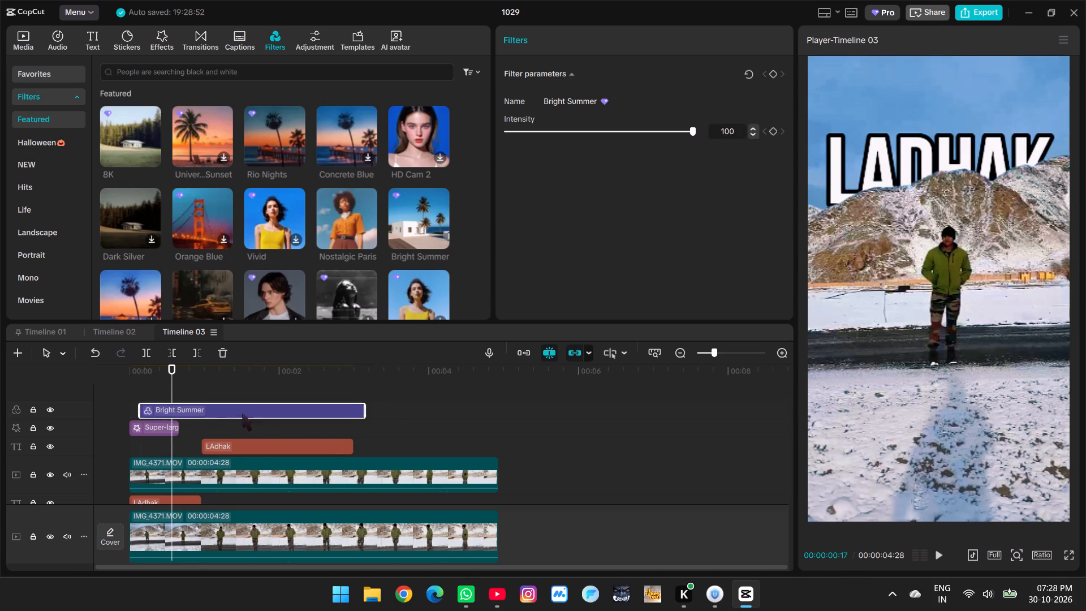
left_click_drag(242, 414, 212, 410)
left_click(170, 394)
left_click_drag(170, 393, 110, 399)
key("space")
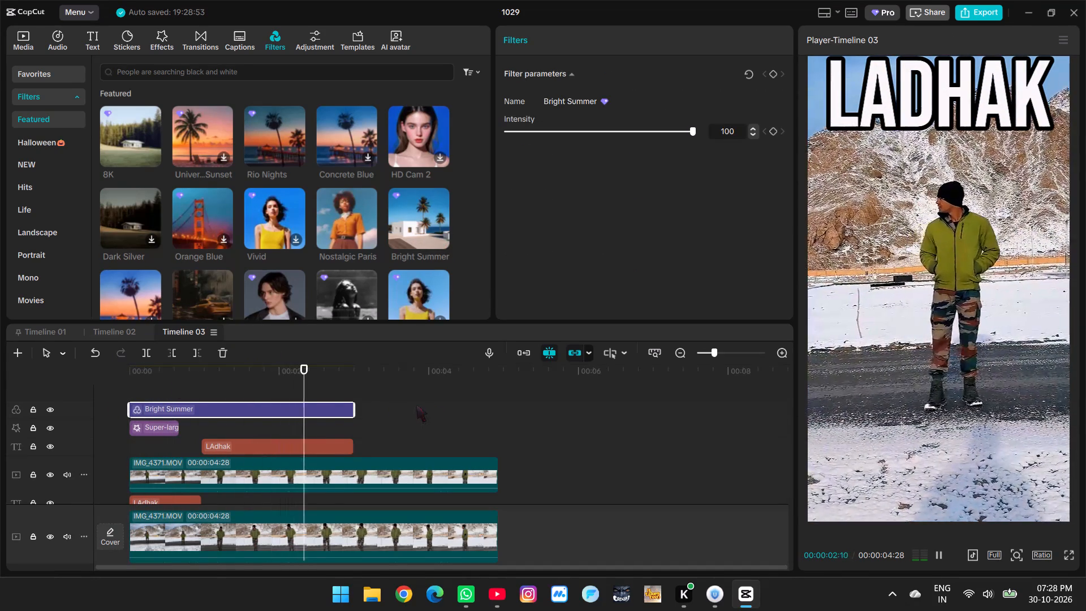
key("space")
Lengthen the Bright Summer filter to about 4.5 s and check the footage through to the end.
left_click_drag(356, 413, 465, 419)
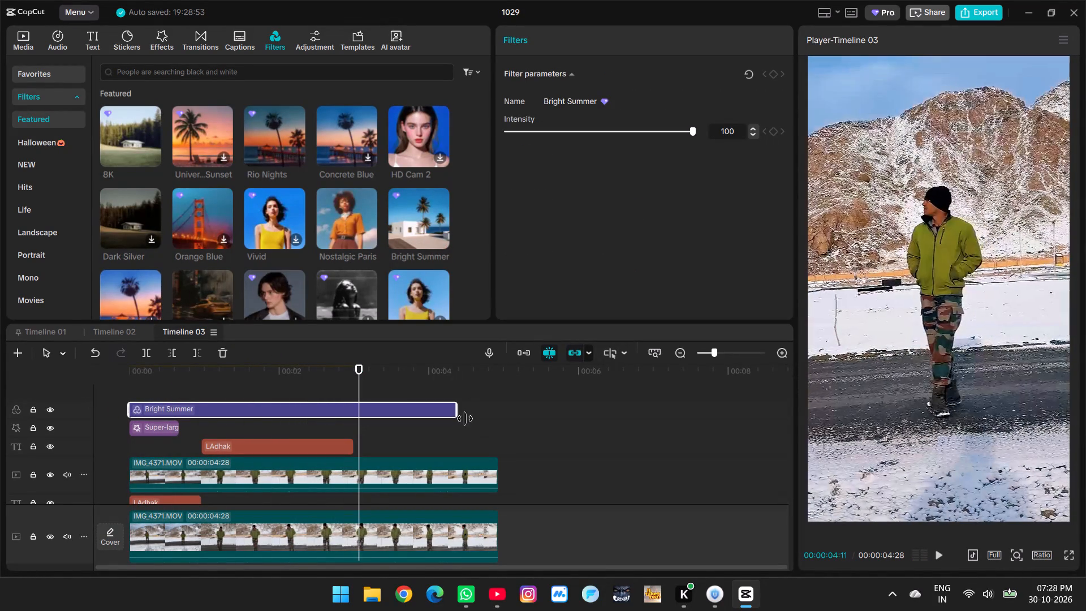
left_click_drag(465, 419, 470, 419)
left_click(314, 393)
left_click_drag(314, 393, 314, 394)
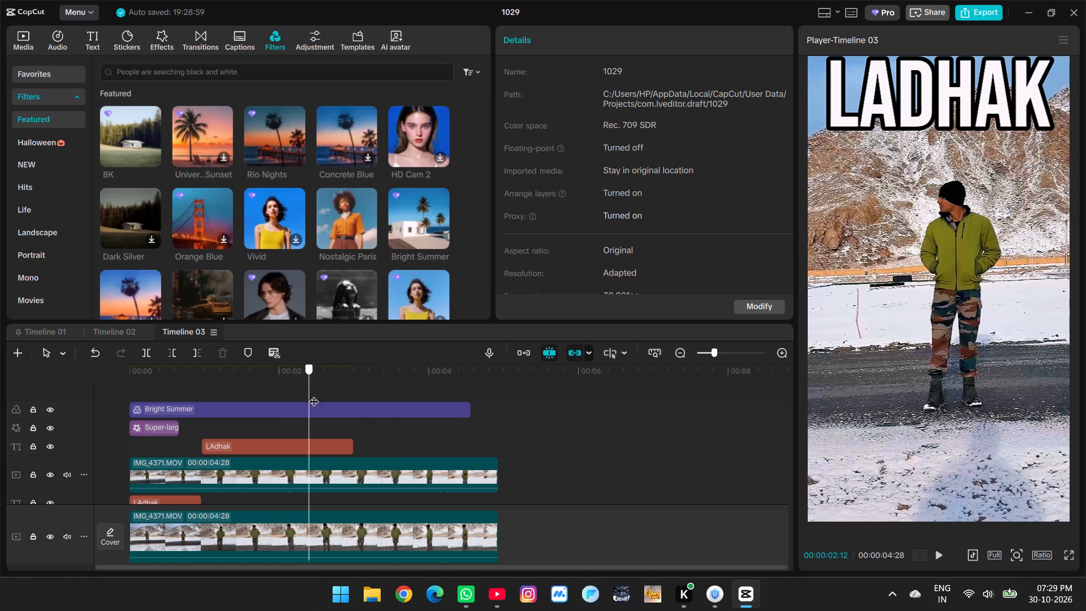
left_click_drag(314, 394, 409, 402)
left_click(403, 412)
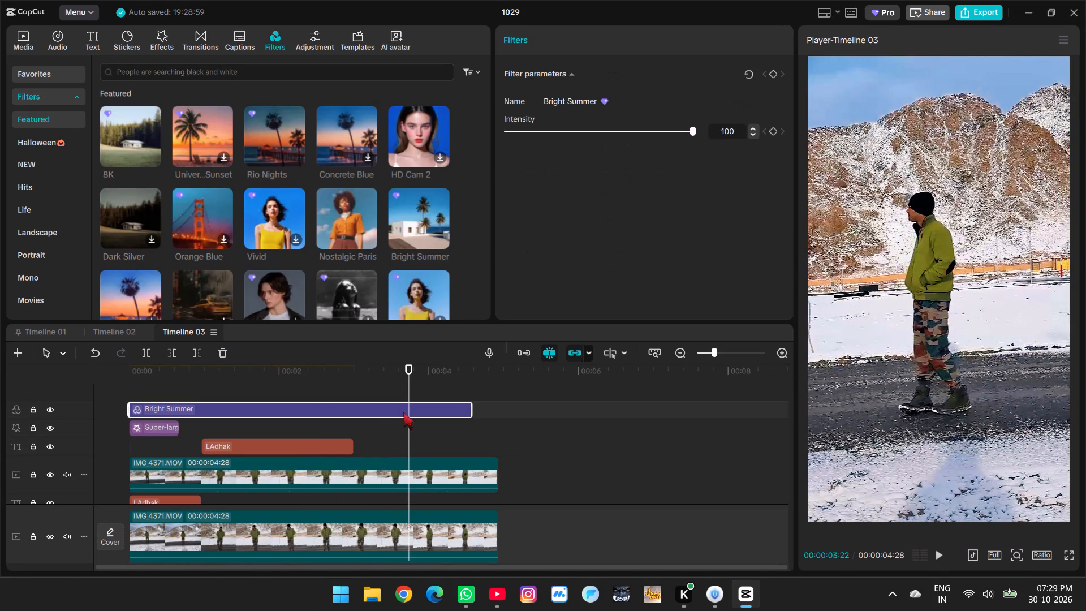
left_click(372, 393)
left_click_drag(372, 393, 287, 392)
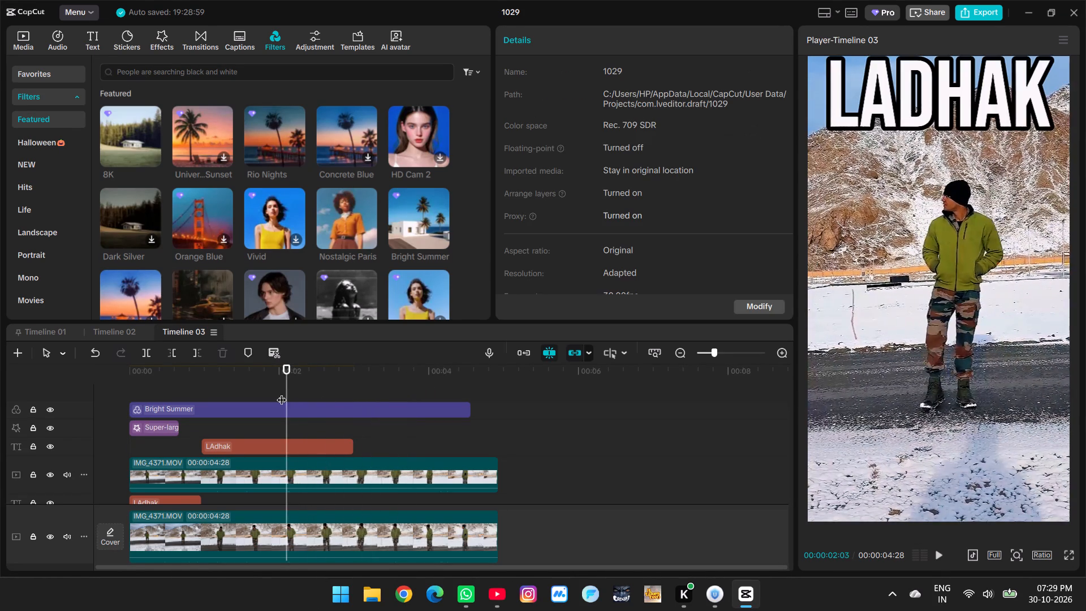
scroll(282, 393, "down", 9, "ctrl")
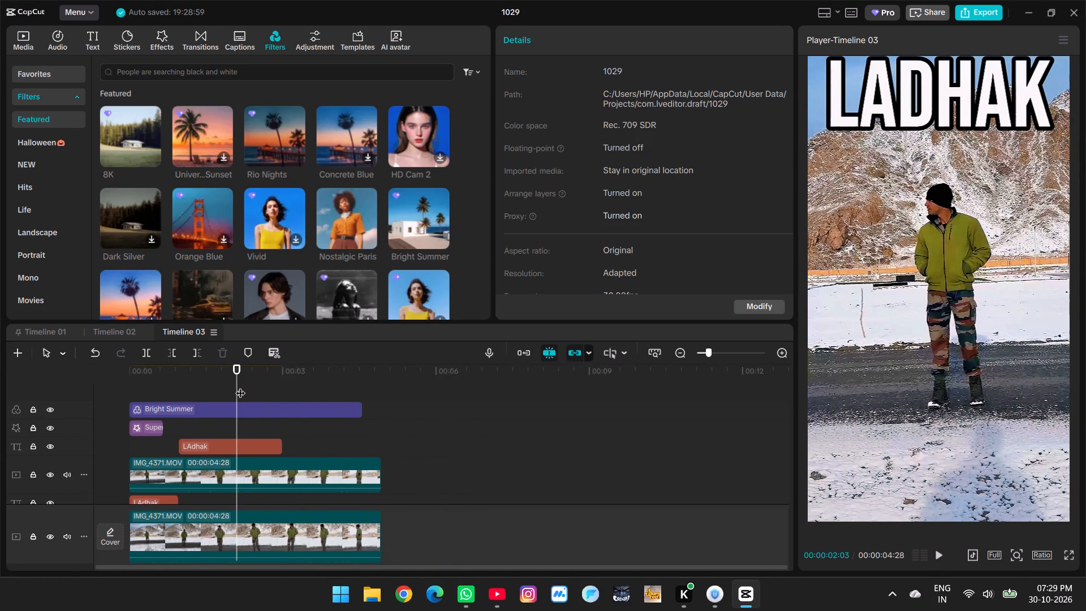
left_click_drag(240, 386, 317, 388)
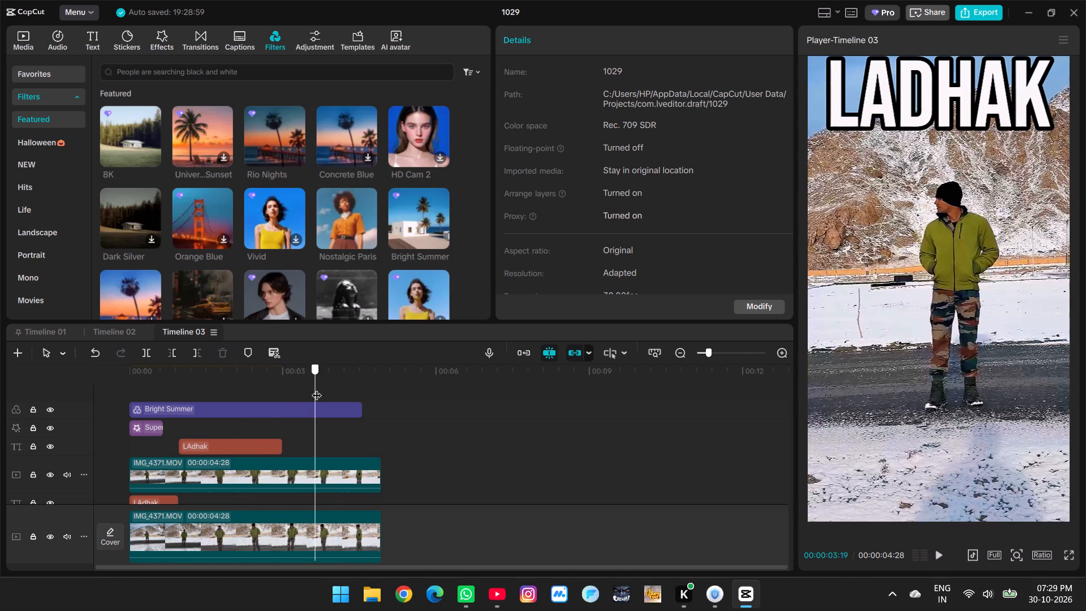
left_click_drag(317, 388, 347, 393)
key("space")
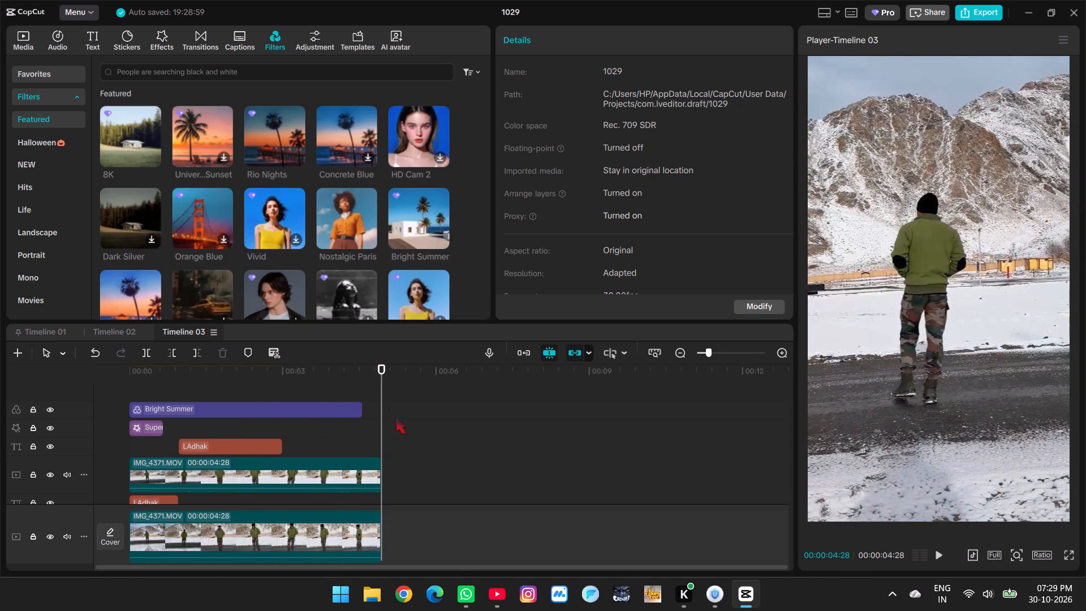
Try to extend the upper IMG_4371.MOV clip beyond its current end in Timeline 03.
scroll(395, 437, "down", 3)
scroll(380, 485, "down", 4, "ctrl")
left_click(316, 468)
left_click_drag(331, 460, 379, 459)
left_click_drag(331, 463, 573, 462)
Switch to Timeline 01 and play it from the start to review its player-style opening.
left_click(36, 335)
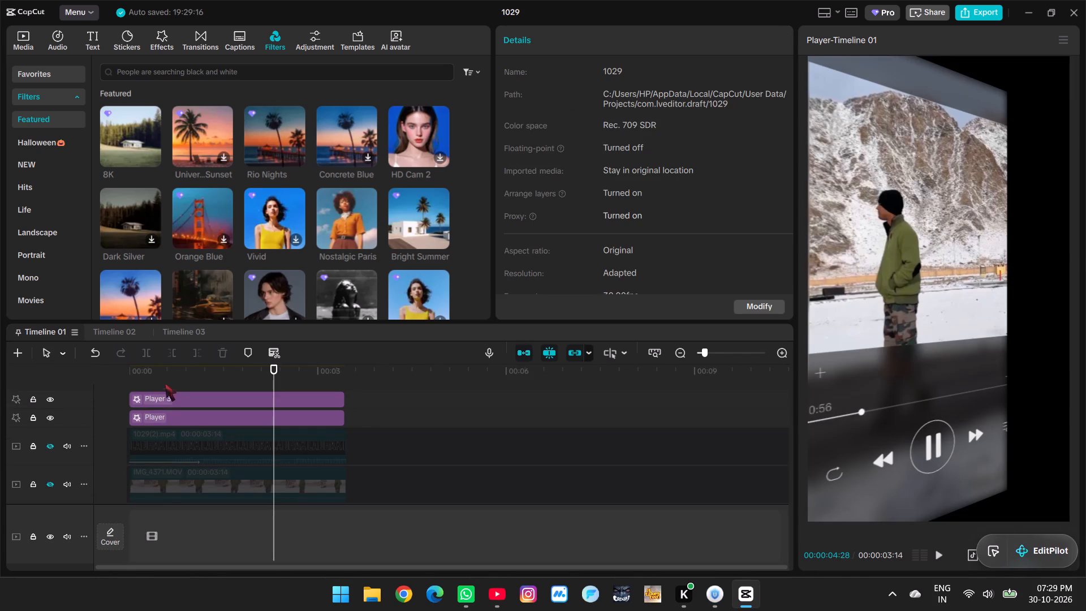
left_click(167, 380)
left_click_drag(167, 380, 103, 390)
key("space")
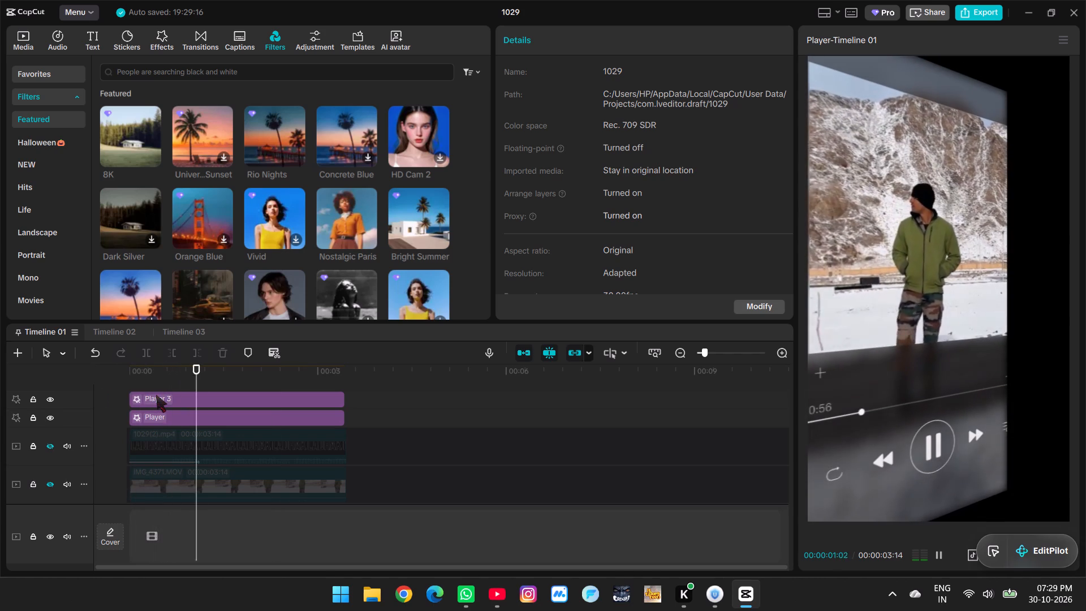
key("space")
Return to Timeline 03 and replay it from the start with the Bright Summer filter applied.
left_click(182, 331)
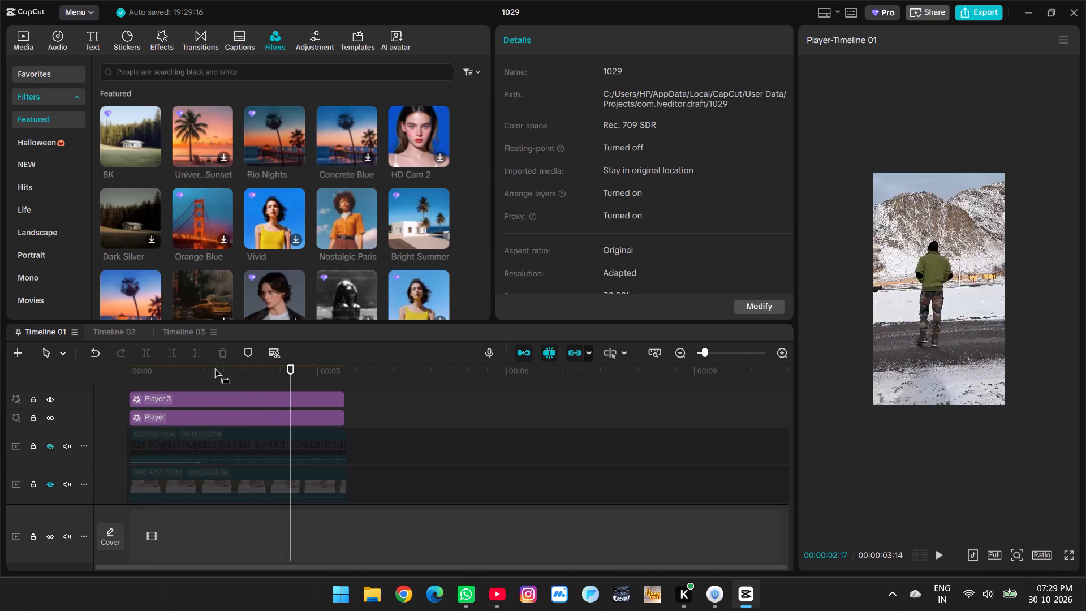
left_click(298, 446)
left_click(300, 426)
left_click_drag(300, 425, 120, 432)
key("space")
key("space")
key("space")
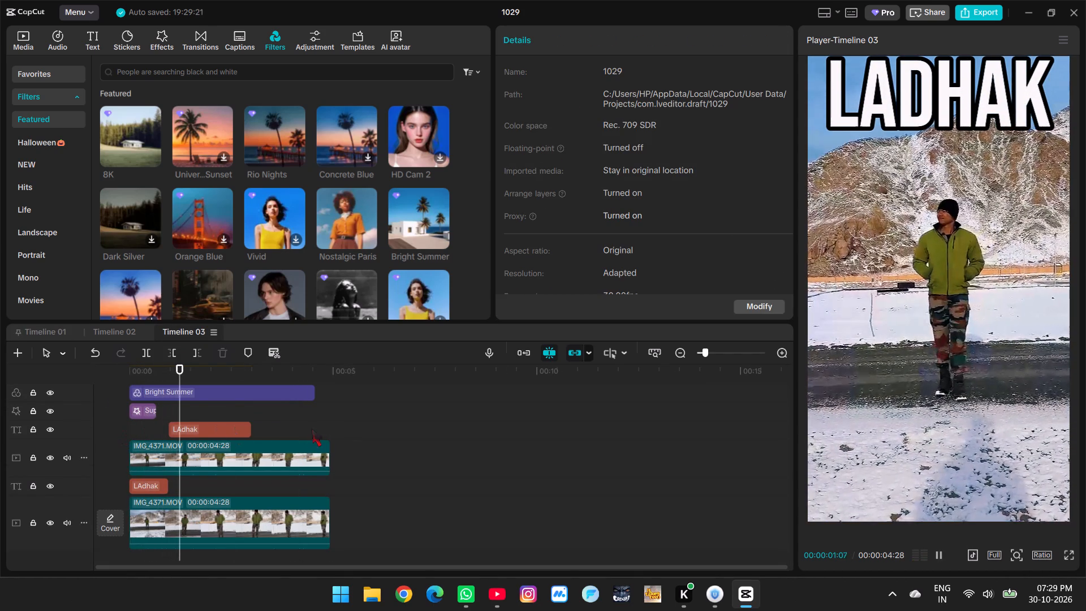
key("space")
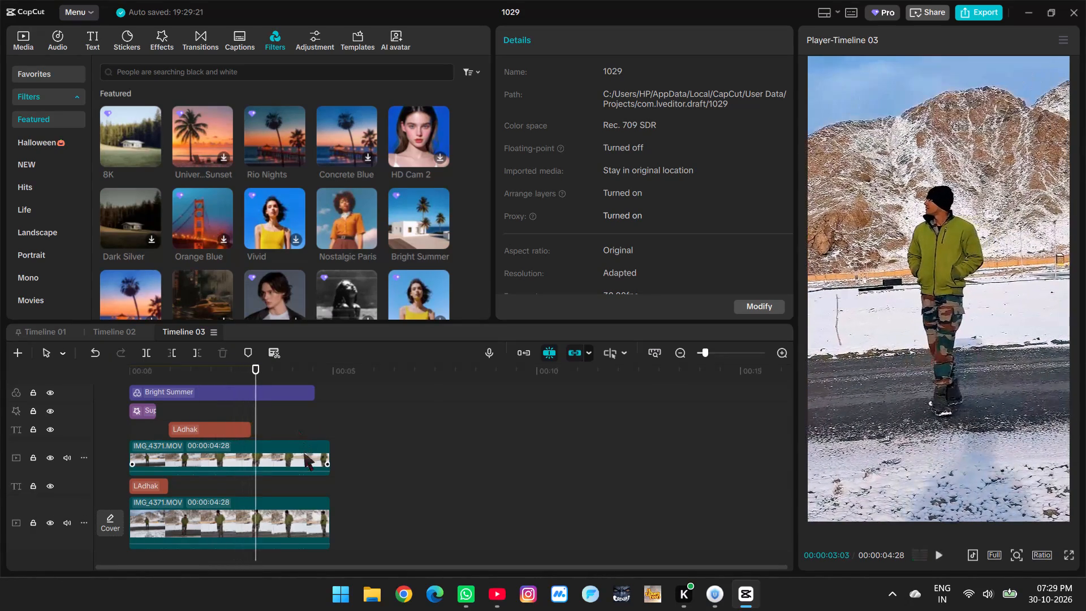
Duplicate the upper IMG_4371.MOV cut-out clip and place the copy after the original footage, starting at about 5 s.
left_click(304, 454)
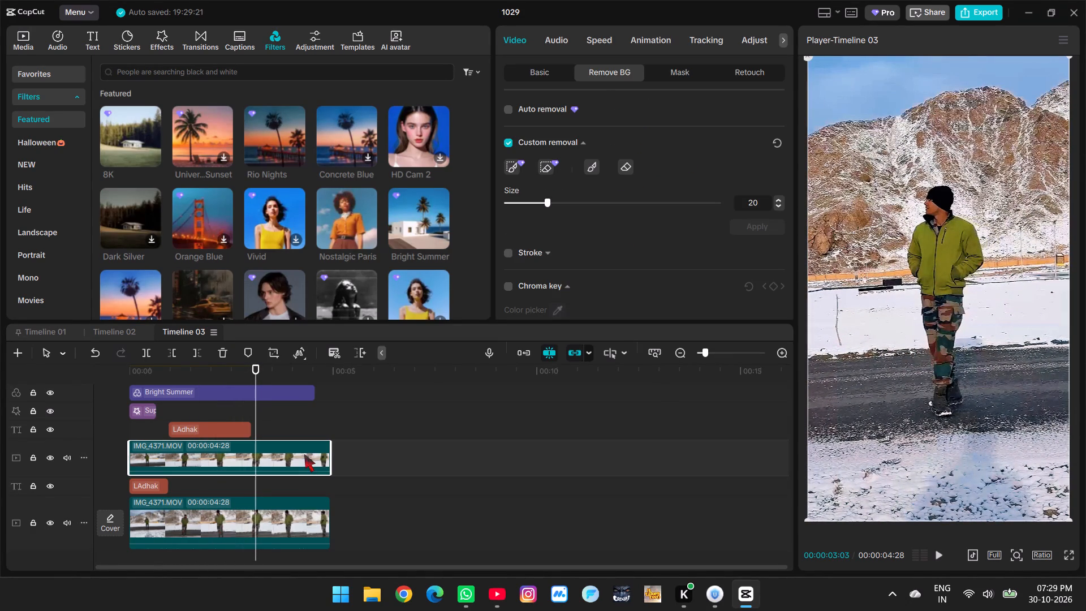
key("ctrl+c")
key("ctrl+v")
left_click_drag(396, 454, 482, 459)
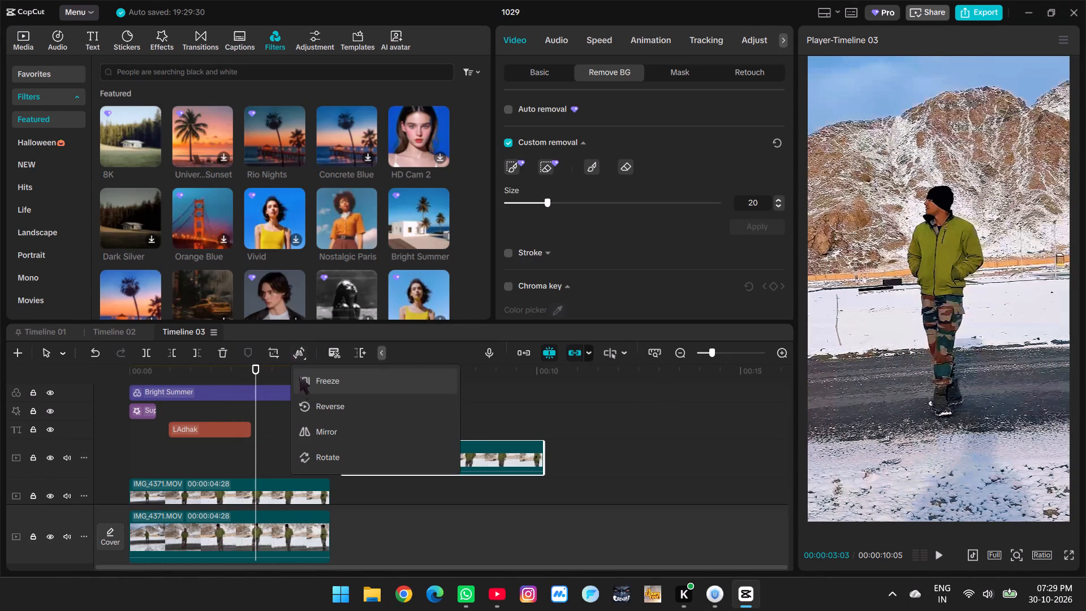
Reverse the duplicated IMG_4371.MOV clip and wait for the processing to complete.
left_click(309, 403)
left_click(505, 339)
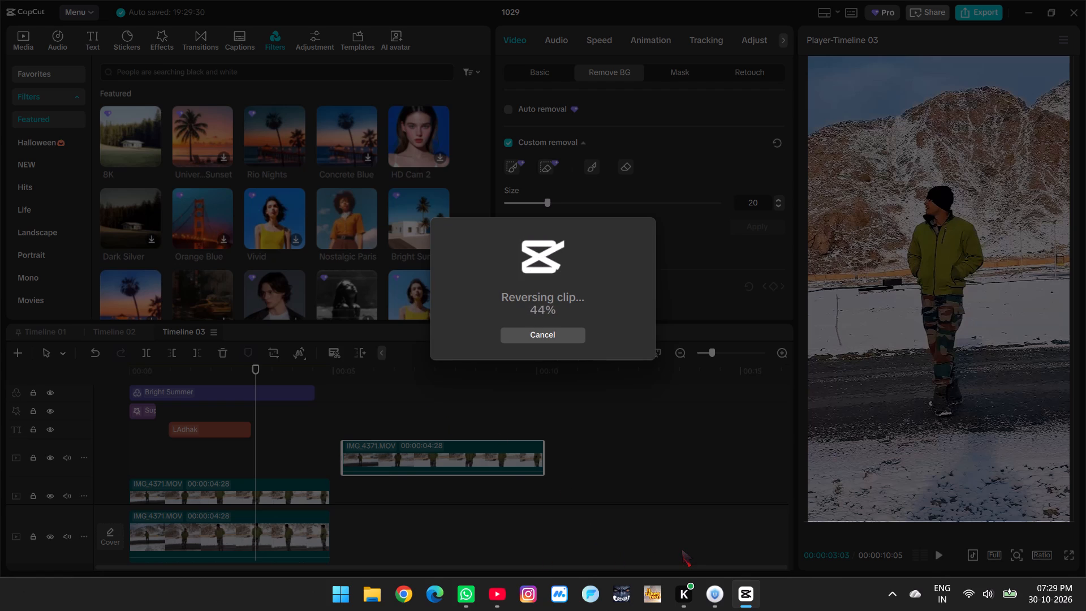
double_click(520, 271)
left_click(245, 198)
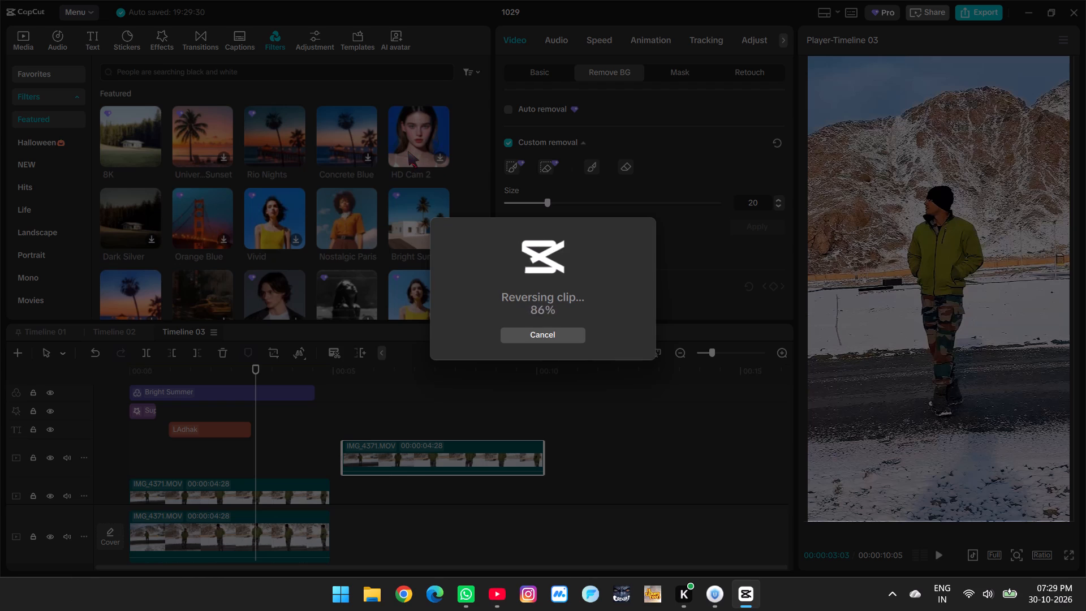
Play the reversed IMG_4371.MOV clip and scrub through it to its end to review the backward motion.
left_click(367, 425)
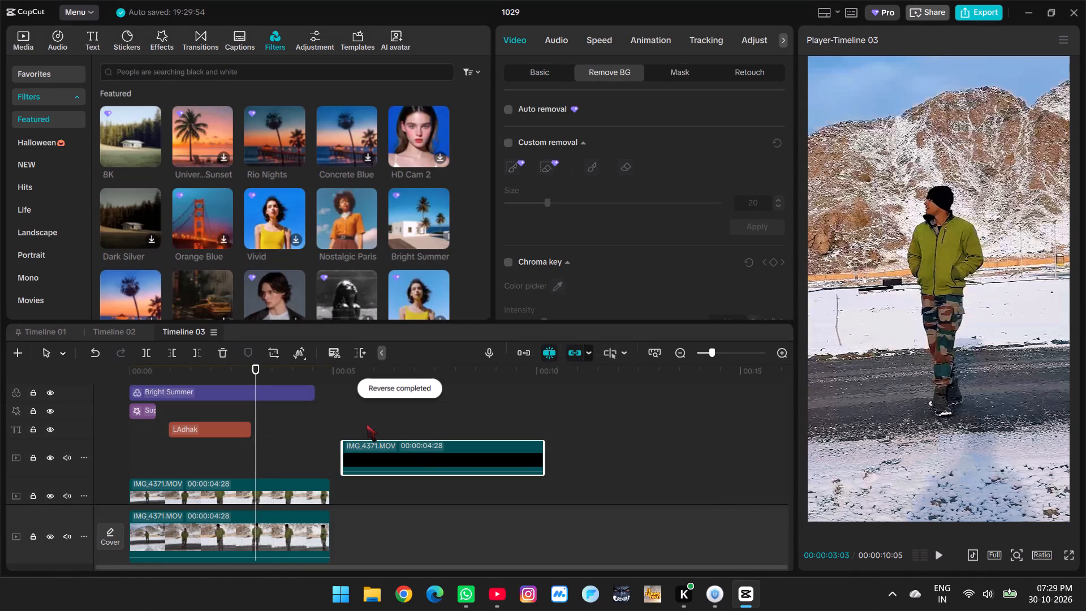
left_click(367, 424)
left_click_drag(367, 424, 342, 420)
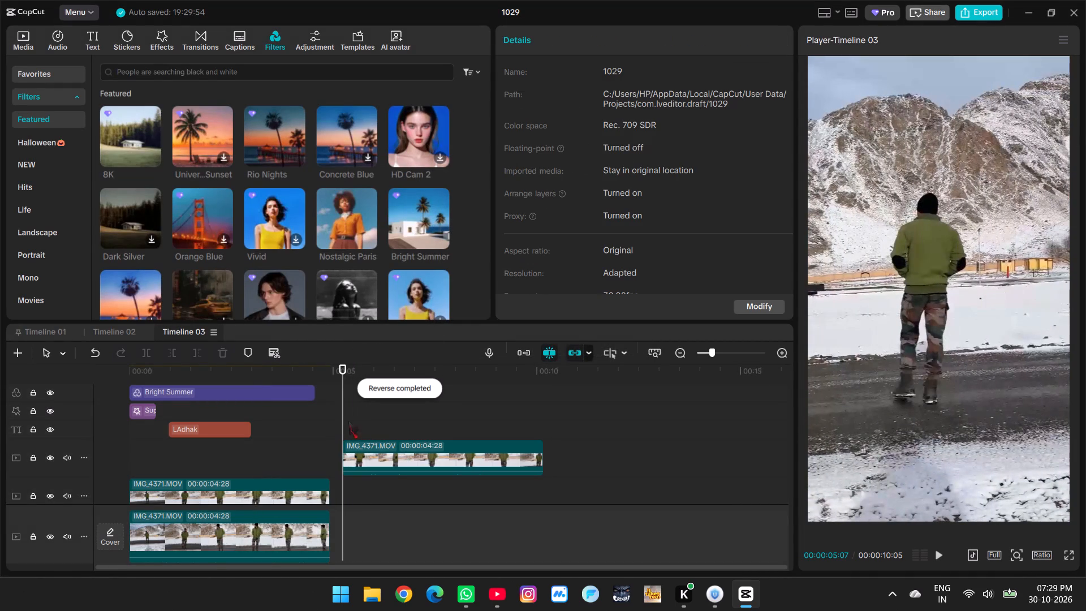
left_click(934, 553)
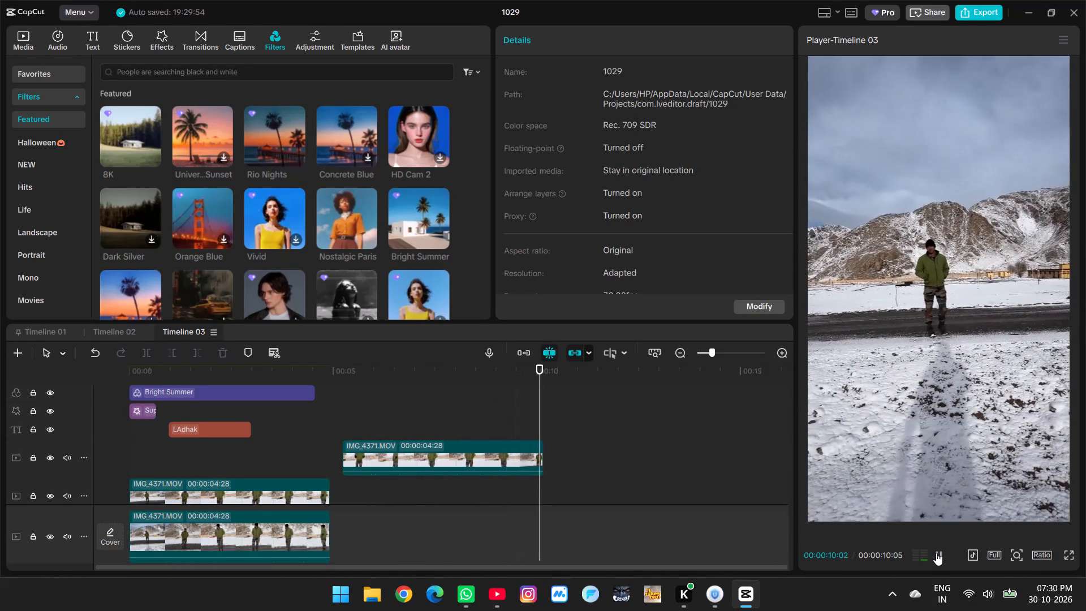
left_click(453, 435)
left_click(453, 426)
left_click_drag(453, 426, 451, 426)
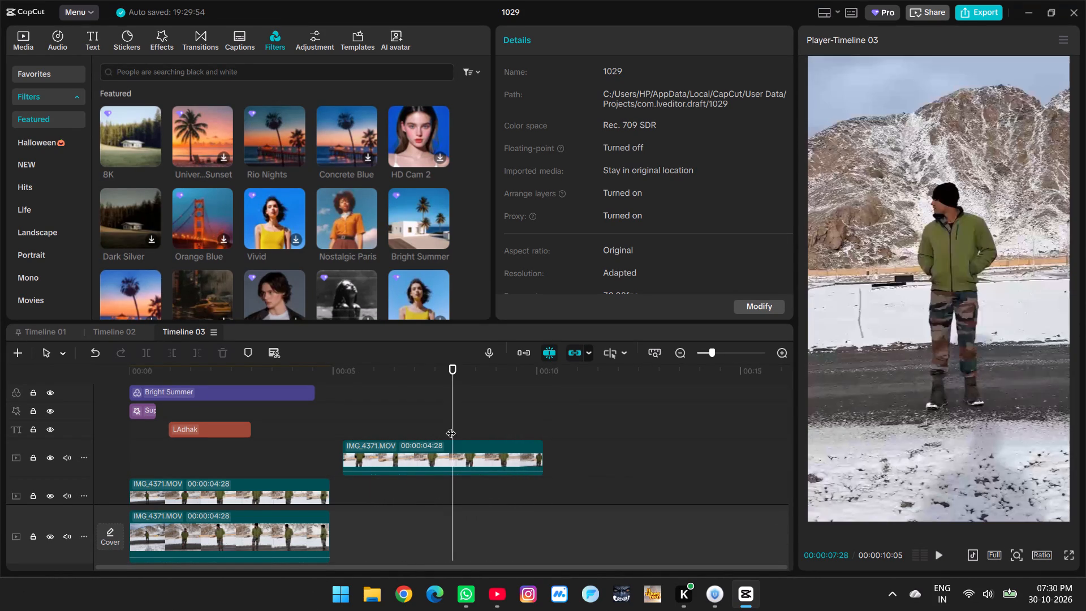
left_click_drag(451, 426, 488, 457)
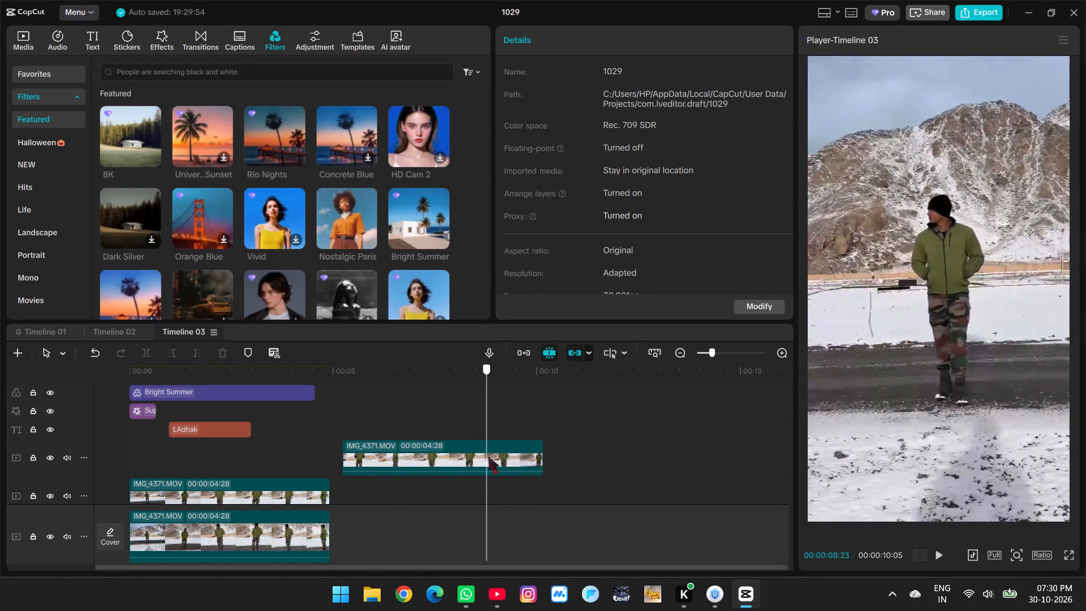
left_click_drag(488, 457, 568, 463)
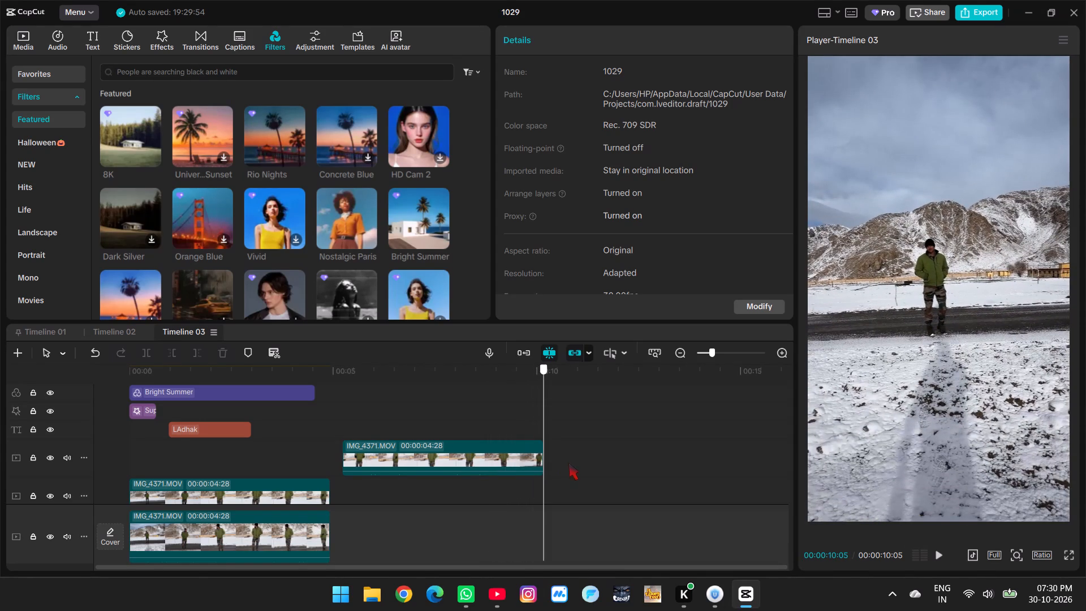
Scrub back and forth through the reversed IMG_4371.MOV clip to examine its backward motion.
left_click_drag(568, 463, 493, 458)
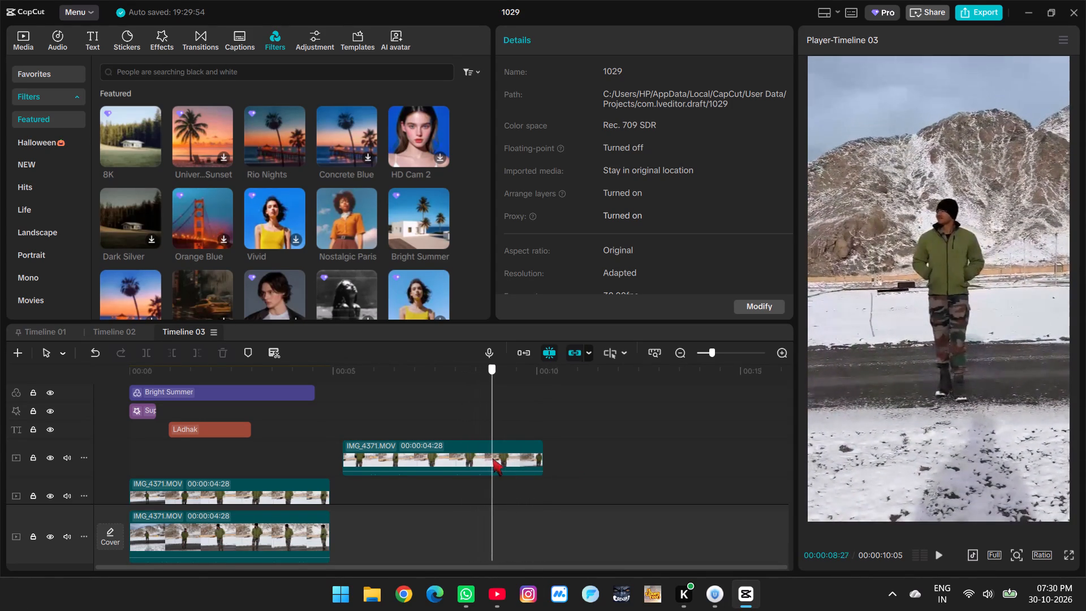
left_click_drag(493, 458, 551, 500)
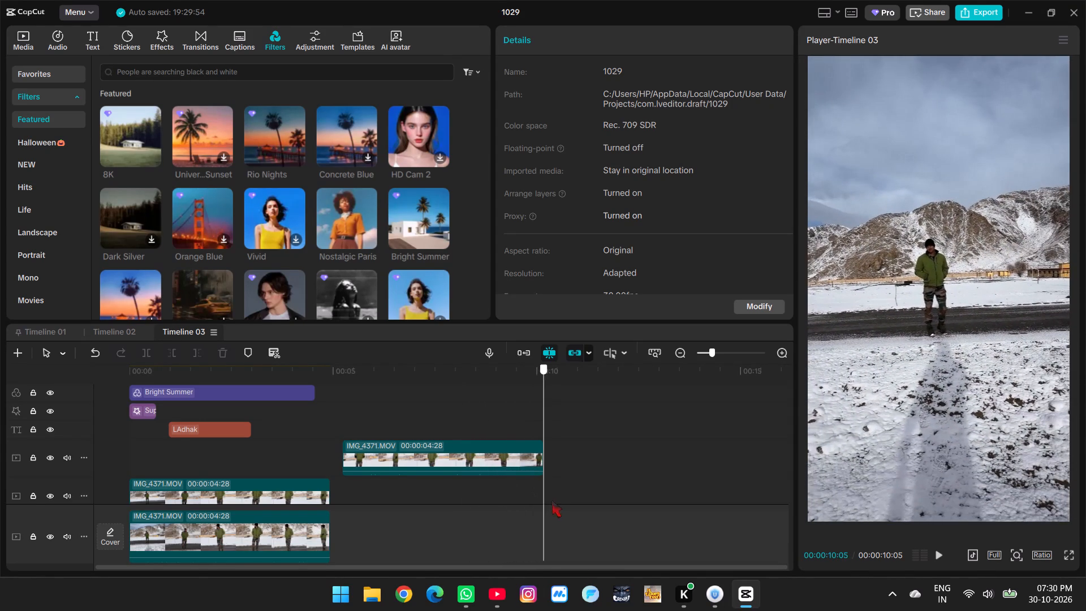
left_click_drag(551, 500, 445, 469)
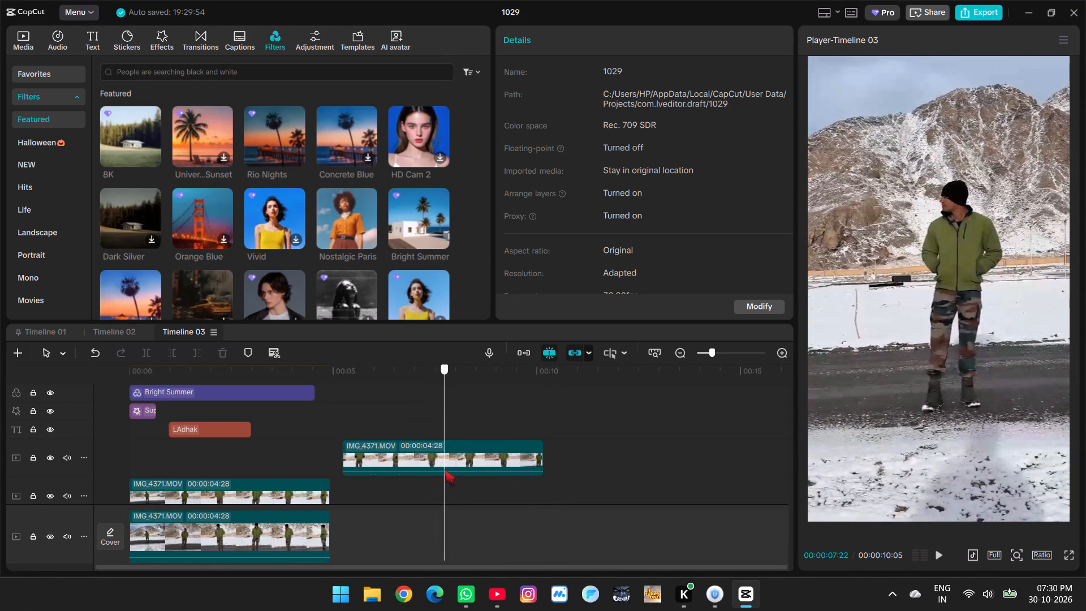
left_click_drag(445, 469, 529, 467)
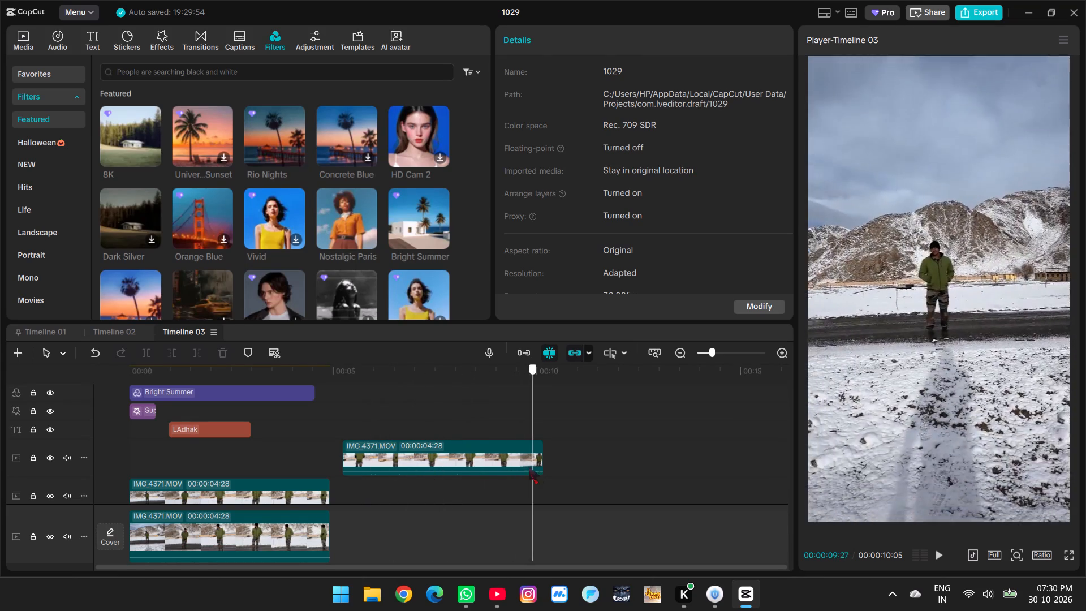
left_click_drag(529, 467, 373, 484)
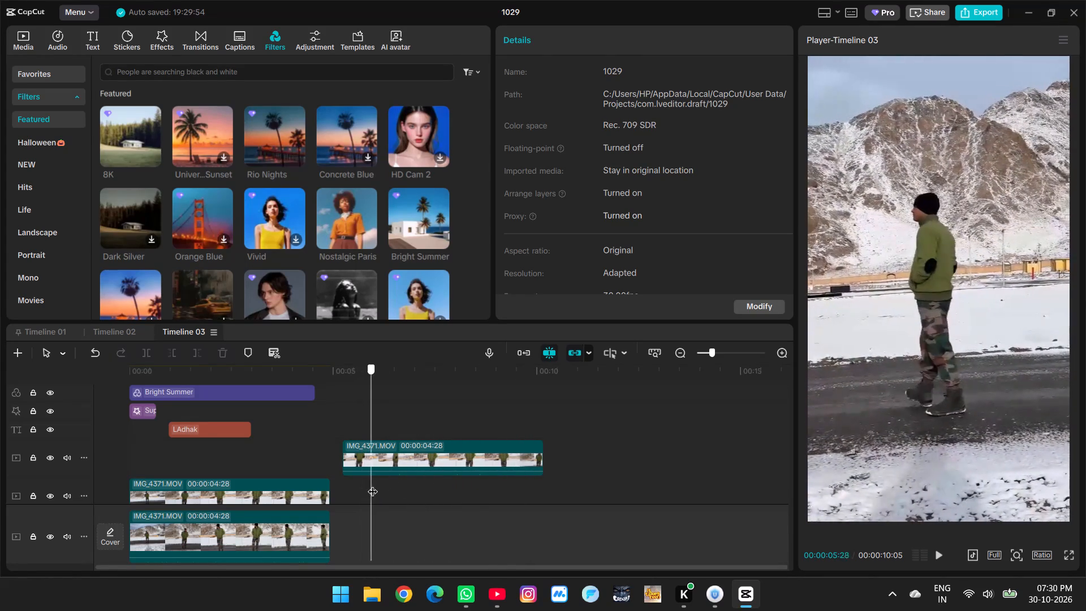
left_click_drag(373, 484, 499, 494)
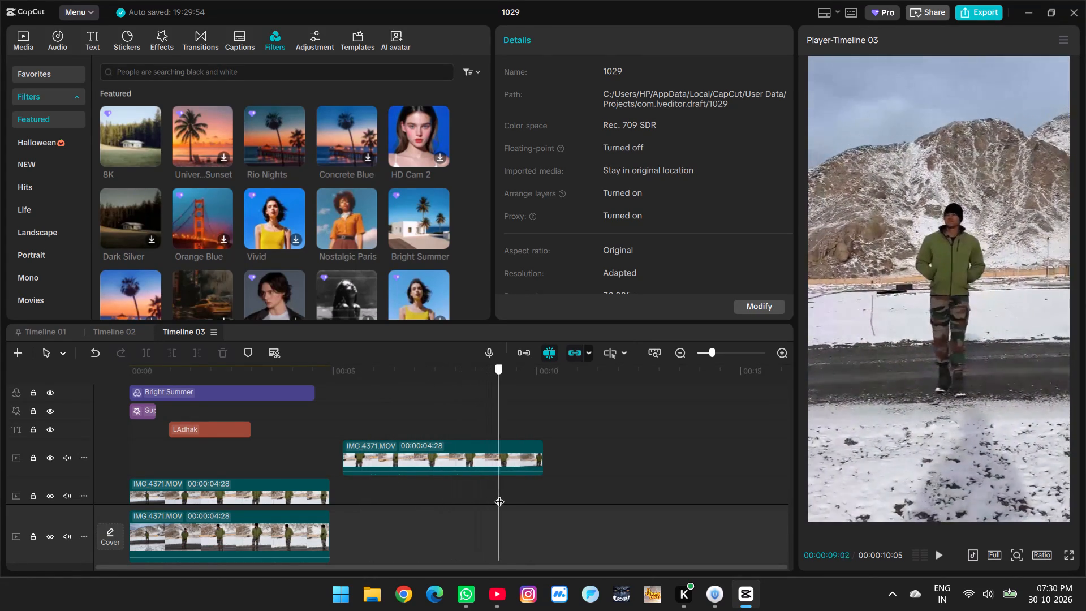
left_click_drag(499, 494, 587, 497)
Delete the reversed IMG_4371.MOV clip placed after the original footage.
left_click(476, 468)
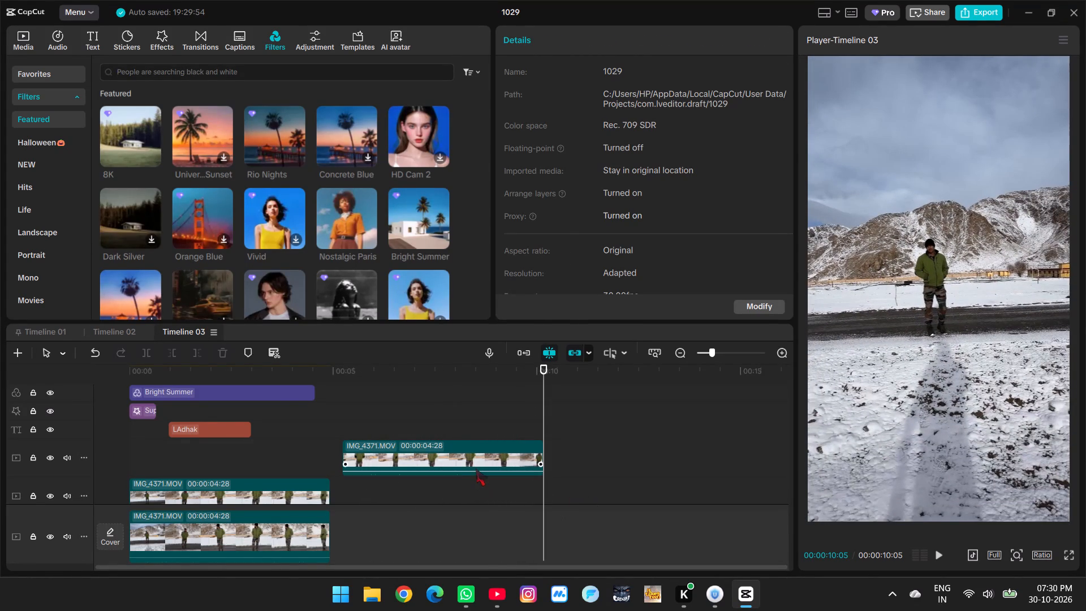
left_click(226, 355)
Play Timeline 03 from the start to review the rising LADHAK text and filter.
left_click(157, 424)
left_click_drag(157, 424, 150, 424)
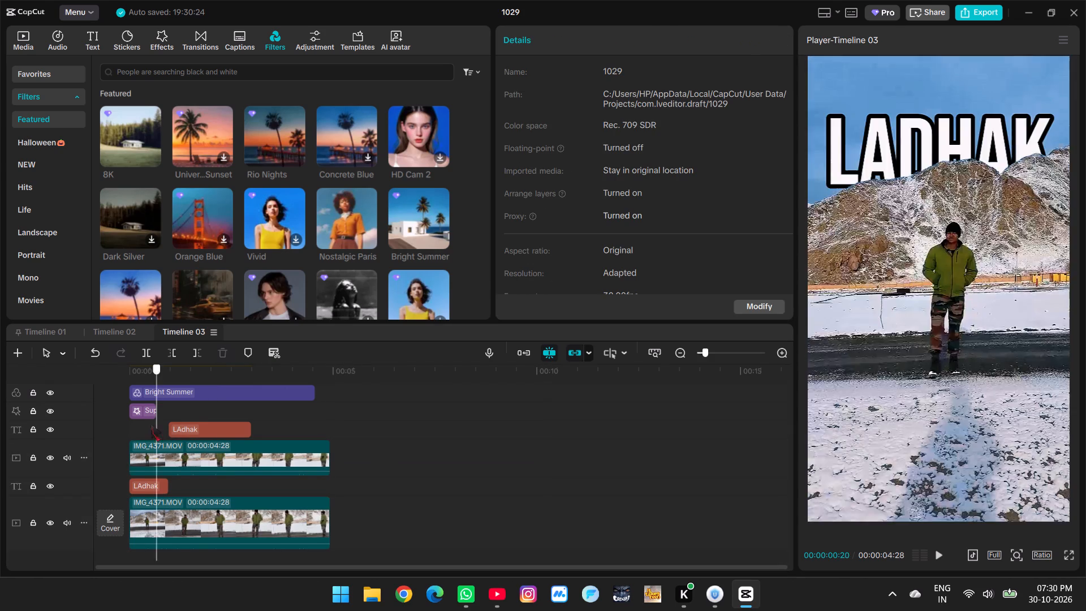
left_click_drag(150, 424, 119, 427)
key("space")
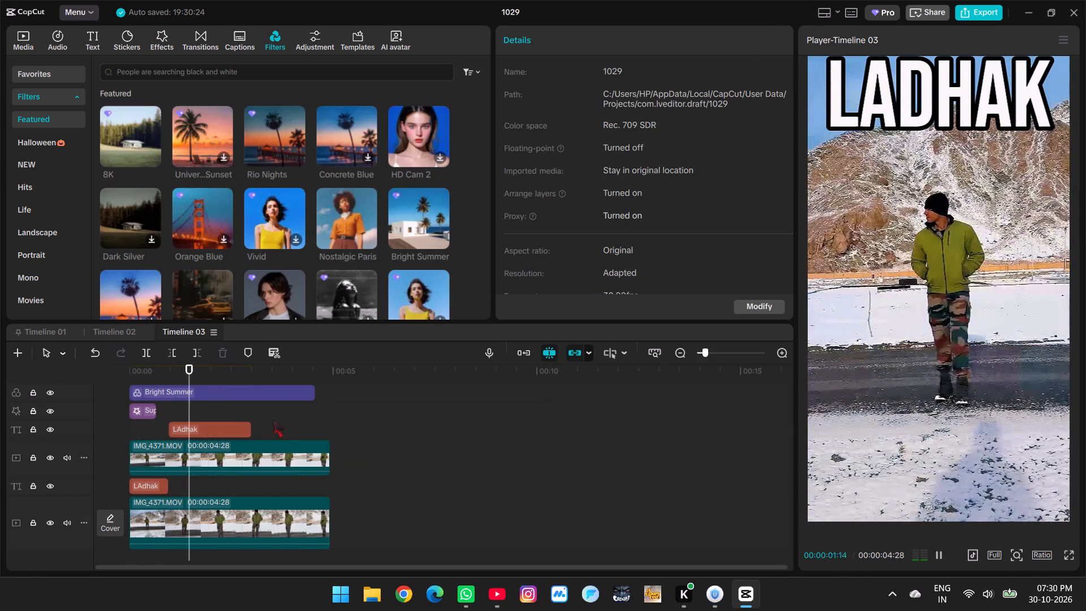
key("space")
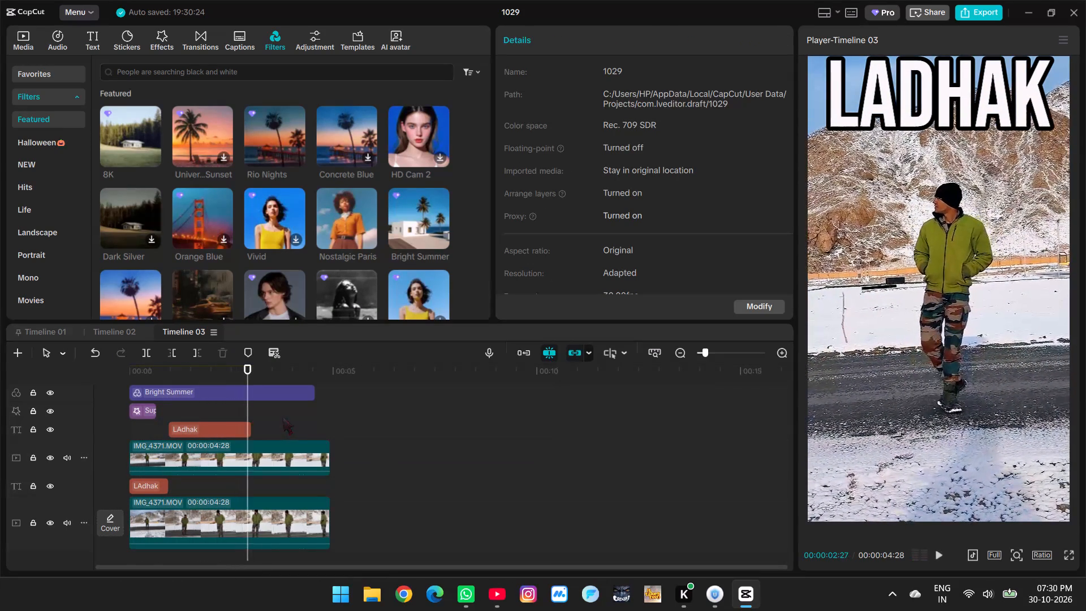
Try previewing the Evening Mist and Physique filters from the Featured collection.
scroll(223, 195, "down", 2)
left_click(204, 166)
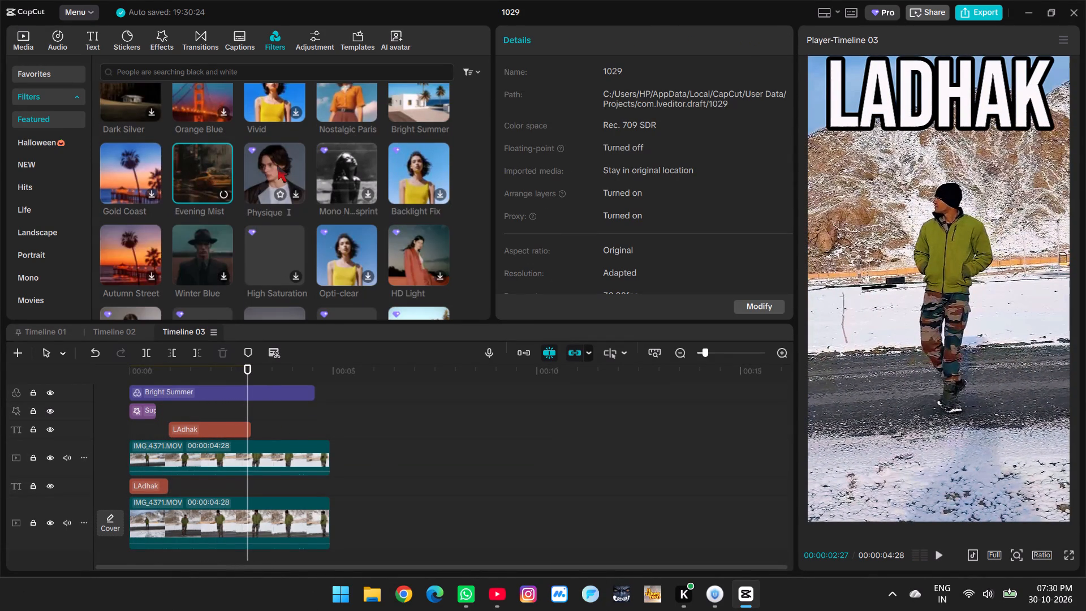
left_click(277, 165)
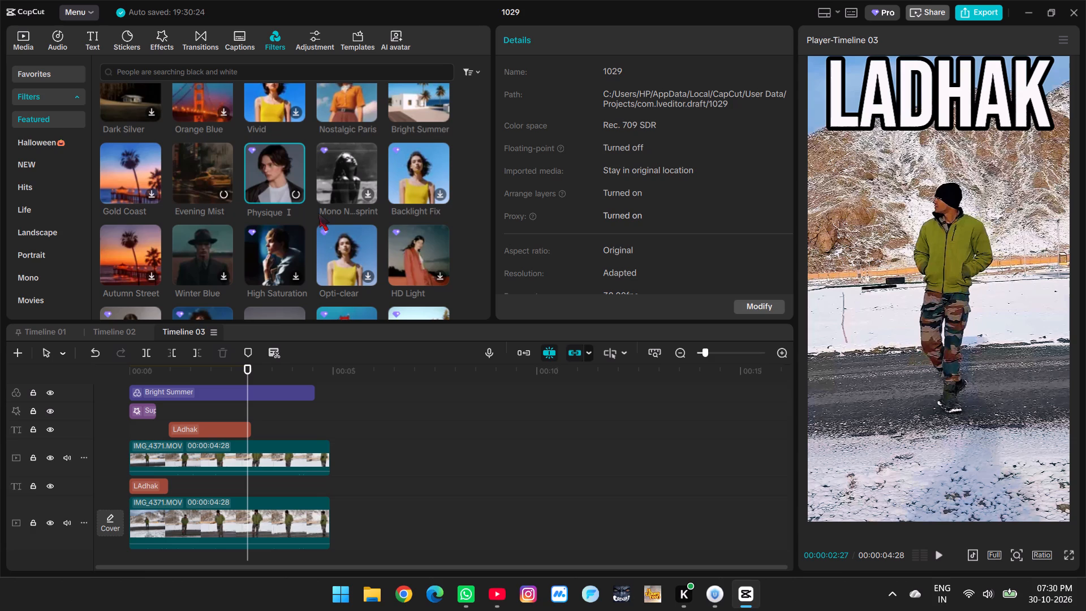
scroll(318, 213, "down", 2)
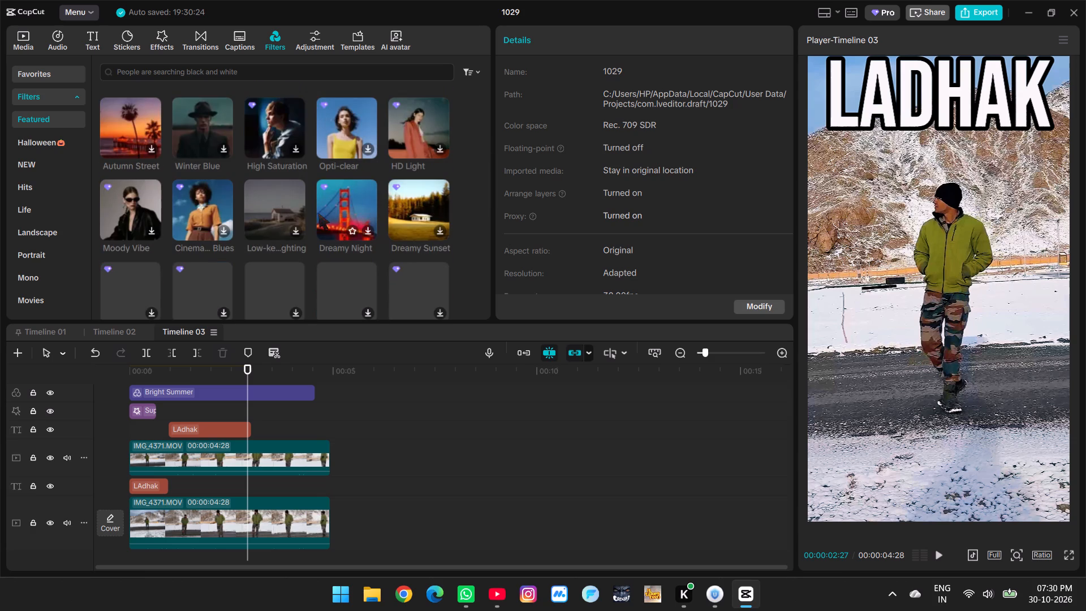
Scrub closely through the first two seconds of Timeline 03 to examine the light-spot opening and the text rise.
left_click(178, 399)
left_click(171, 416)
left_click_drag(171, 416, 144, 421)
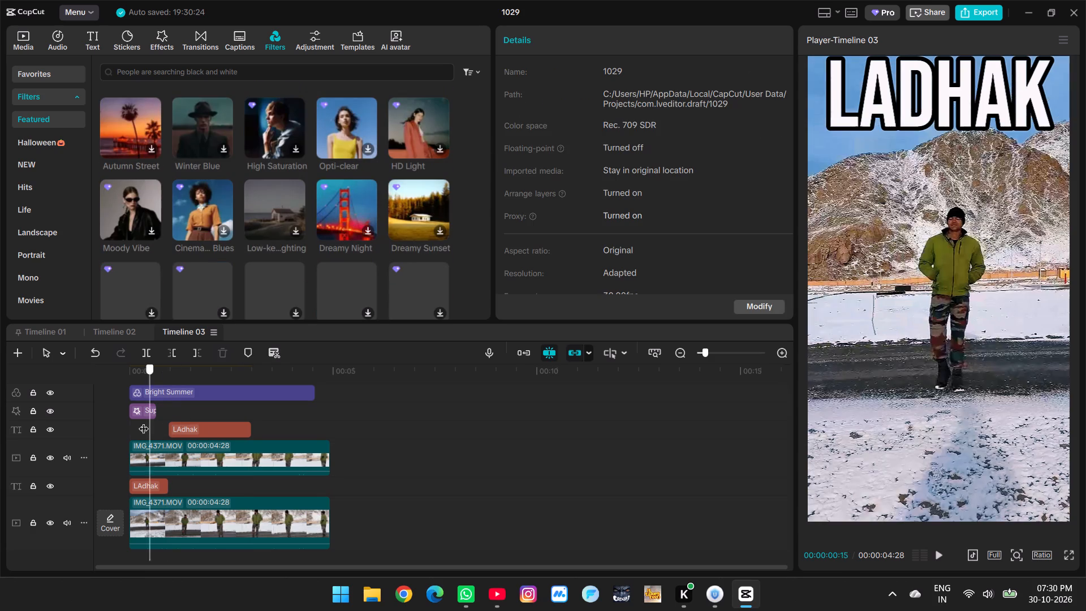
left_click_drag(144, 421, 134, 428)
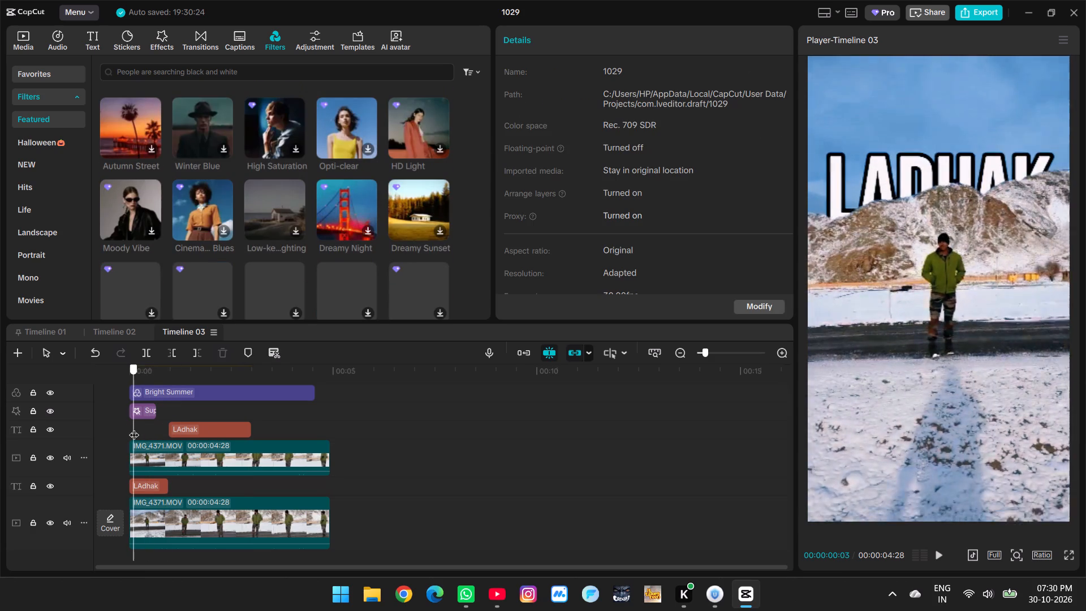
left_click_drag(134, 428, 143, 429)
triple_click(789, 357)
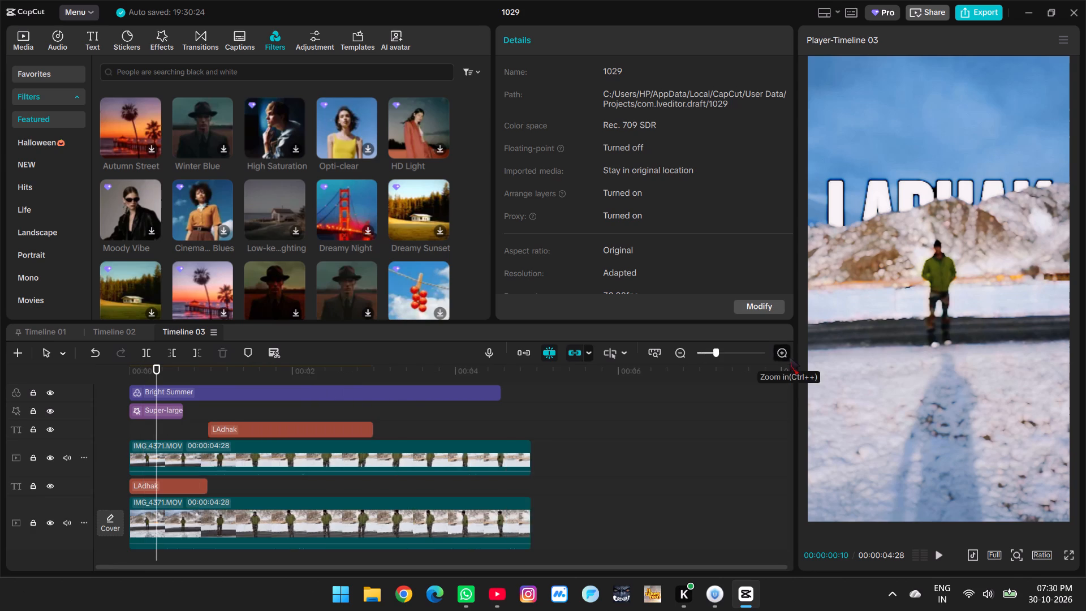
left_click_drag(156, 426, 141, 431)
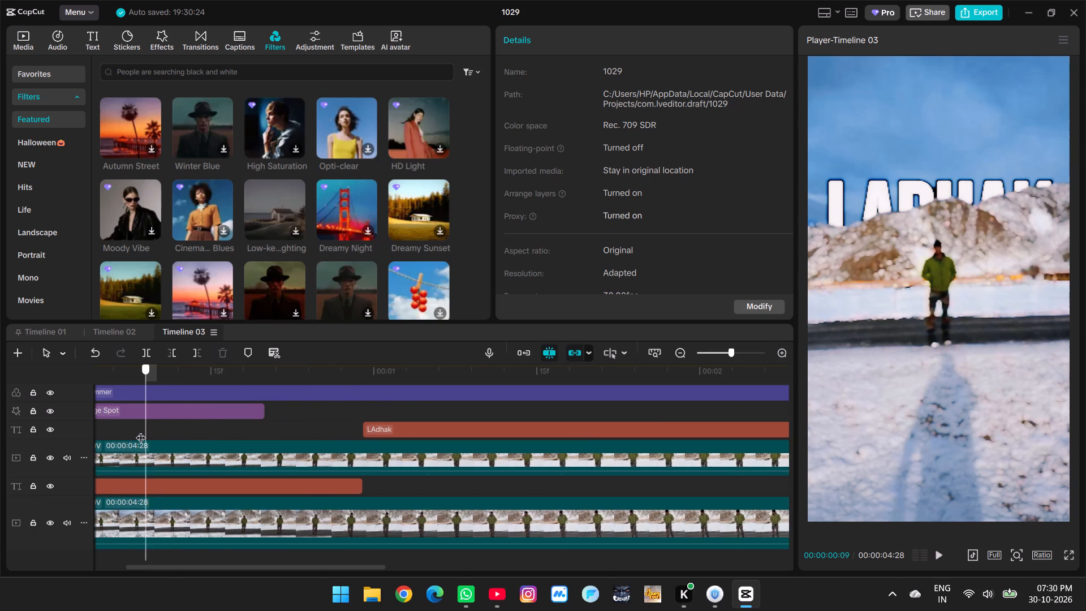
left_click_drag(141, 431, 286, 431)
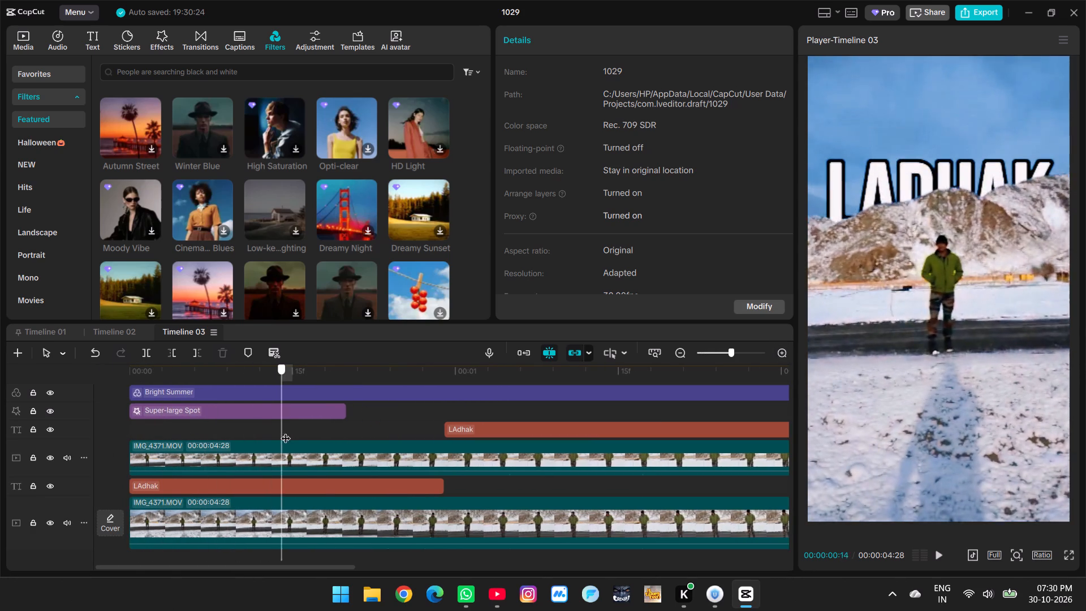
left_click_drag(286, 431, 561, 444)
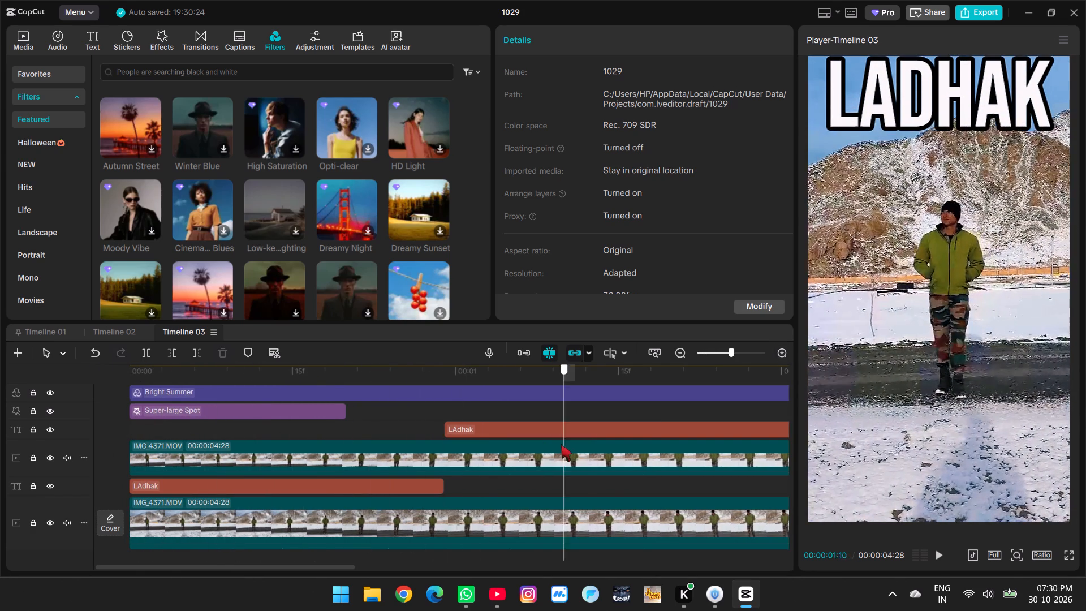
left_click_drag(561, 444, 719, 455)
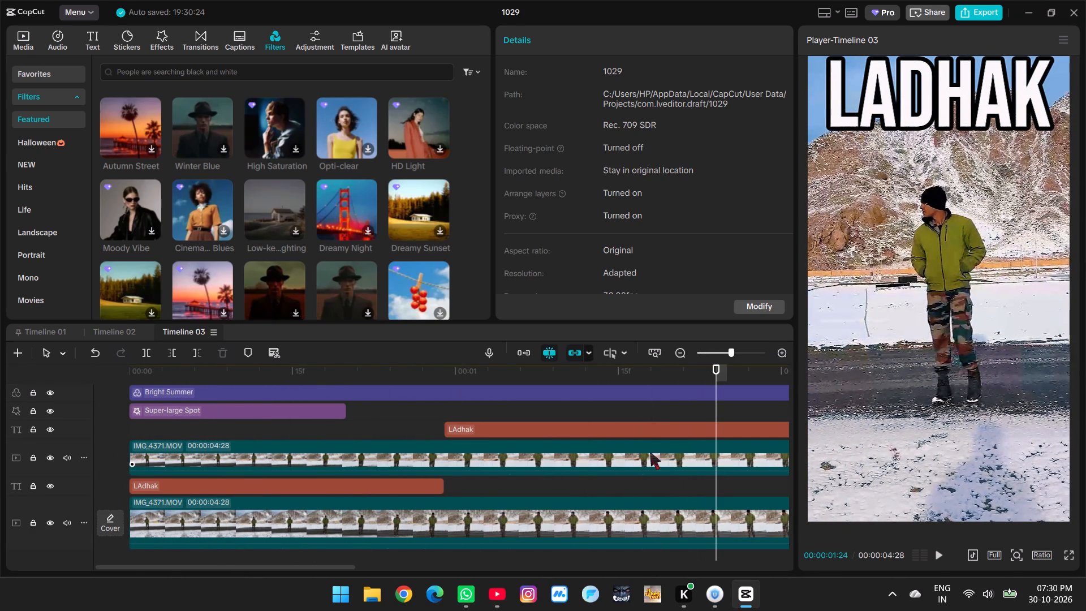
Shift the Bright Summer filter along the timeline so it starts at about 1.1 s, just after the second LAdhak text begins.
scroll(558, 442, "down", 10)
scroll(468, 434, "up", 4)
scroll(467, 434, "down", 9, "ctrl")
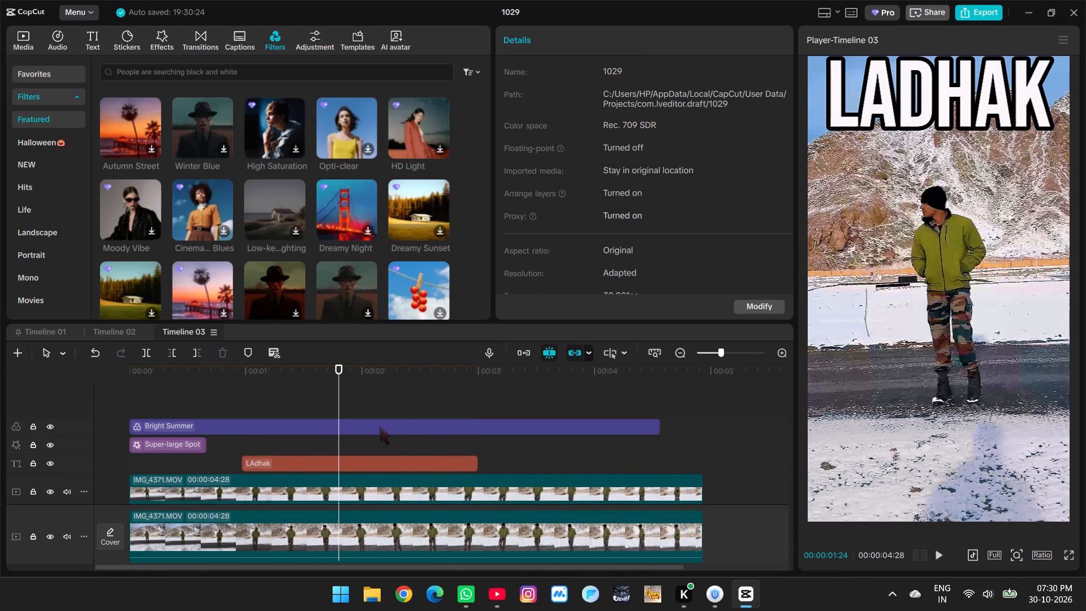
left_click(295, 420)
left_click(240, 407)
left_click(248, 429)
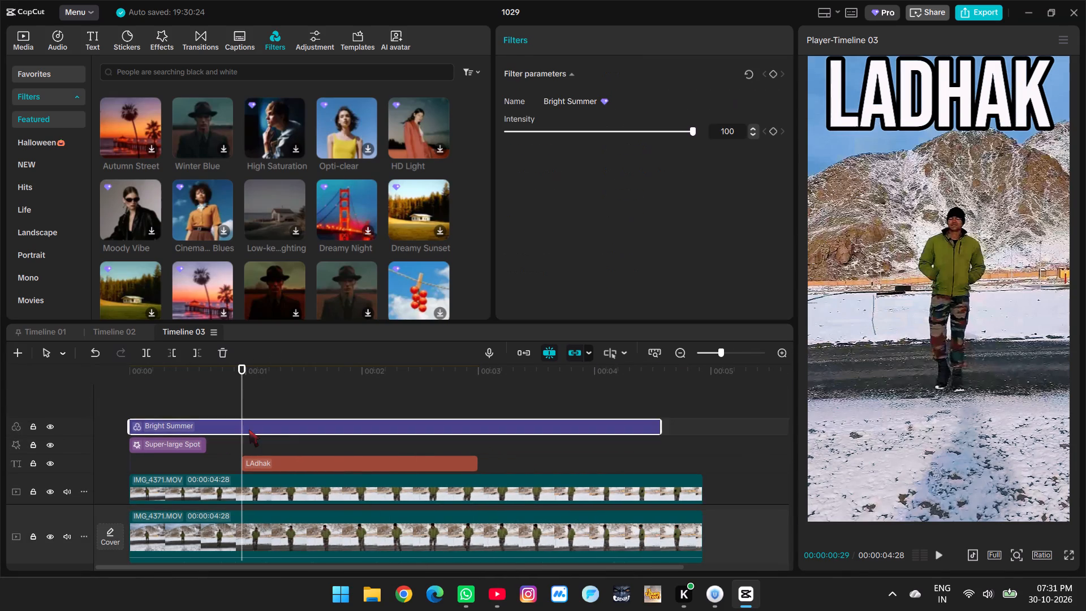
left_click_drag(249, 429, 402, 428)
left_click(222, 415)
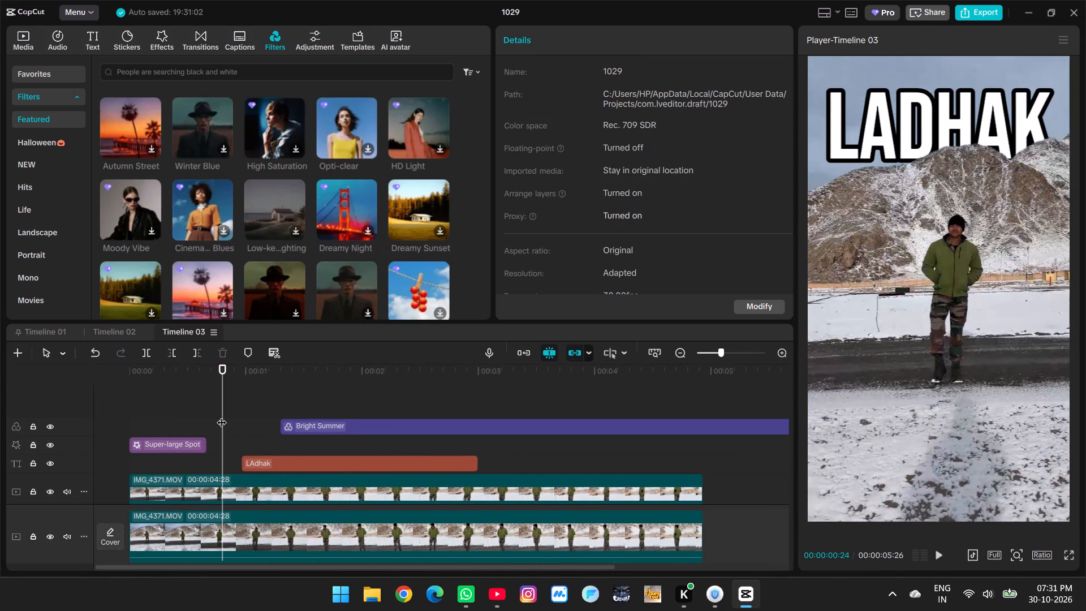
key("space")
key("space")
left_click_drag(374, 432, 351, 434)
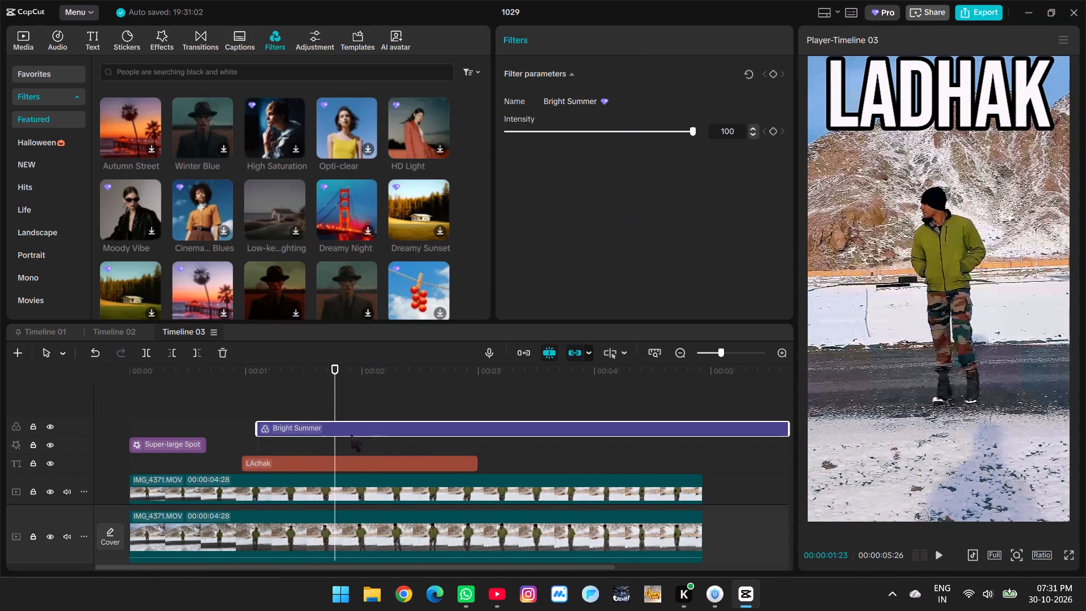
left_click_drag(351, 434, 350, 434)
Browse the Featured filters for a look for the unfiltered opening, trying Winter Blue.
left_click(241, 402)
left_click_drag(240, 401, 207, 404)
left_click(251, 260)
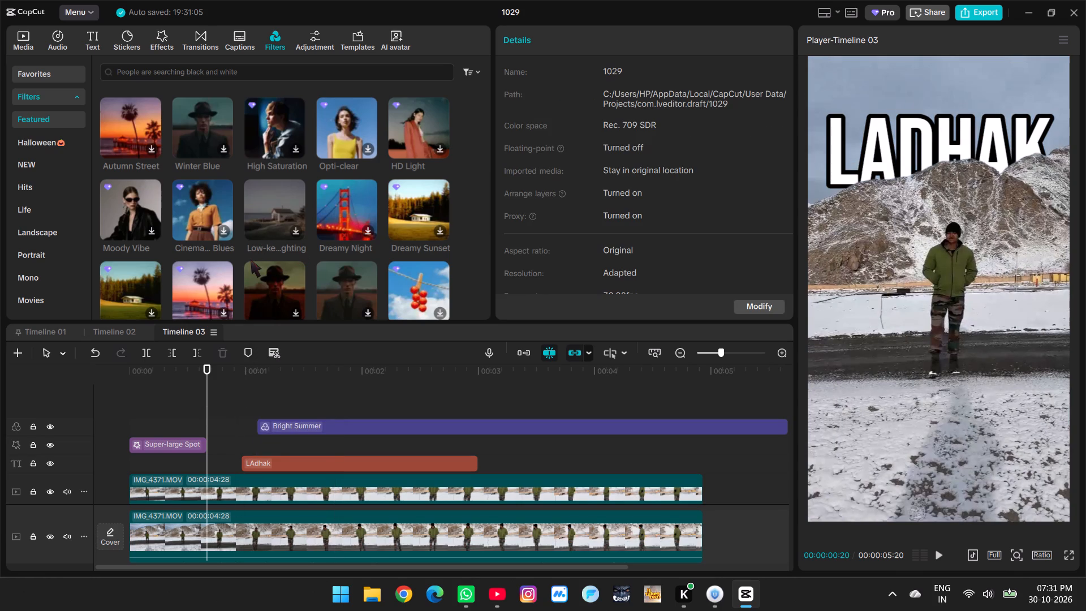
left_click(200, 124)
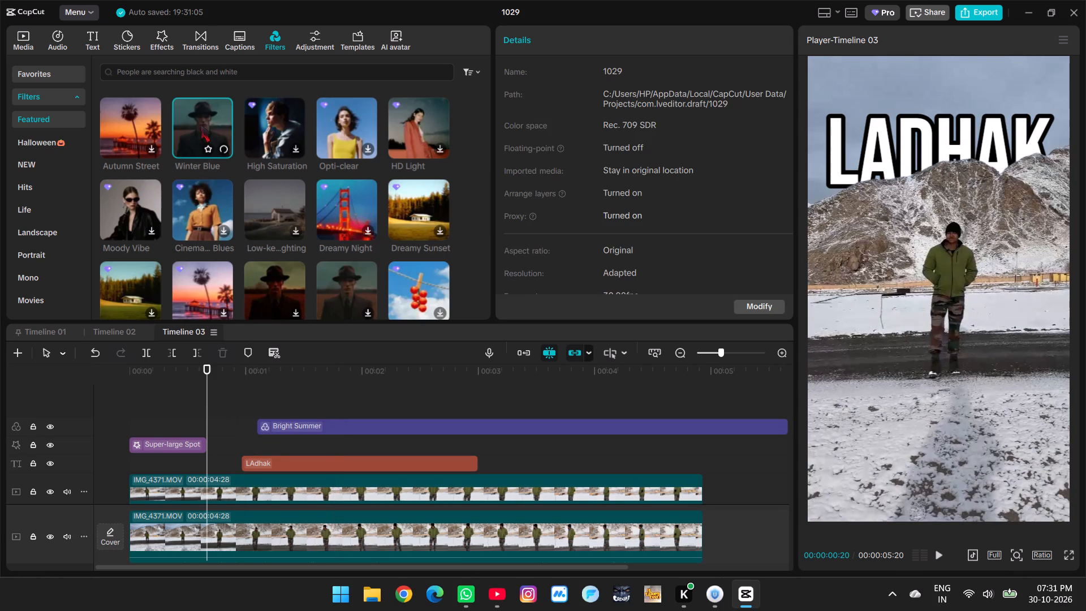
scroll(299, 203, "down", 2)
scroll(313, 214, "up", 10)
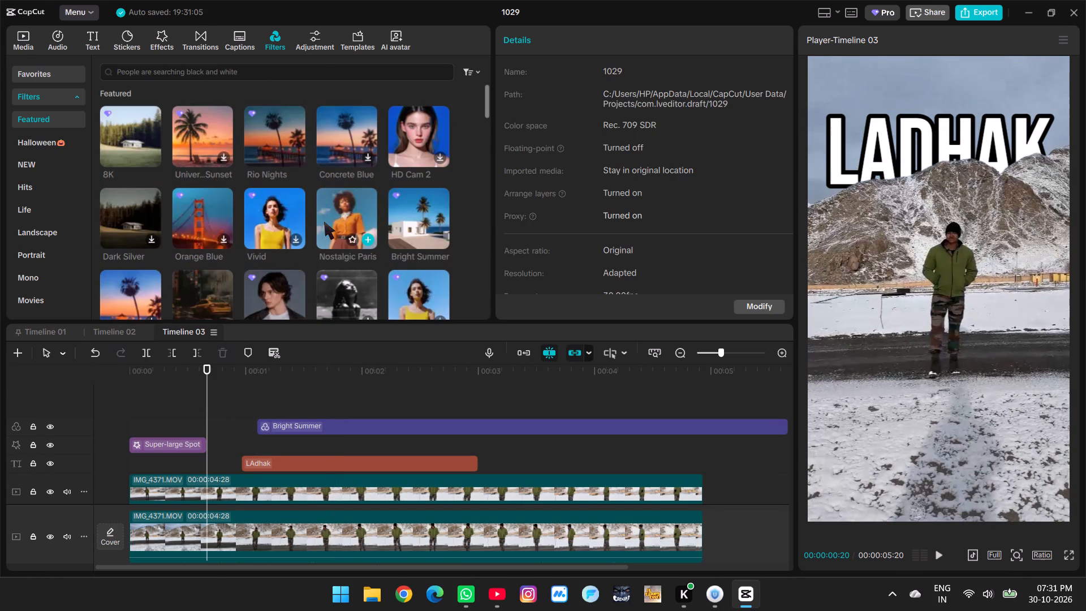
scroll(202, 200, "down", 3)
scroll(200, 201, "up", 1)
scroll(193, 205, "down", 1)
scroll(165, 237, "up", 2)
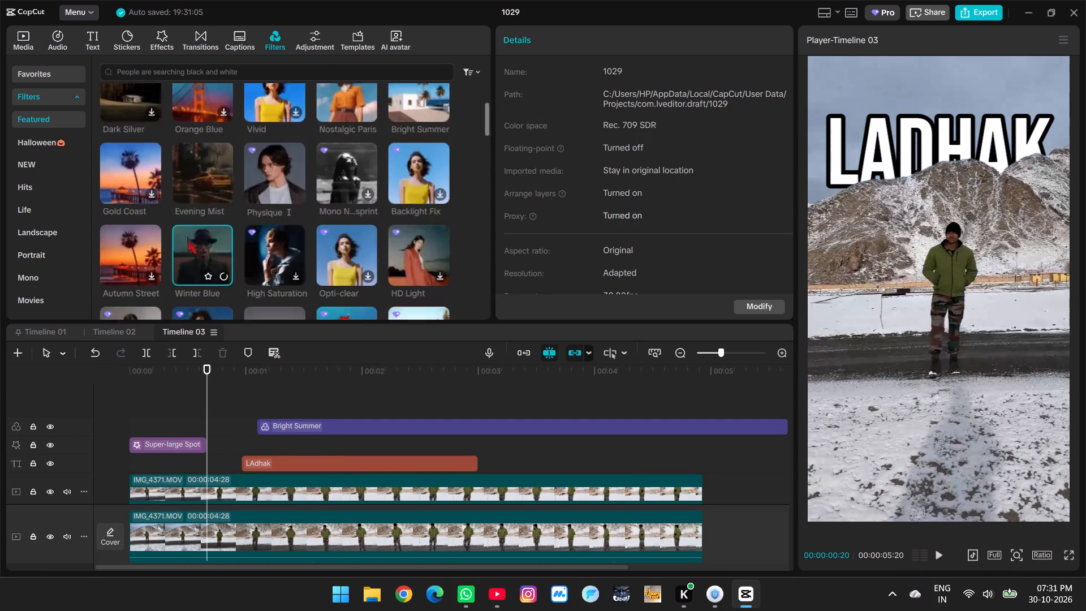
left_click(277, 96)
scroll(260, 168, "up", 3)
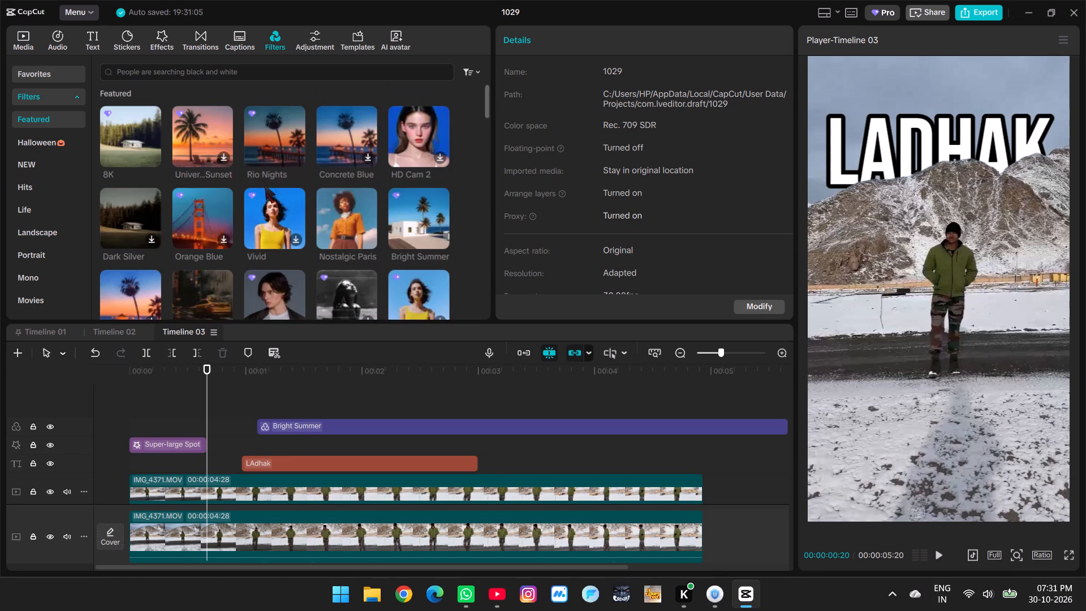
Add the Rio Nights filter at the start of the timeline and trim its end to where Bright Summer begins.
left_click(282, 122)
key("space")
left_click_drag(282, 122, 102, 416)
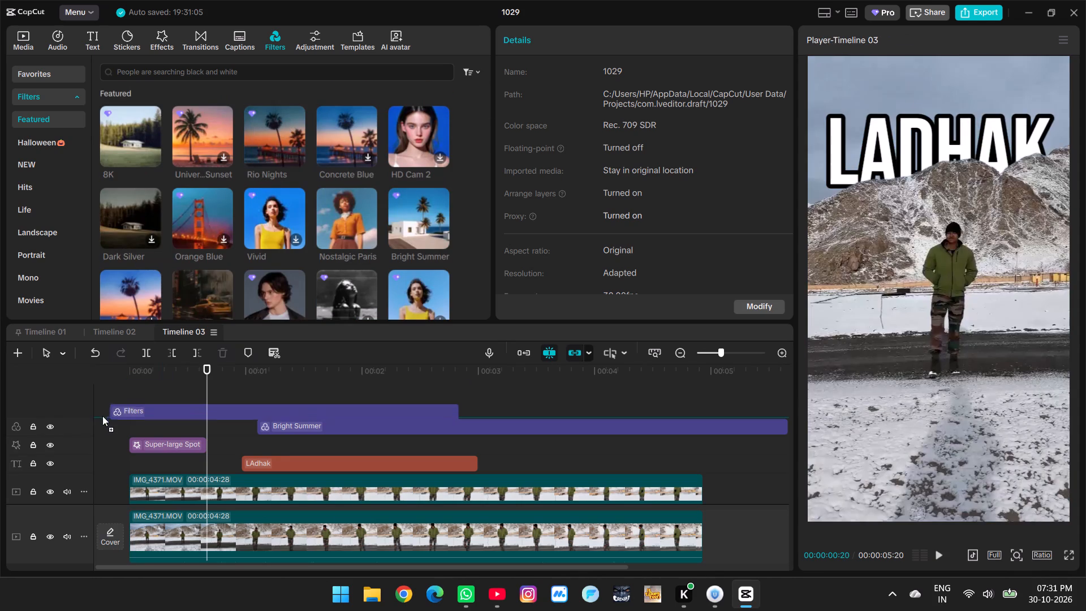
left_click_drag(102, 416, 120, 422)
left_click_drag(476, 431, 218, 434)
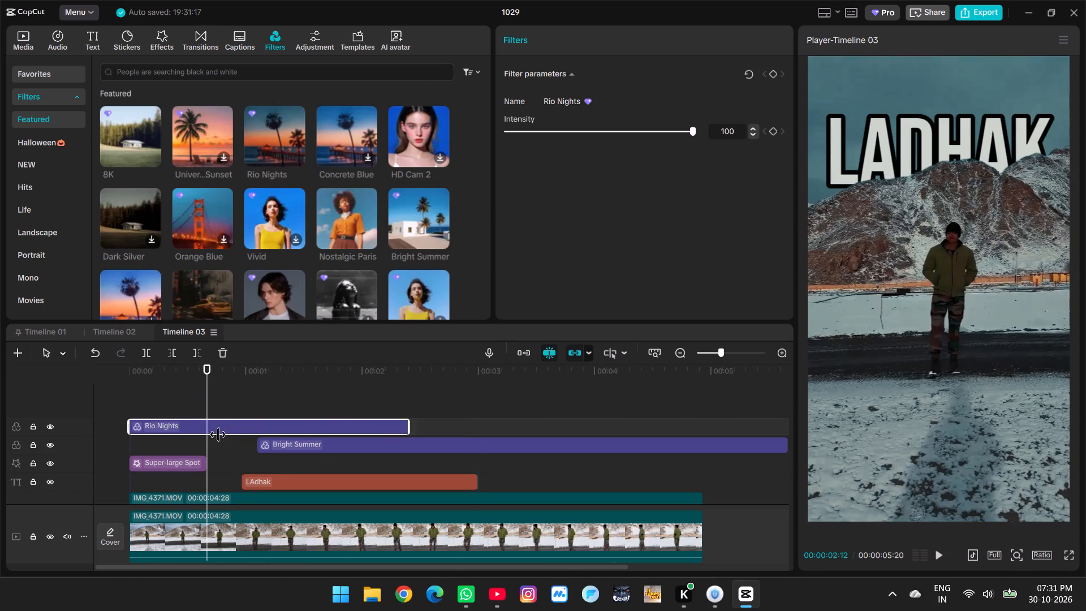
left_click_drag(218, 434, 252, 435)
Replay the opening across the change from Rio Nights to Bright Summer.
key("space")
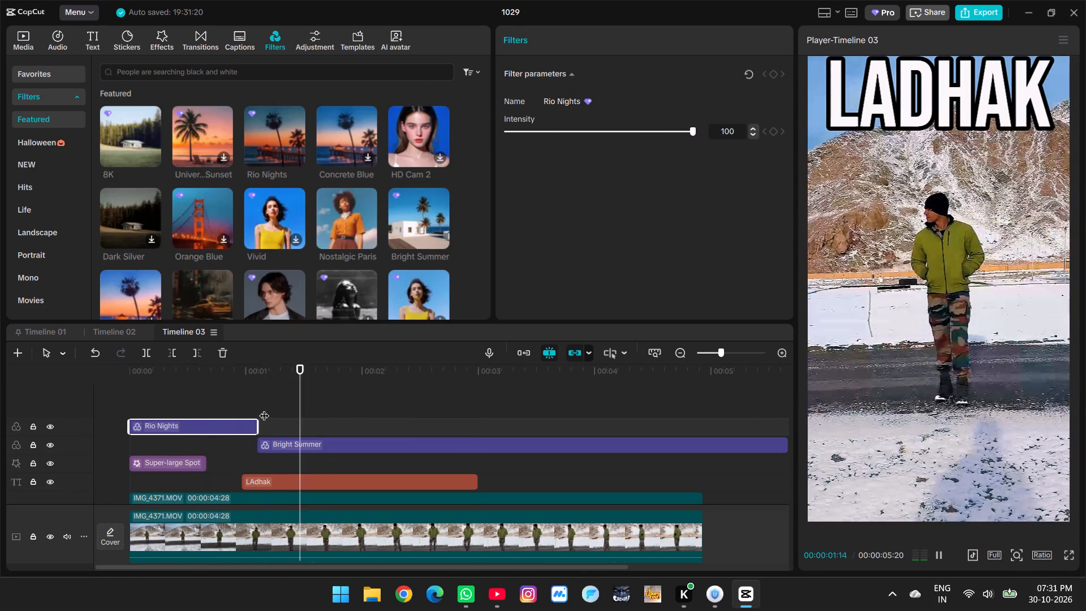
key("space")
left_click(239, 408)
left_click(212, 405)
key("space")
key("space")
key("space")
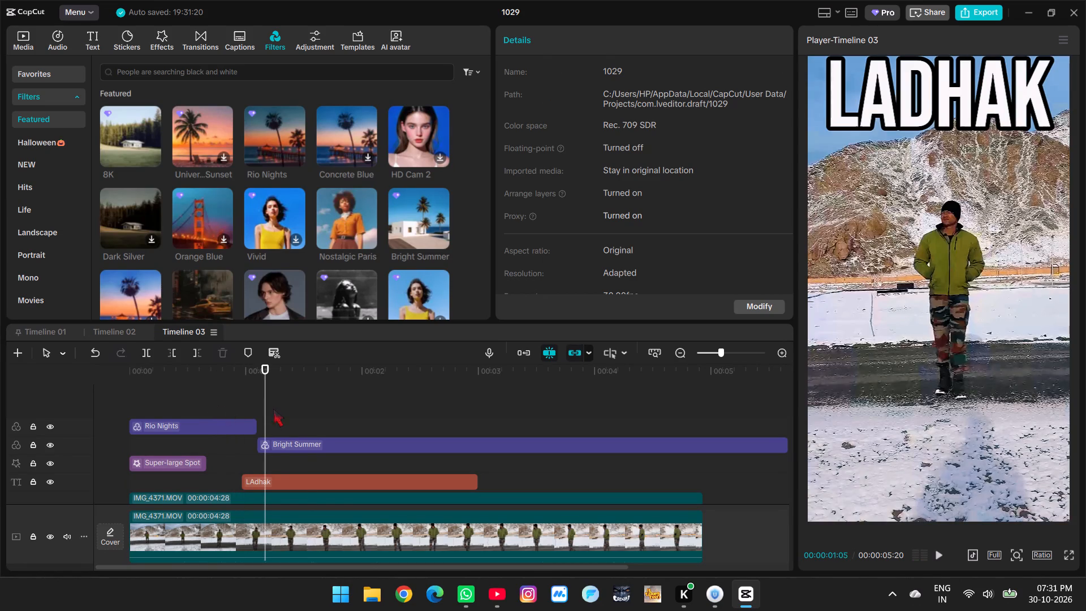
key("space")
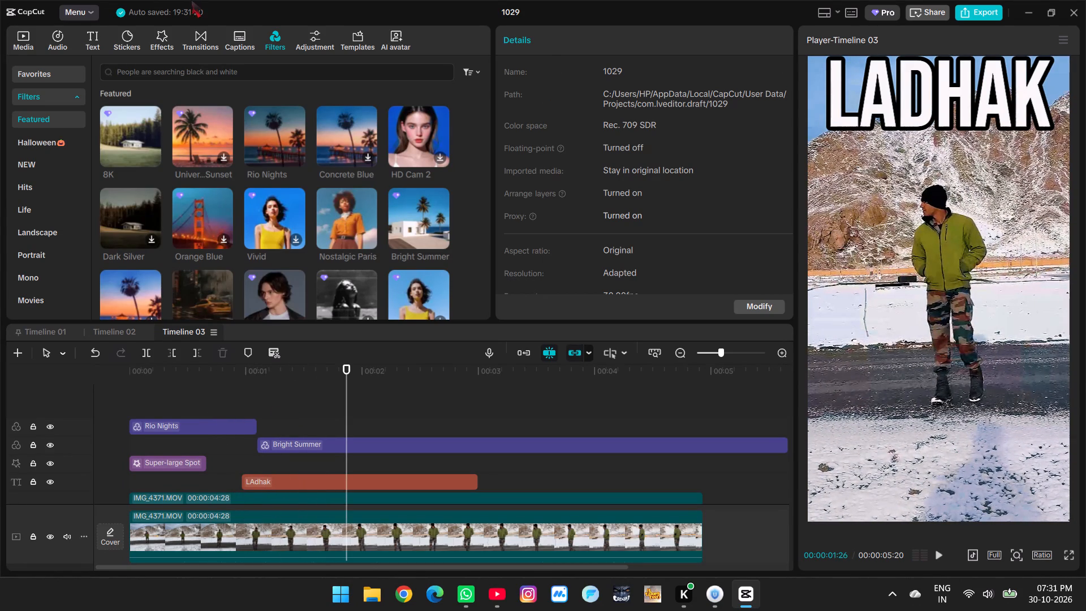
Add the Jitter Flash effect from the favourites at the Rio Nights to Bright Summer change, shortened to a brief burst beginning slightly earlier.
left_click(166, 33)
left_click(50, 74)
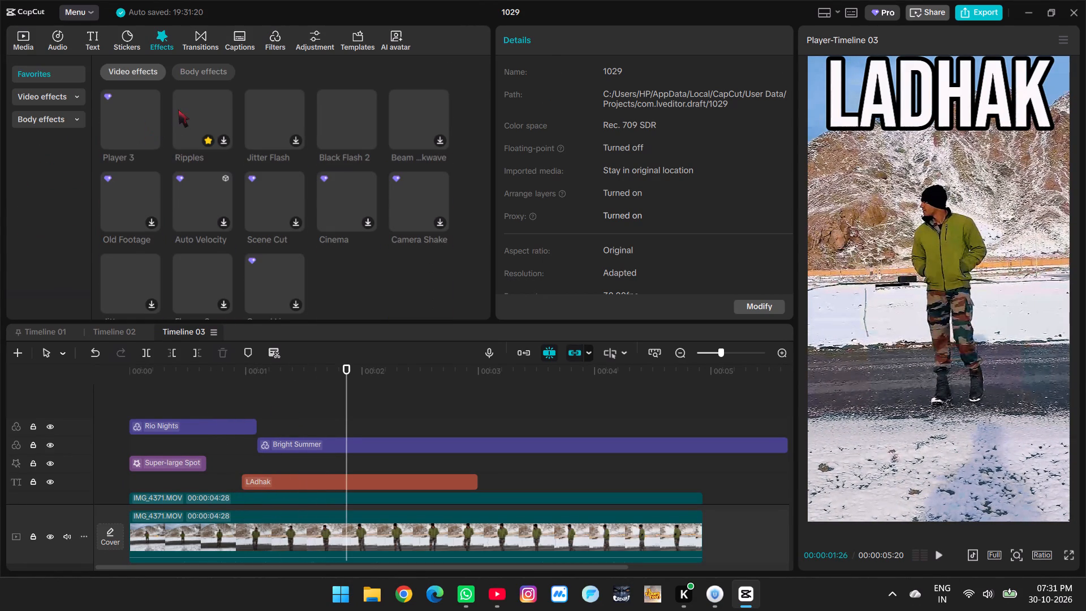
left_click(180, 110)
left_click(276, 115)
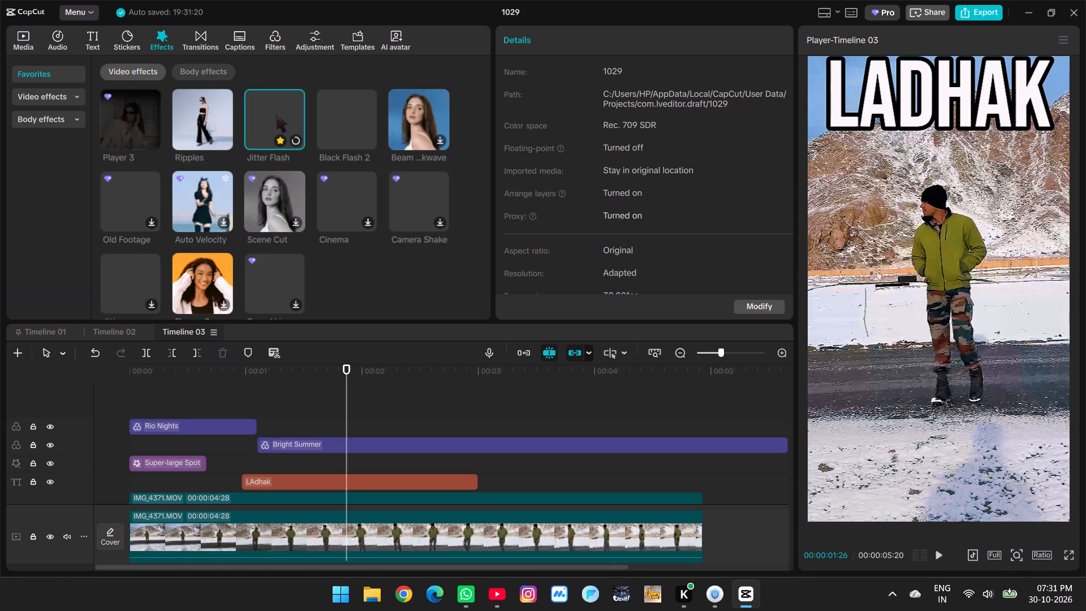
left_click_drag(276, 115, 256, 415)
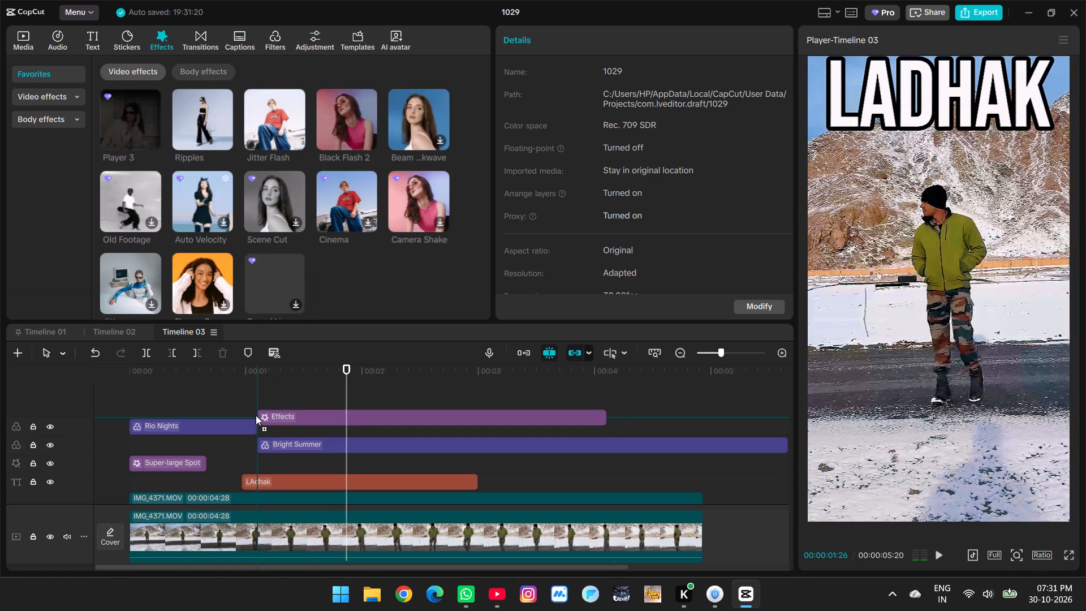
left_click_drag(256, 415, 255, 413)
left_click_drag(605, 427, 600, 427)
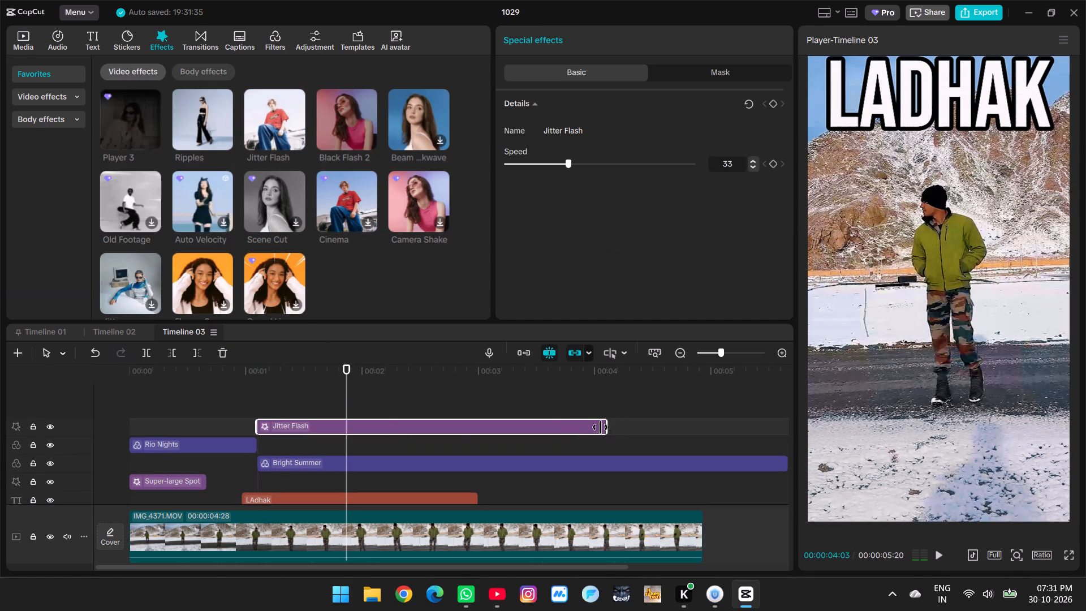
left_click_drag(600, 427, 271, 439)
left_click(256, 411)
left_click_drag(265, 423, 258, 423)
Replay the change from Rio Nights to Bright Summer to check the timing of the Jitter Flash effect.
left_click(249, 406)
key("space")
left_click(216, 401)
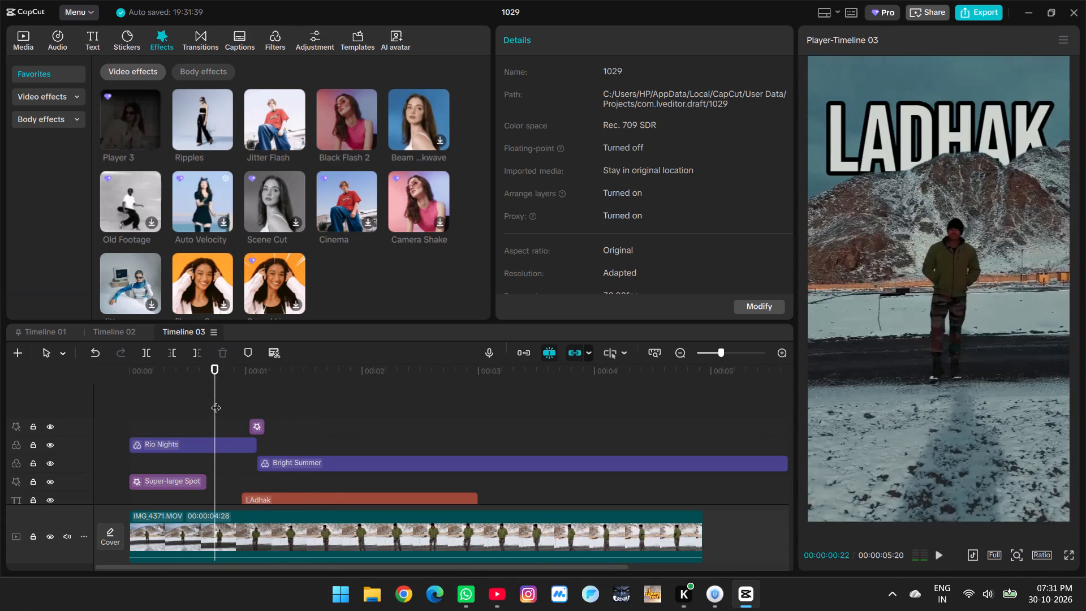
key("space")
left_click(216, 401)
scroll(232, 406, "up", 7)
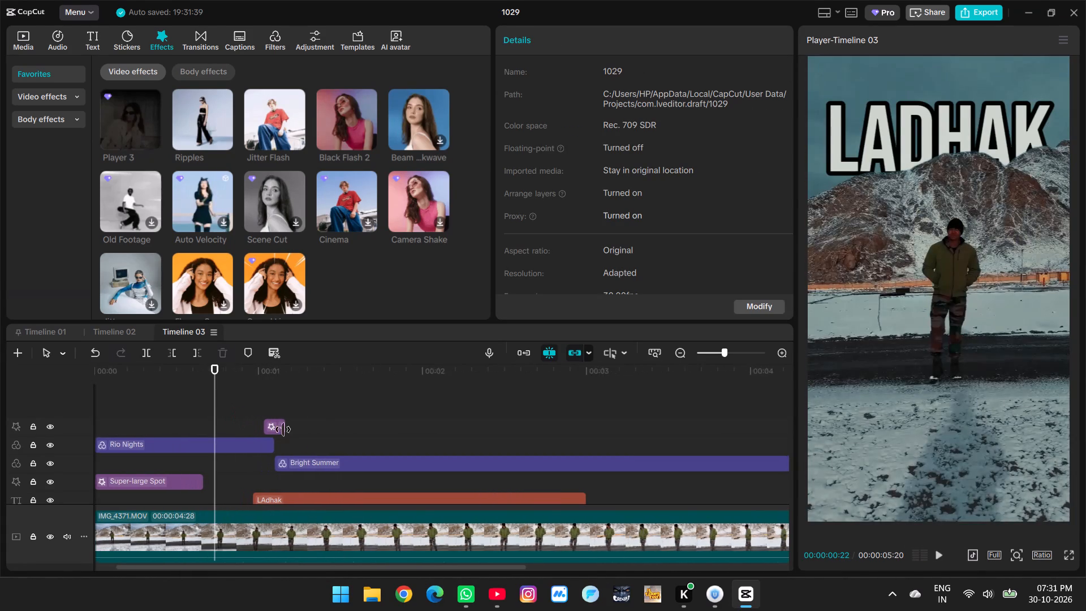
scroll(283, 429, "up", 4)
key("space")
key("space")
key("space")
key("space")
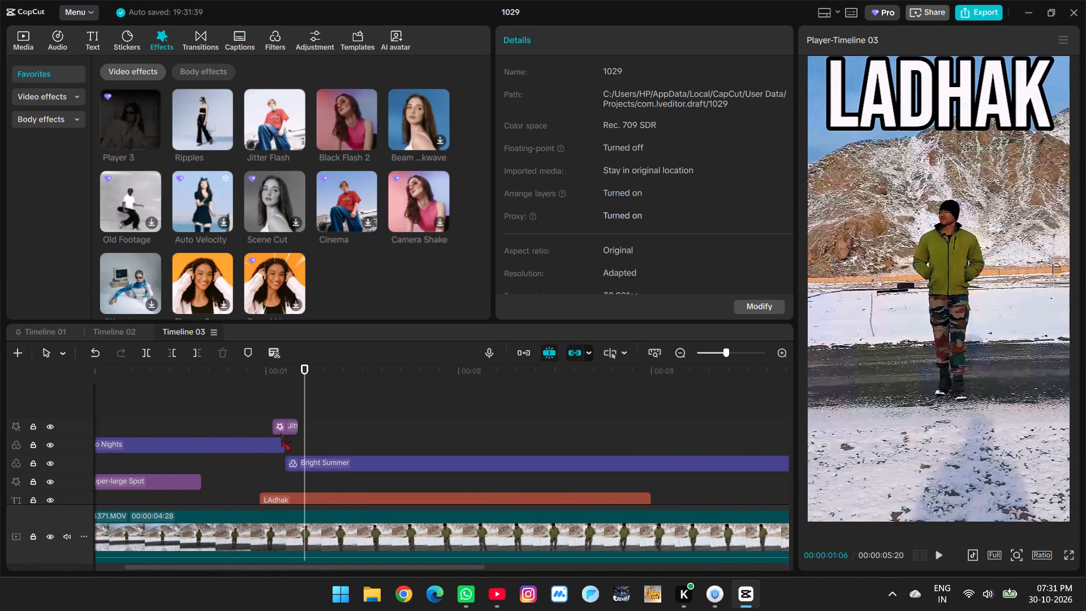
Shift the Jitter Flash effect slightly later so it starts just before Bright Summer, and replay the change.
left_click_drag(283, 427, 290, 428)
left_click(266, 405)
key("space")
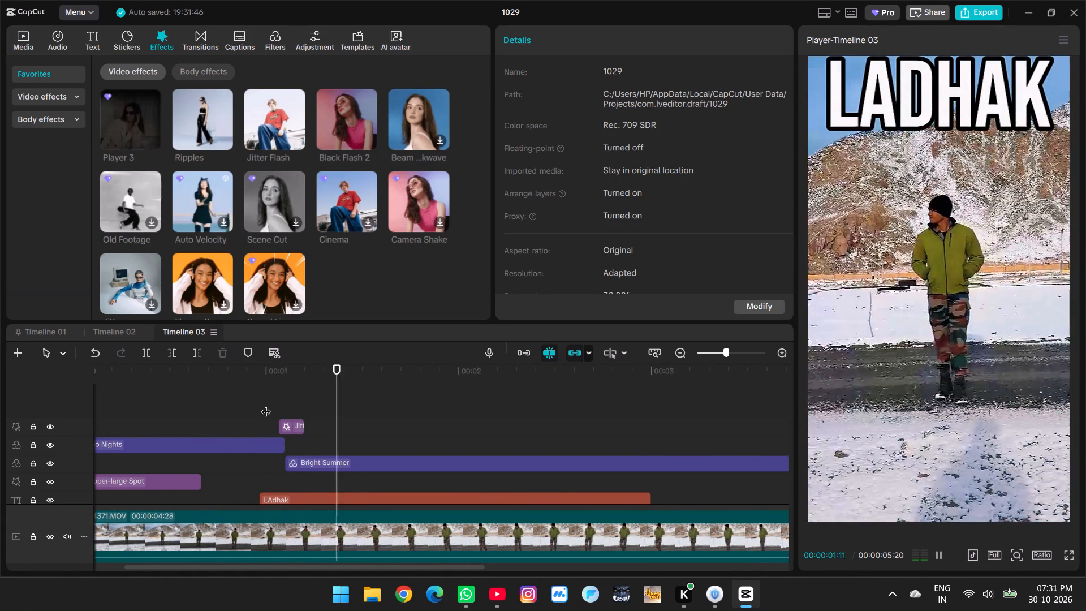
left_click(266, 405)
left_click_drag(266, 405, 154, 408)
key("space")
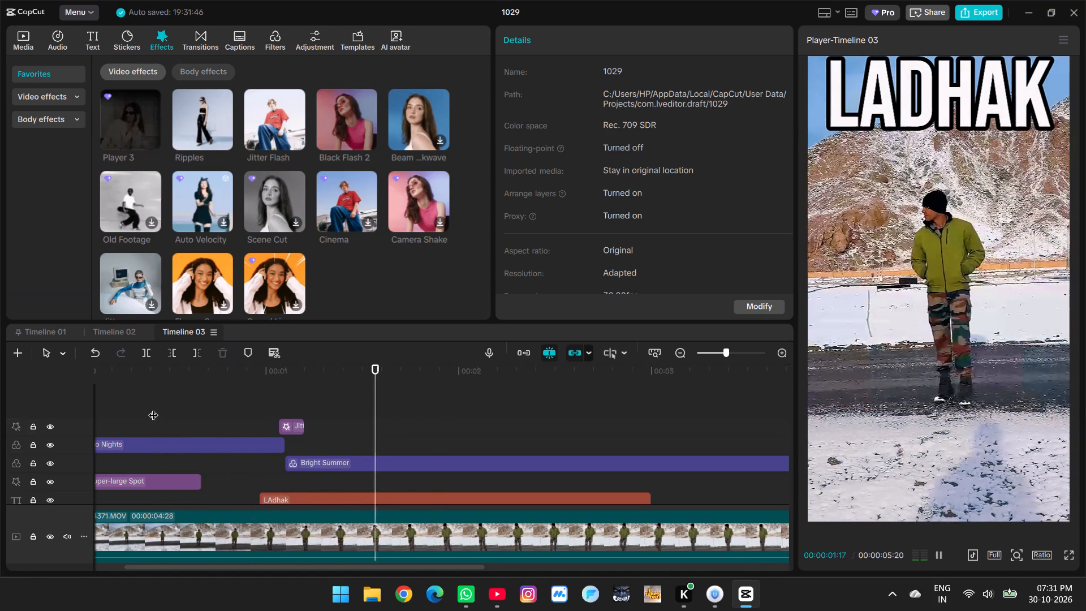
key("space")
Add the favourite Ripples effect above Jitter Flash, starting with it, and trim its end to about 2.5 s.
left_click_drag(202, 111, 283, 410)
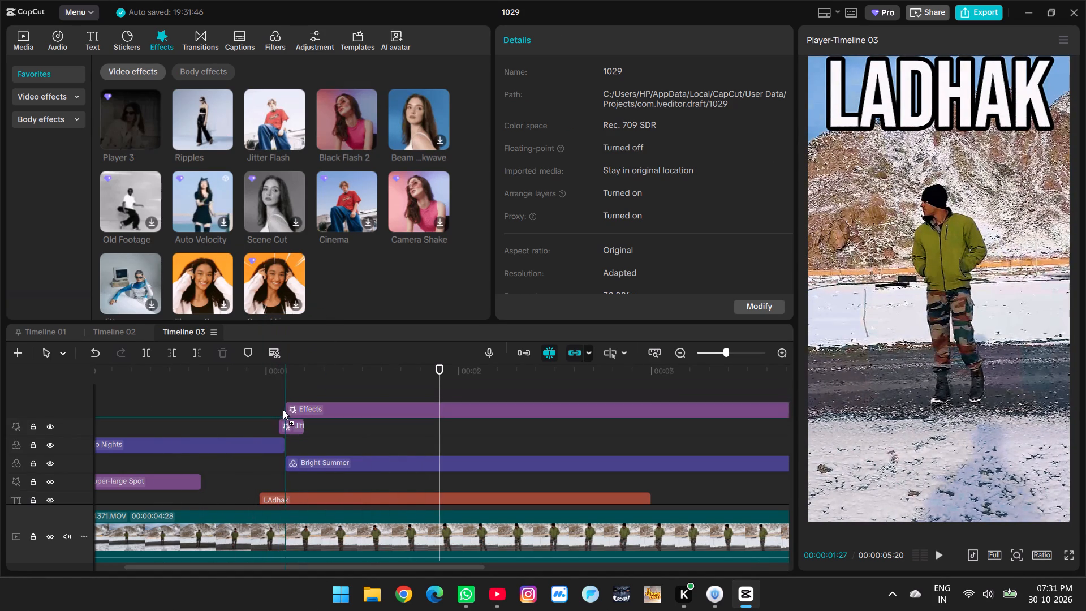
left_click_drag(283, 410, 278, 410)
left_click(230, 384)
key("space")
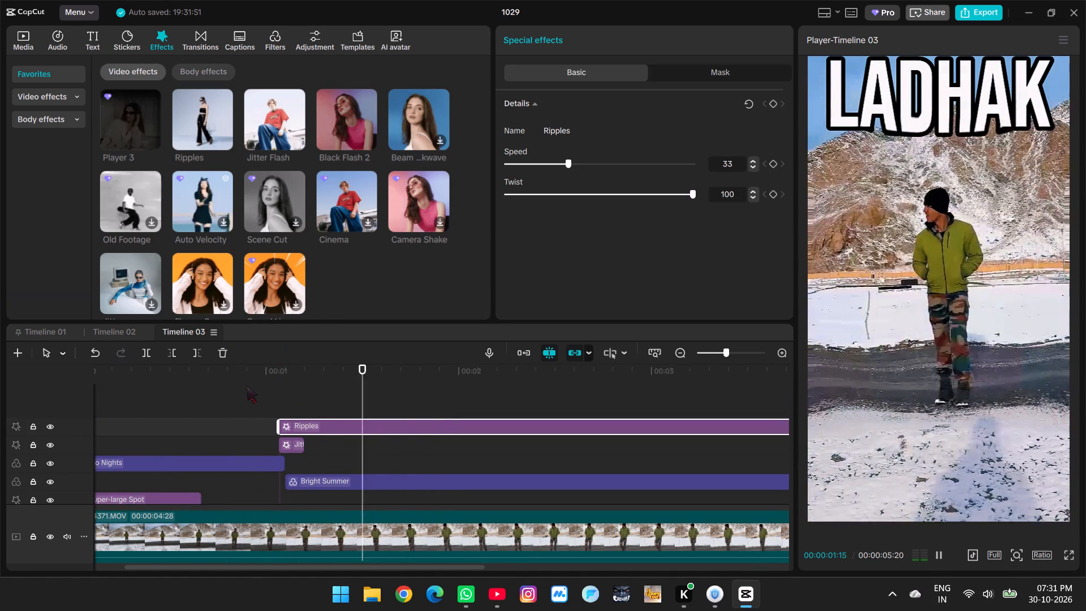
key("space")
scroll(285, 405, "down", 4, "ctrl")
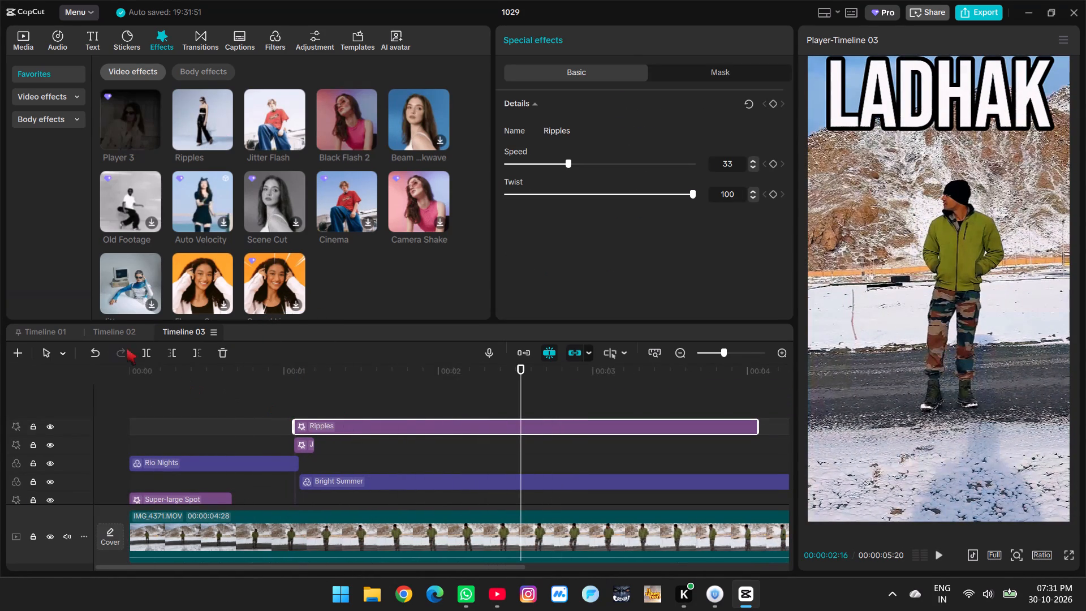
left_click(214, 352)
left_click(195, 351)
Replay Timeline 03 from about 1 s to the end to check the Ripples and Jitter Flash effects.
left_click(354, 396)
left_click_drag(285, 392, 277, 392)
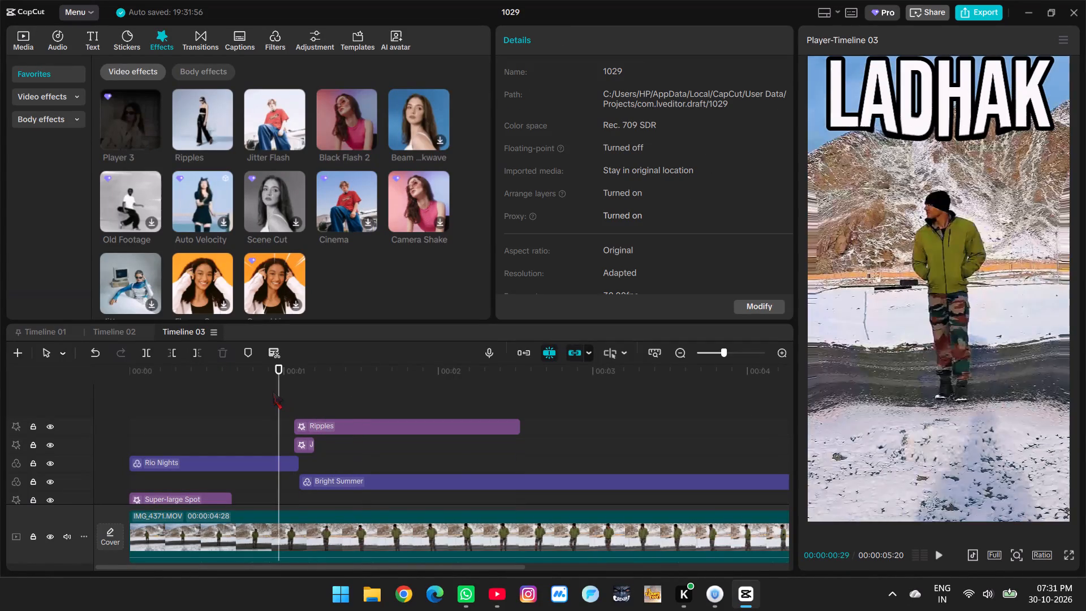
key("space")
key("space")
key("space")
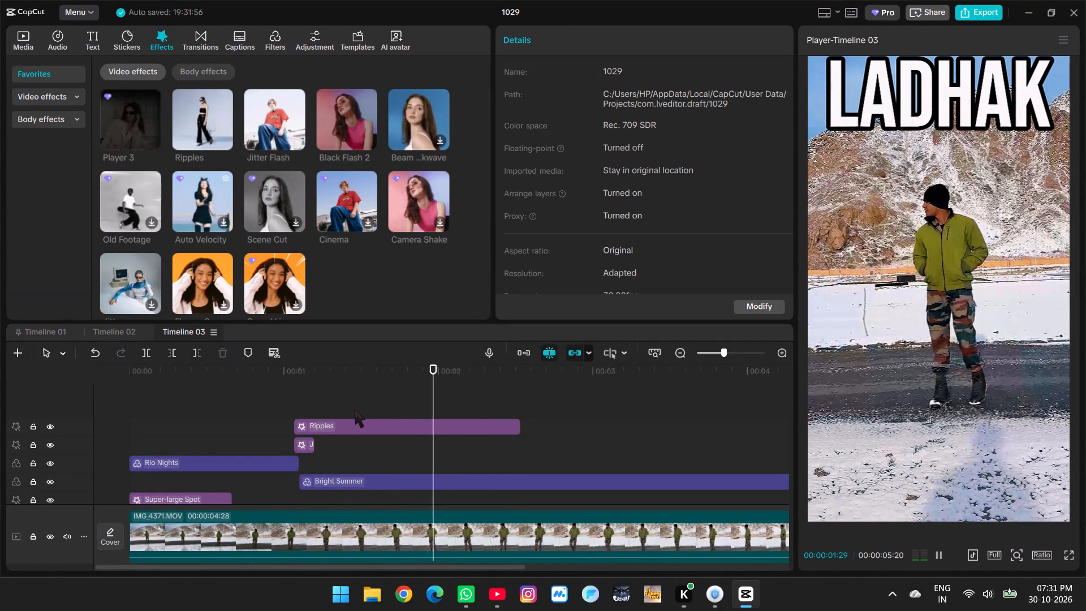
key("space")
key("space")
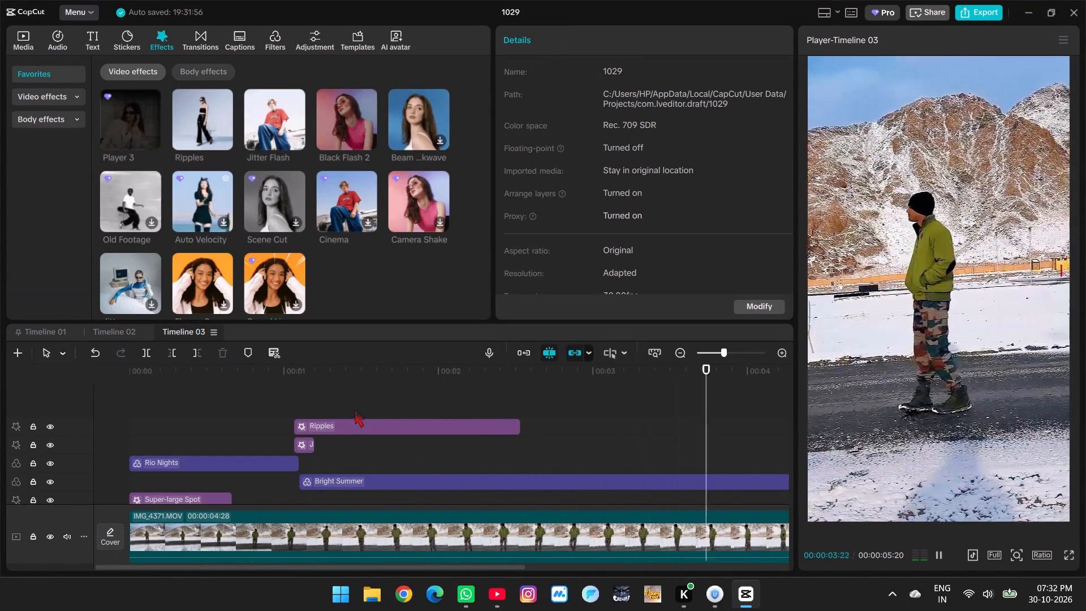
key("space")
Split both the main and overlay IMG_4371.MOV clips at 00:00:01:02, near the filter change.
scroll(236, 442, "down", 5, "ctrl")
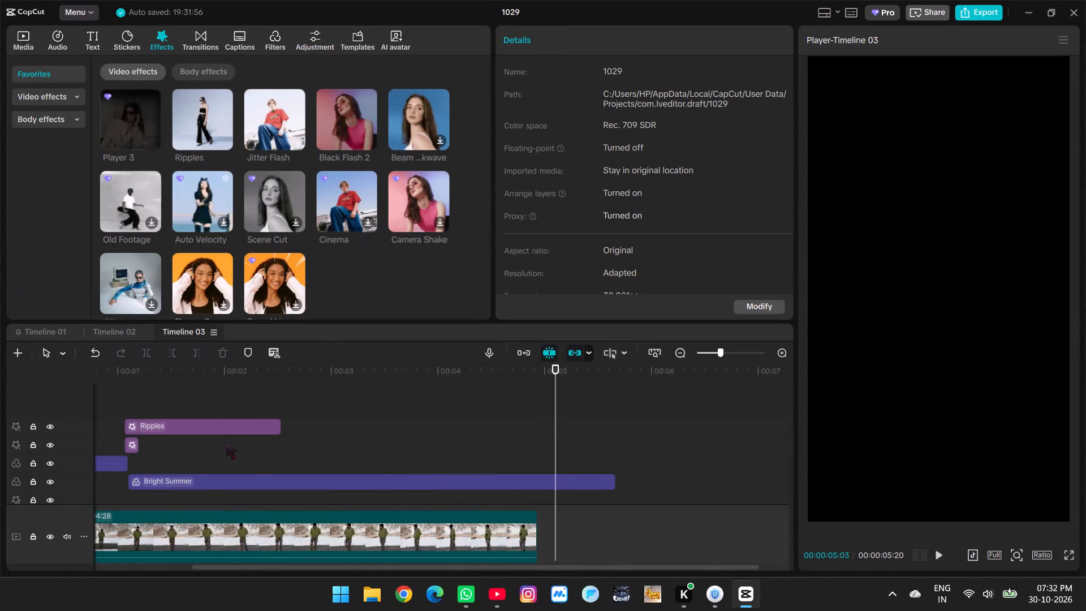
scroll(226, 442, "down", 5, "ctrl")
left_click(192, 395)
left_click_drag(192, 395, 200, 402)
scroll(200, 412, "down", 4)
left_click(201, 526)
scroll(212, 512, "down", 2)
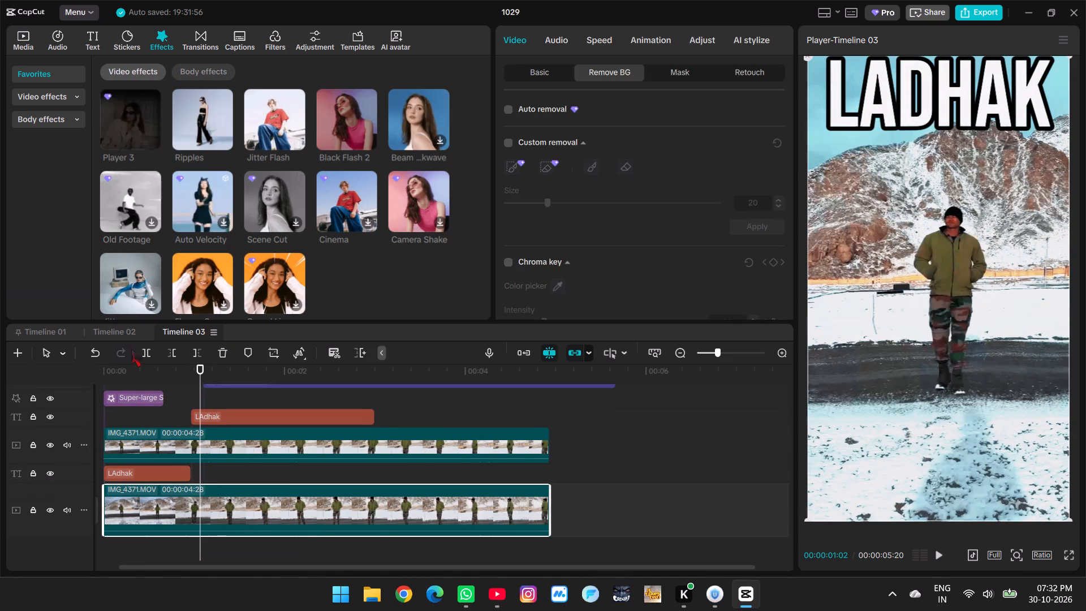
left_click(138, 353)
left_click(216, 449)
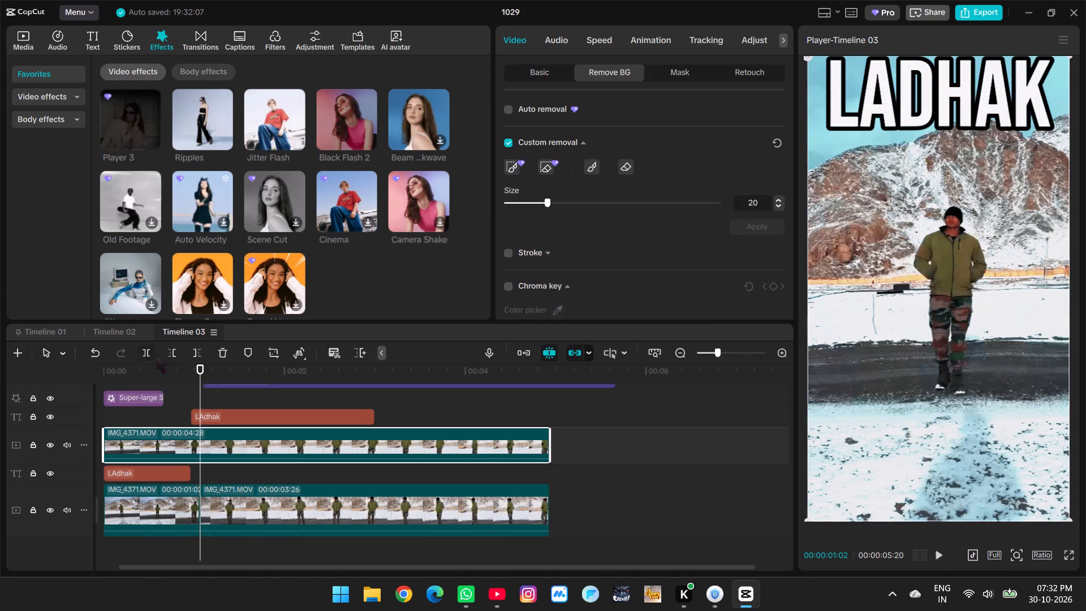
left_click(136, 355)
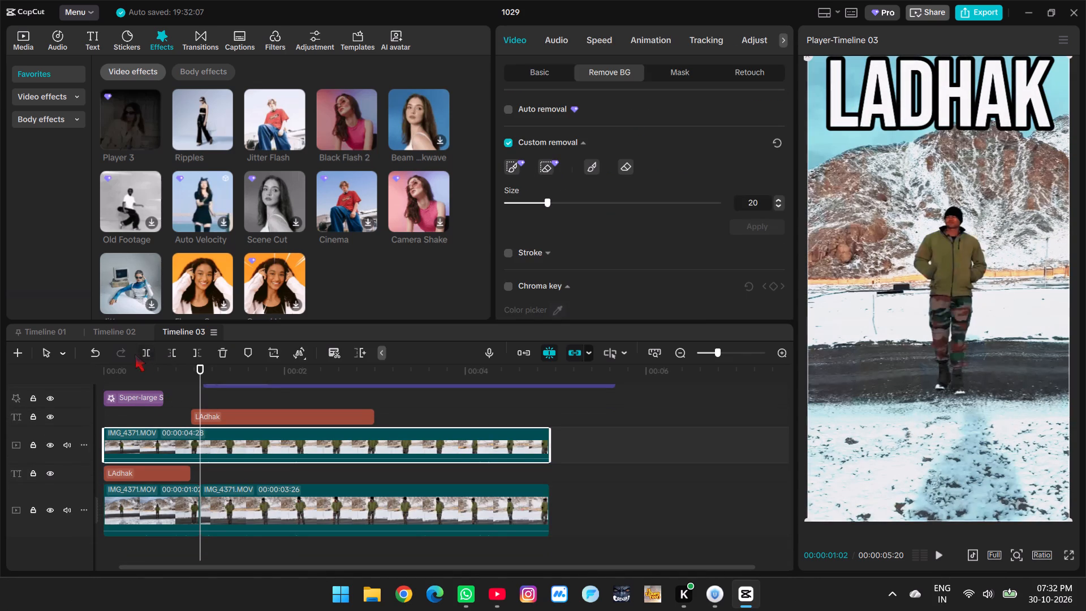
left_click(139, 354)
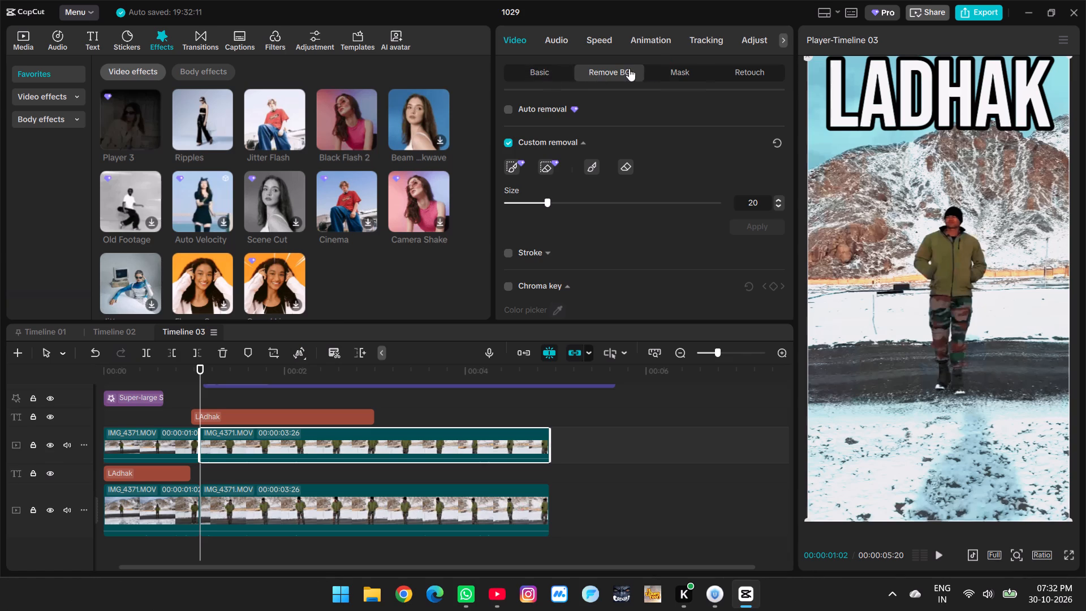
Set the speed of the overlay clip's second part to 0.50x.
left_click(566, 38)
left_click(575, 40)
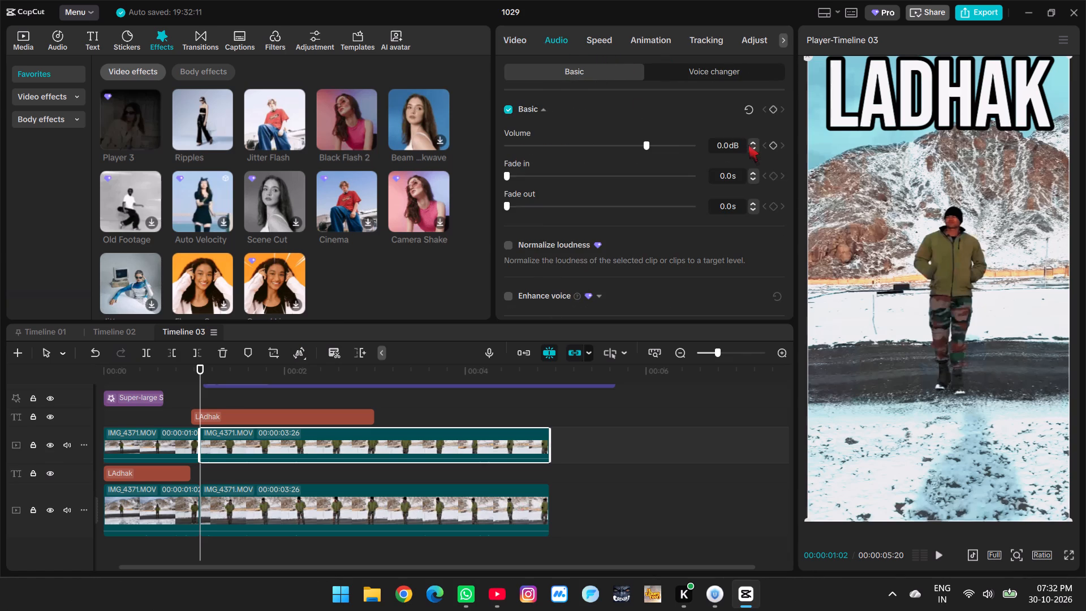
left_click(608, 41)
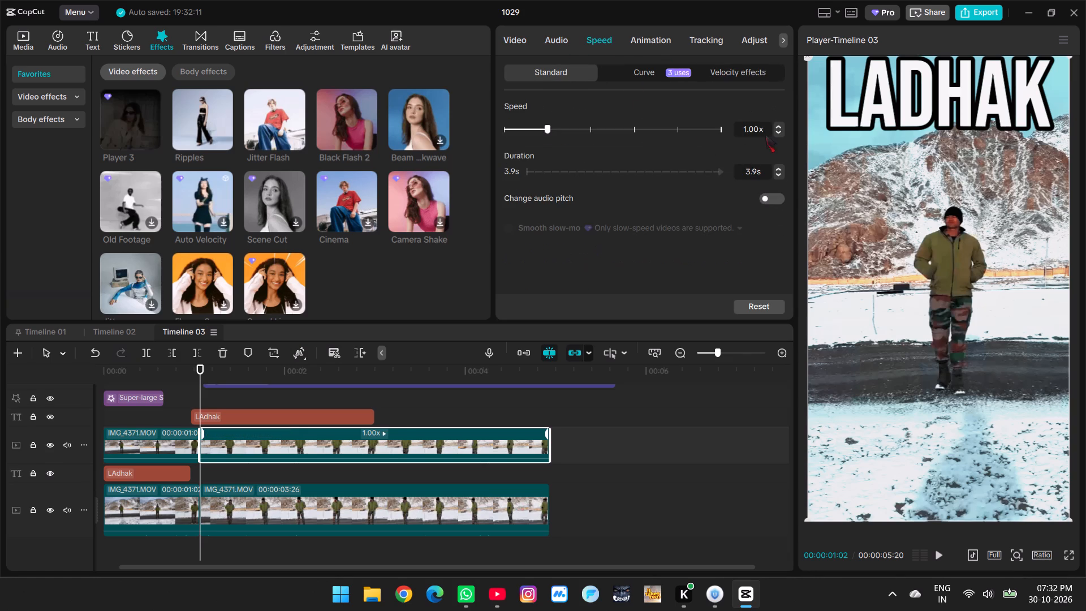
triple_click(774, 132)
double_click(774, 132)
left_click(774, 132)
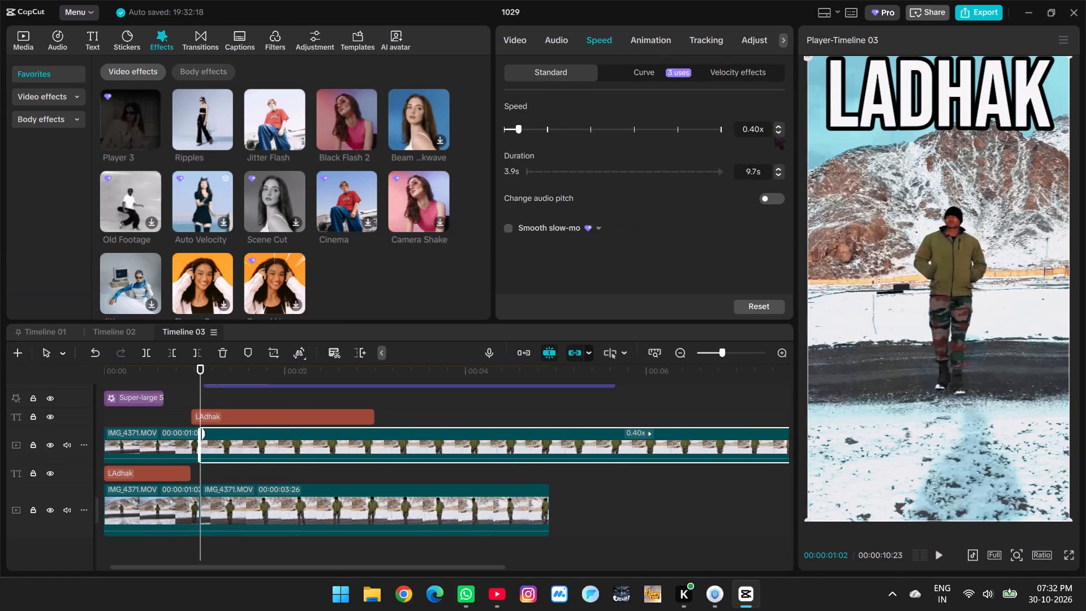
left_click(774, 129)
Set the main track clip's second part to 0.50x speed and enable Smooth slow-mo with Optical flow.
left_click(286, 491)
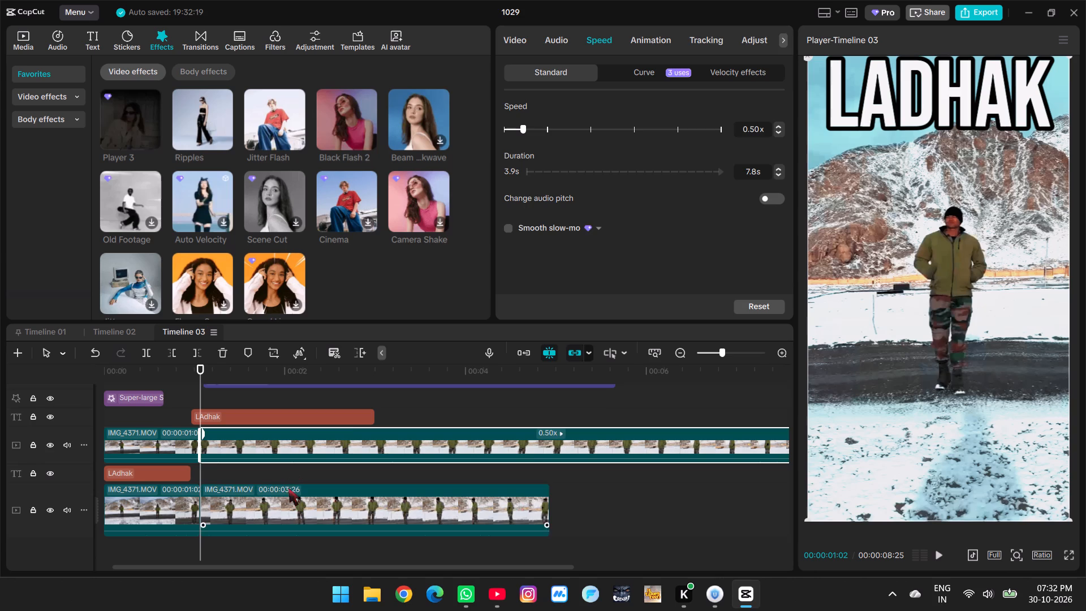
triple_click(778, 131)
left_click(778, 133)
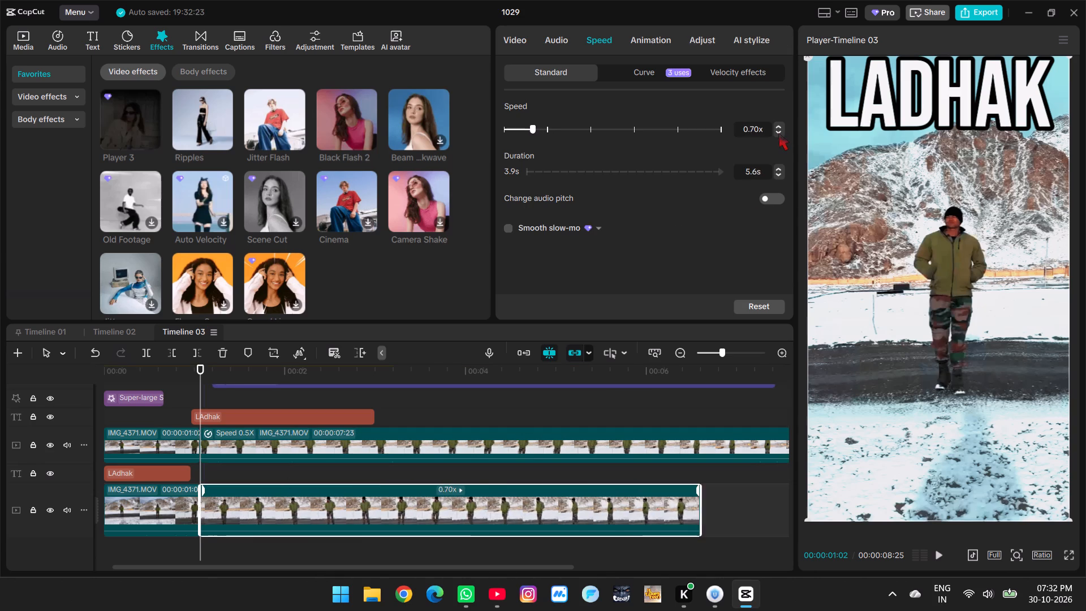
left_click(778, 133)
left_click(505, 233)
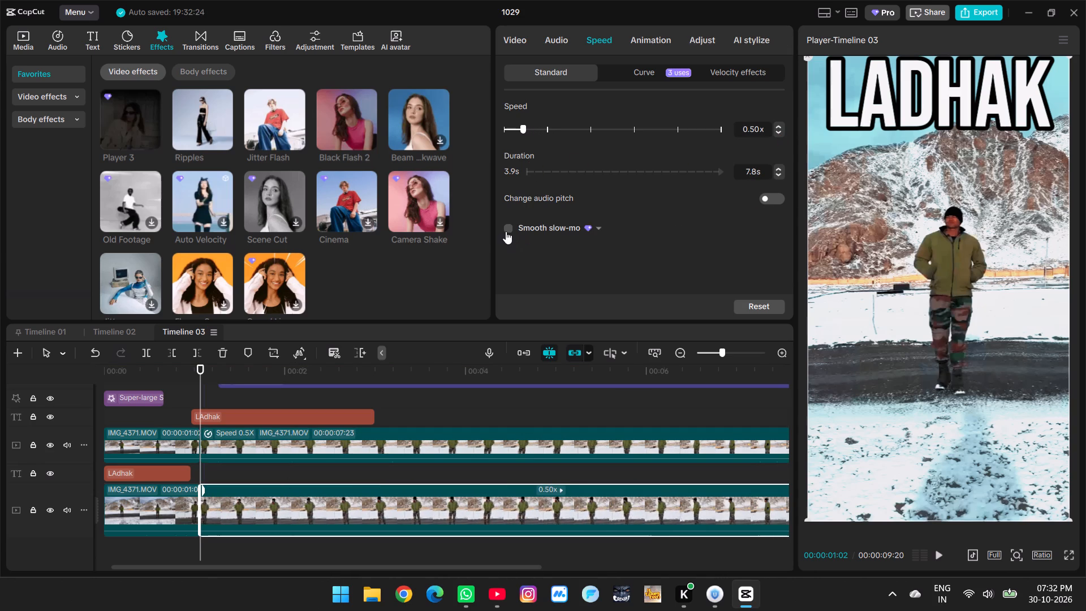
left_click(523, 253)
left_click(527, 301)
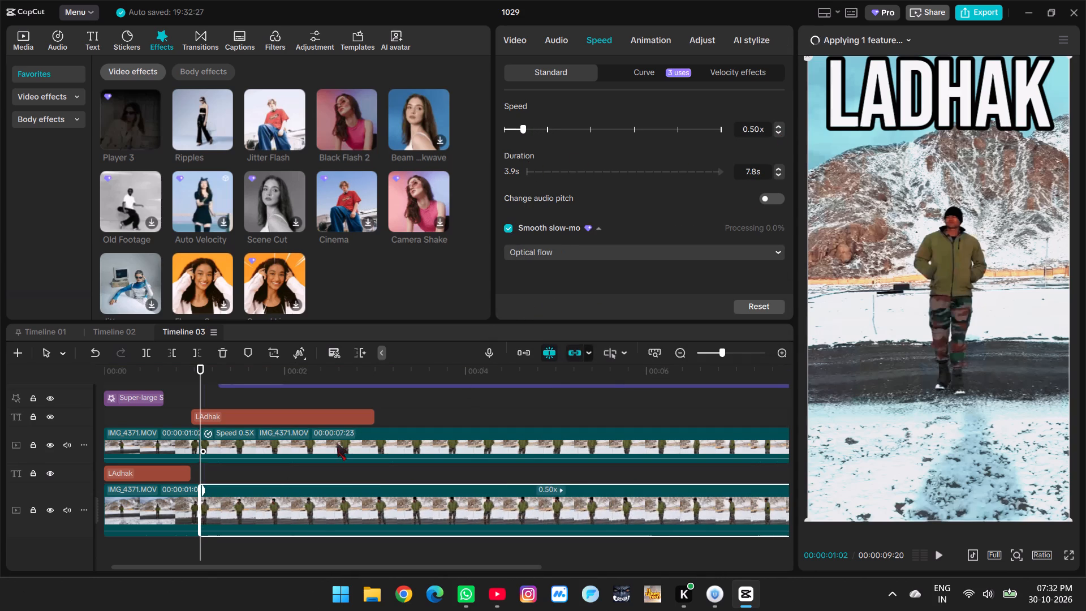
Enable Smooth slow-mo with Optical flow on the slowed second part of the overlay clip.
scroll(338, 443, "down", 5, "ctrl")
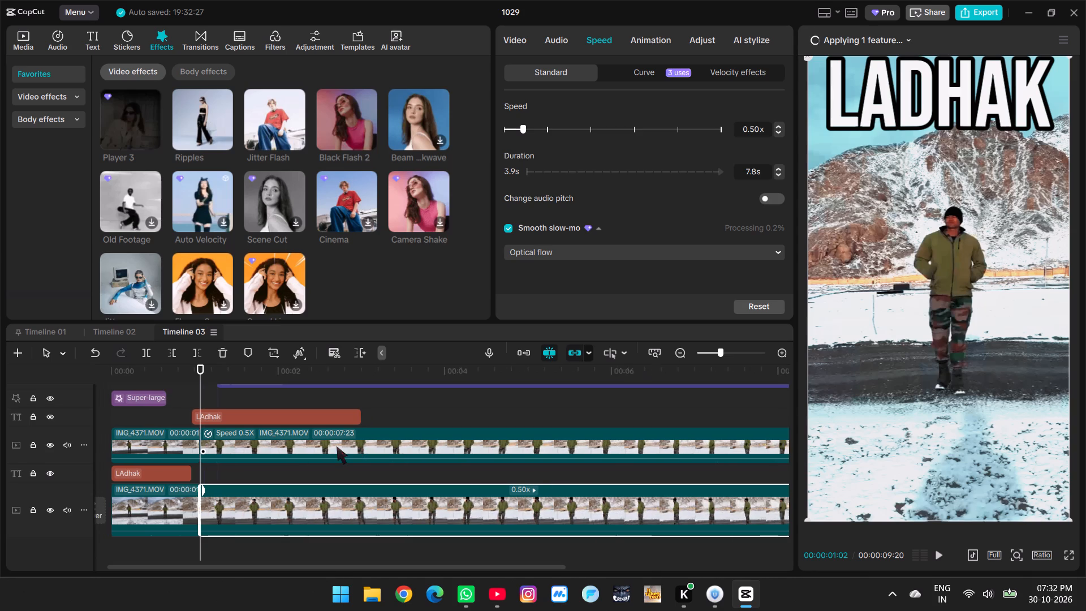
scroll(337, 446, "down", 16, "ctrl")
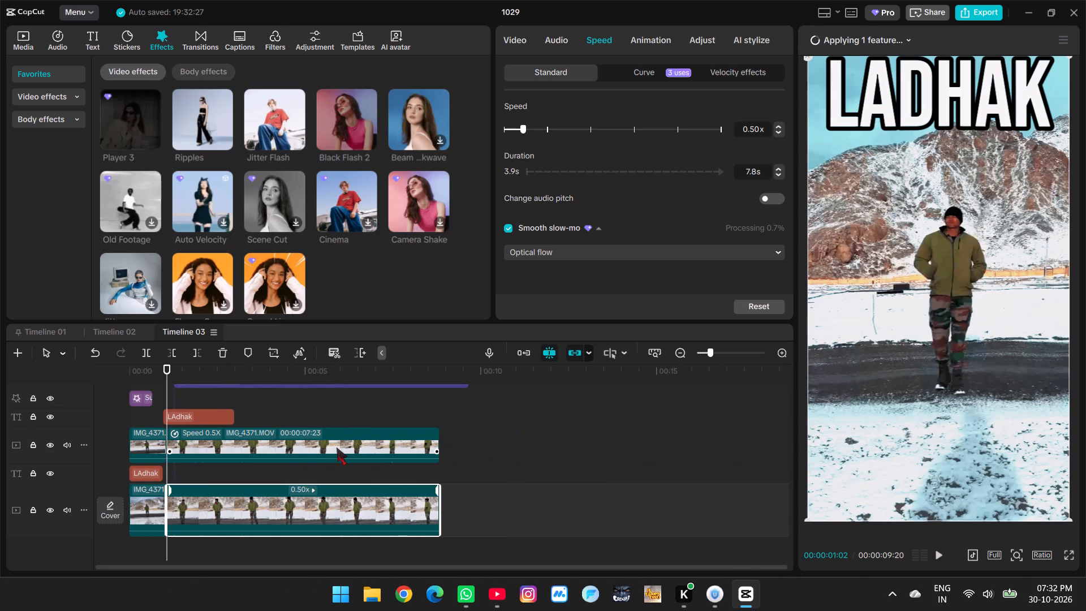
left_click(260, 445)
left_click(507, 226)
left_click(530, 257)
left_click(523, 339)
left_click(524, 252)
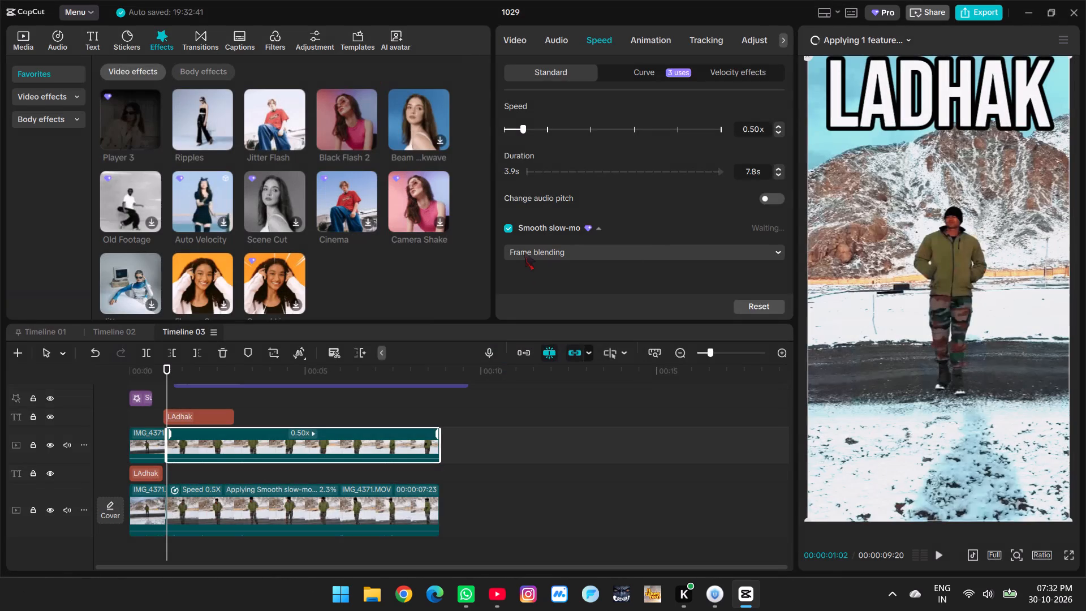
left_click(538, 313)
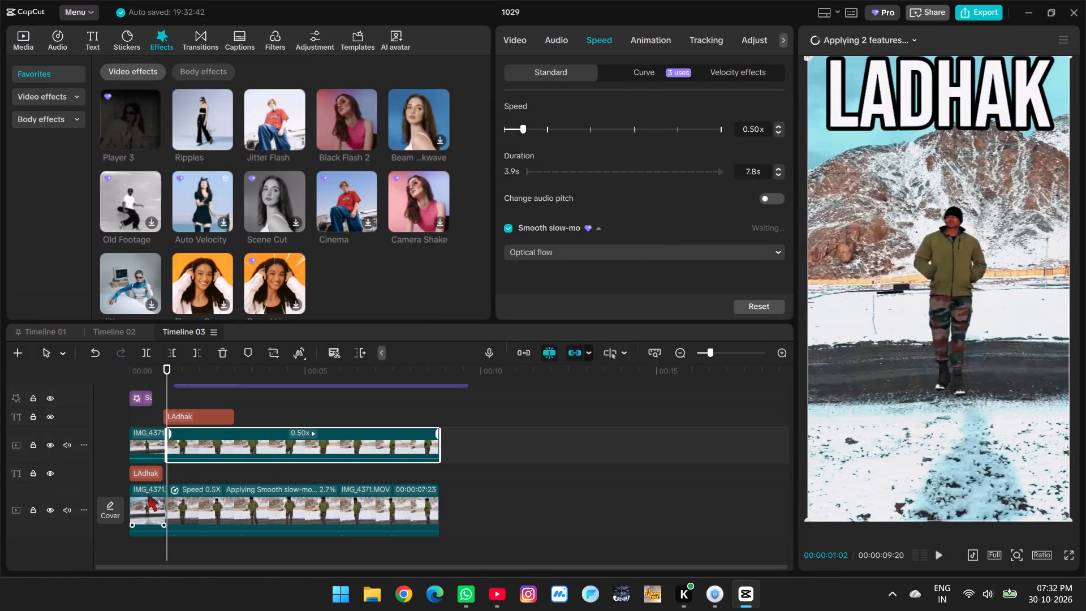
Play the slowed section from the split to check the slow motion with the effects.
left_click(217, 503)
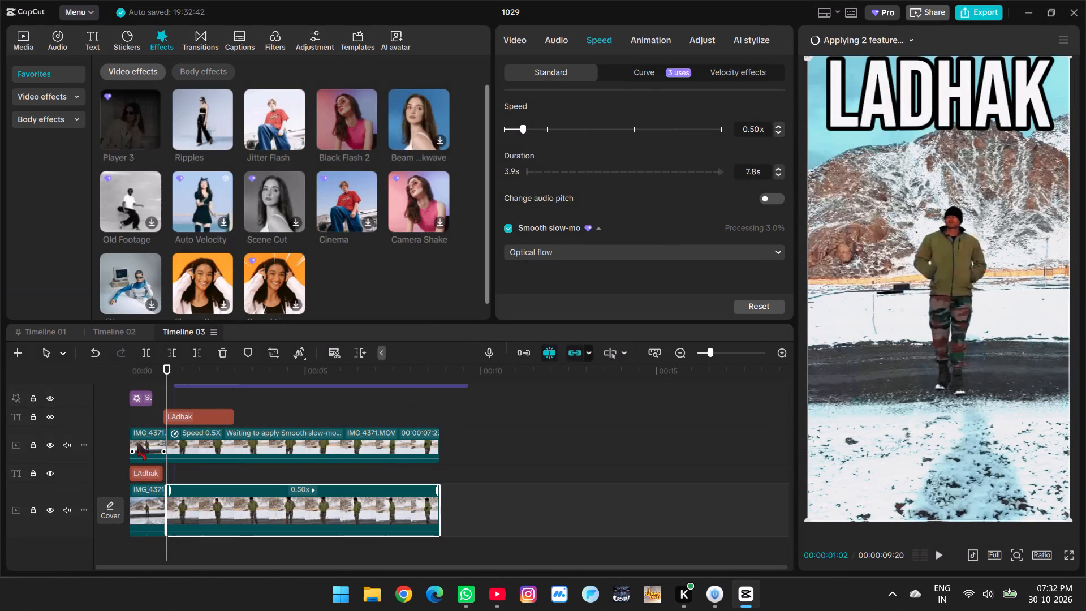
key("space")
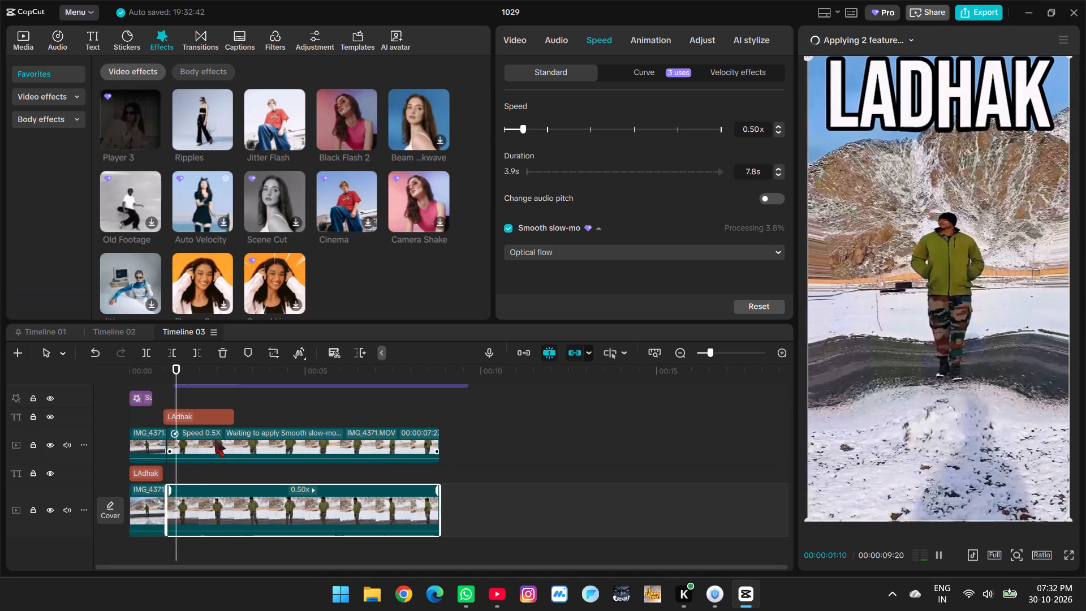
key("space")
scroll(215, 442, "up", 3)
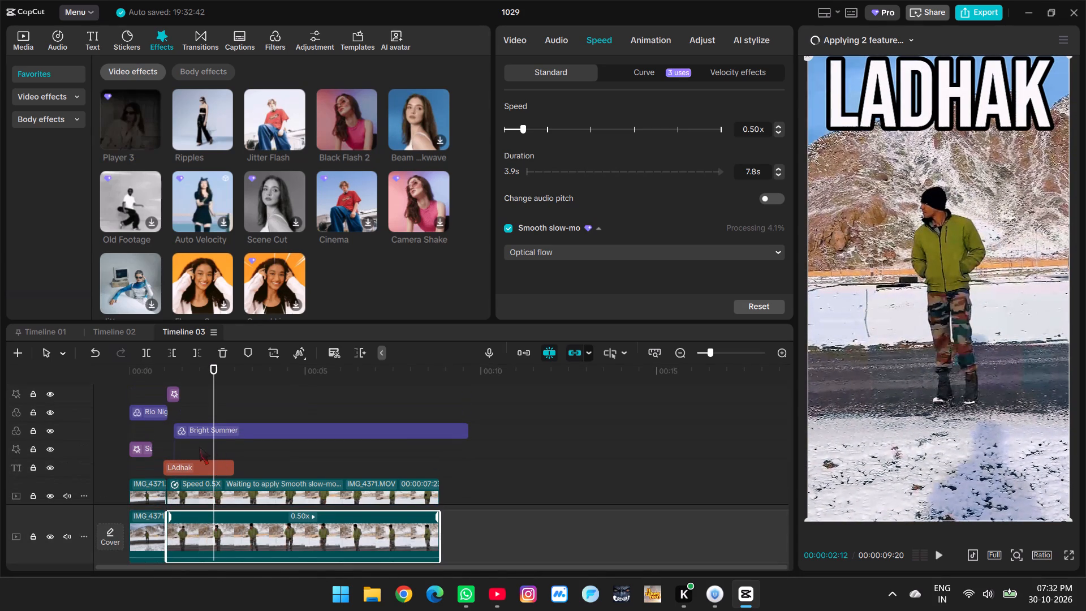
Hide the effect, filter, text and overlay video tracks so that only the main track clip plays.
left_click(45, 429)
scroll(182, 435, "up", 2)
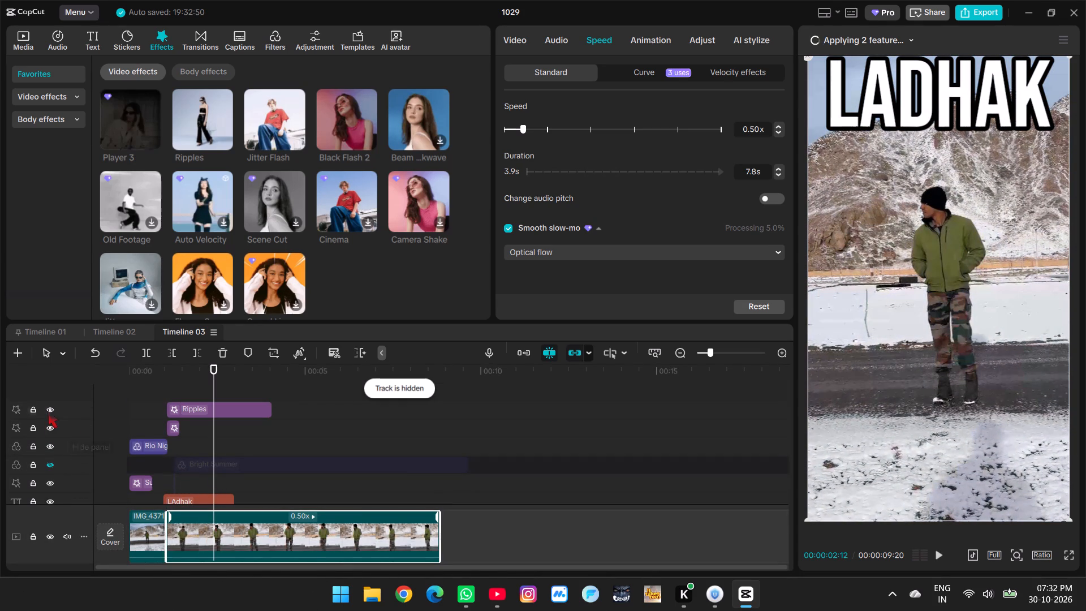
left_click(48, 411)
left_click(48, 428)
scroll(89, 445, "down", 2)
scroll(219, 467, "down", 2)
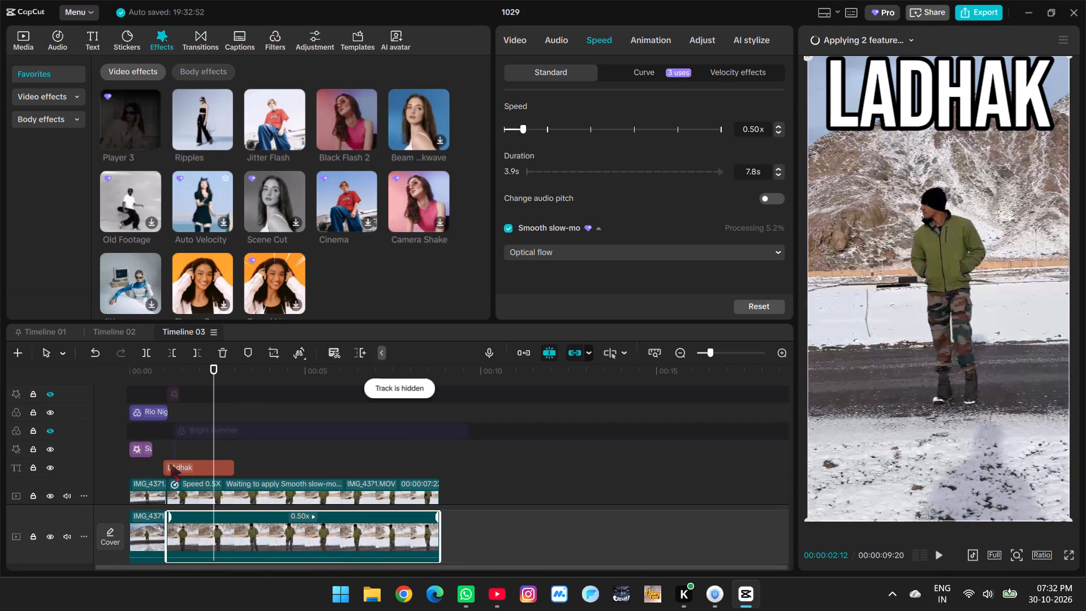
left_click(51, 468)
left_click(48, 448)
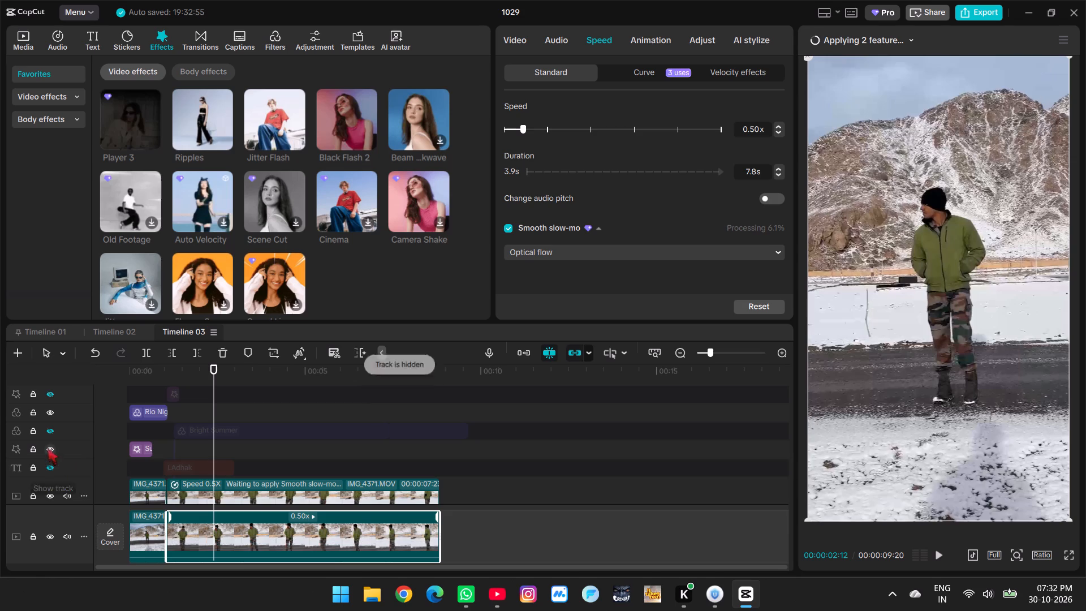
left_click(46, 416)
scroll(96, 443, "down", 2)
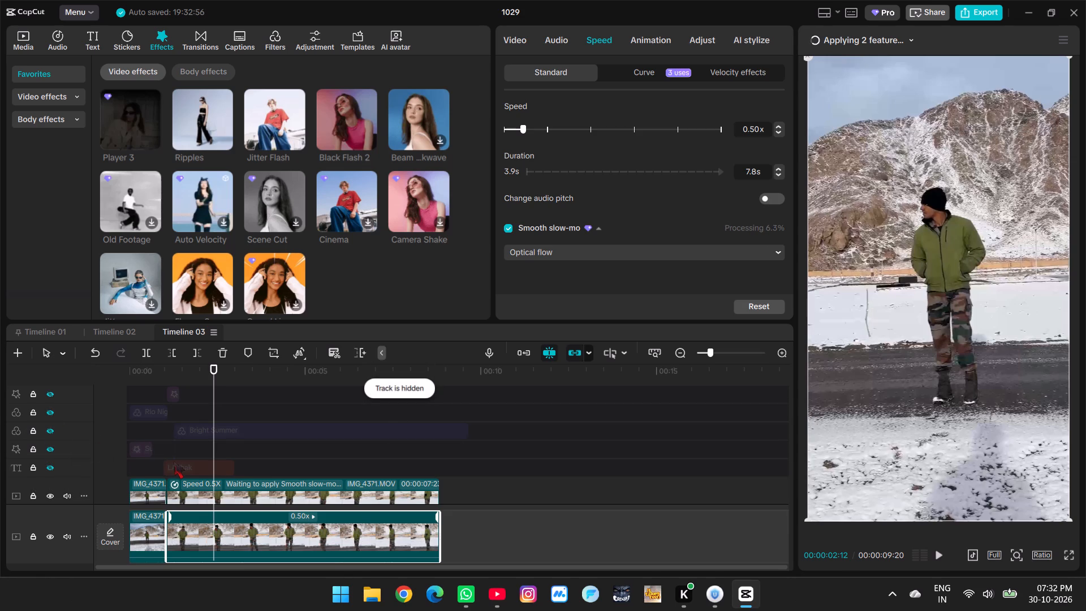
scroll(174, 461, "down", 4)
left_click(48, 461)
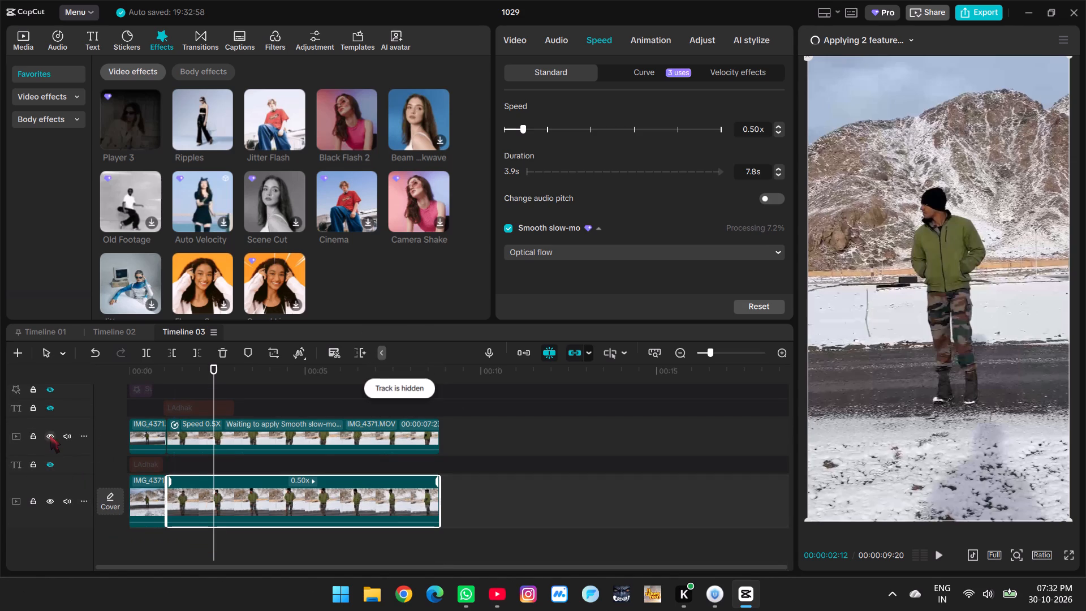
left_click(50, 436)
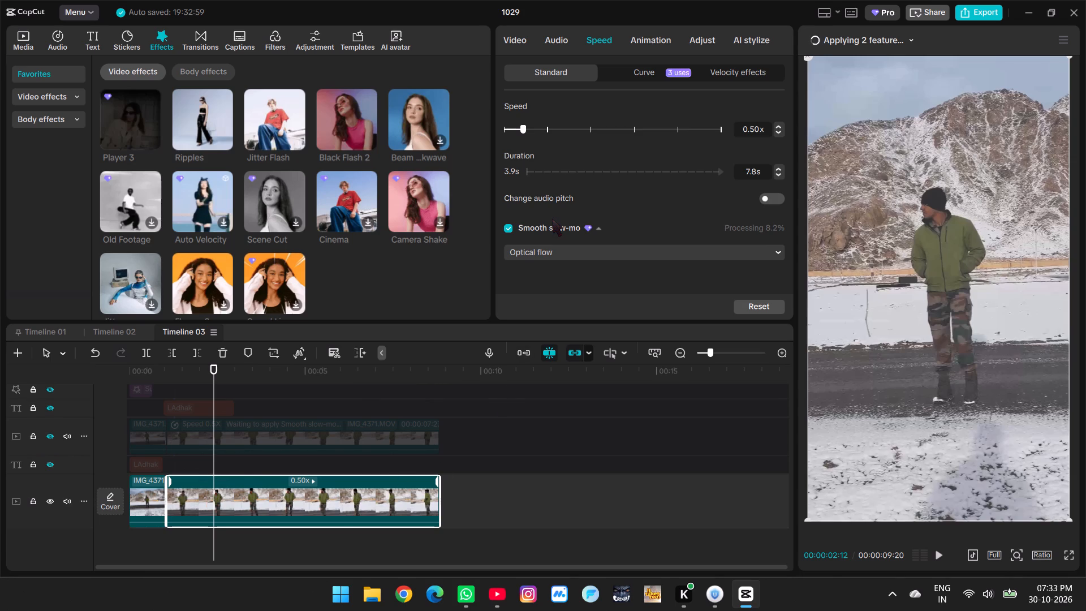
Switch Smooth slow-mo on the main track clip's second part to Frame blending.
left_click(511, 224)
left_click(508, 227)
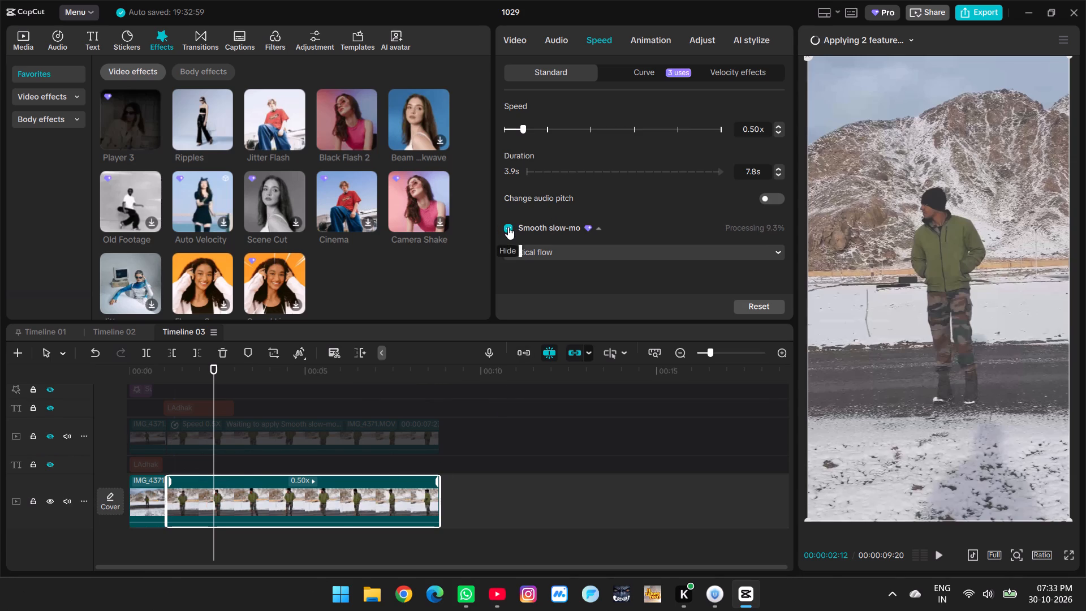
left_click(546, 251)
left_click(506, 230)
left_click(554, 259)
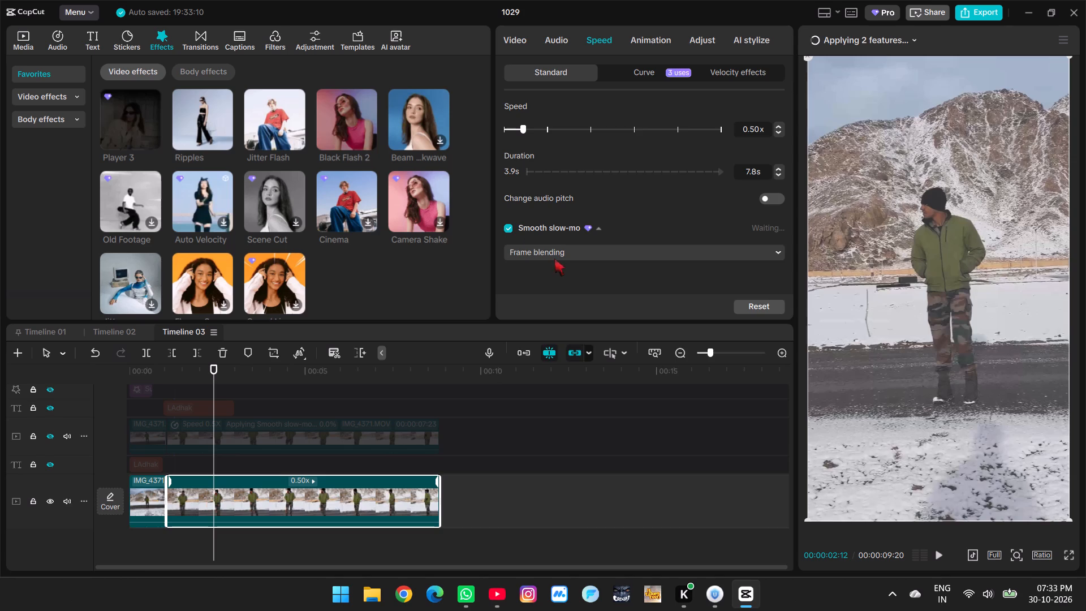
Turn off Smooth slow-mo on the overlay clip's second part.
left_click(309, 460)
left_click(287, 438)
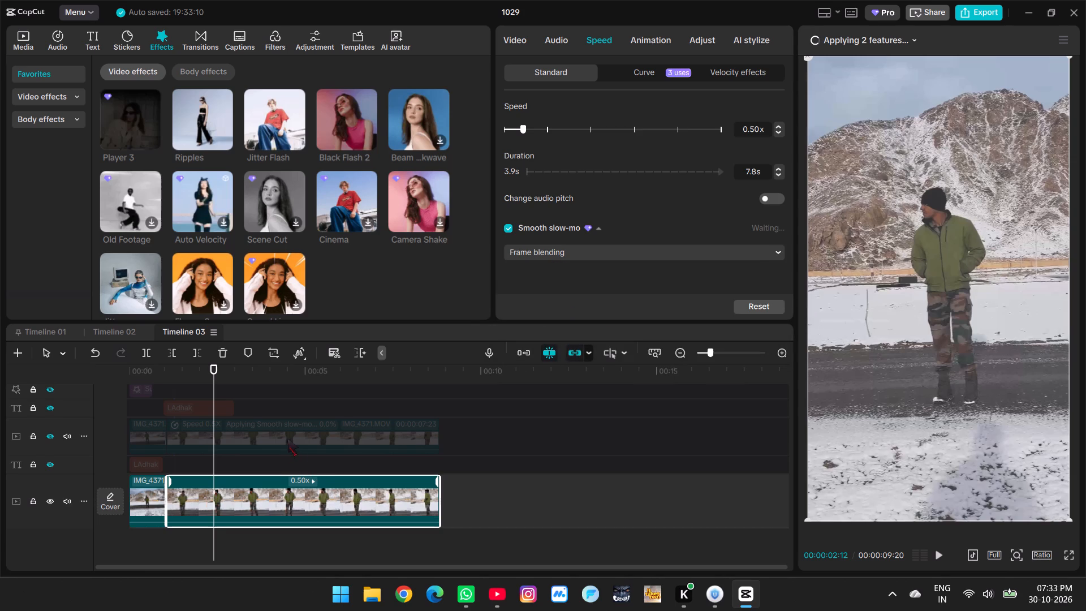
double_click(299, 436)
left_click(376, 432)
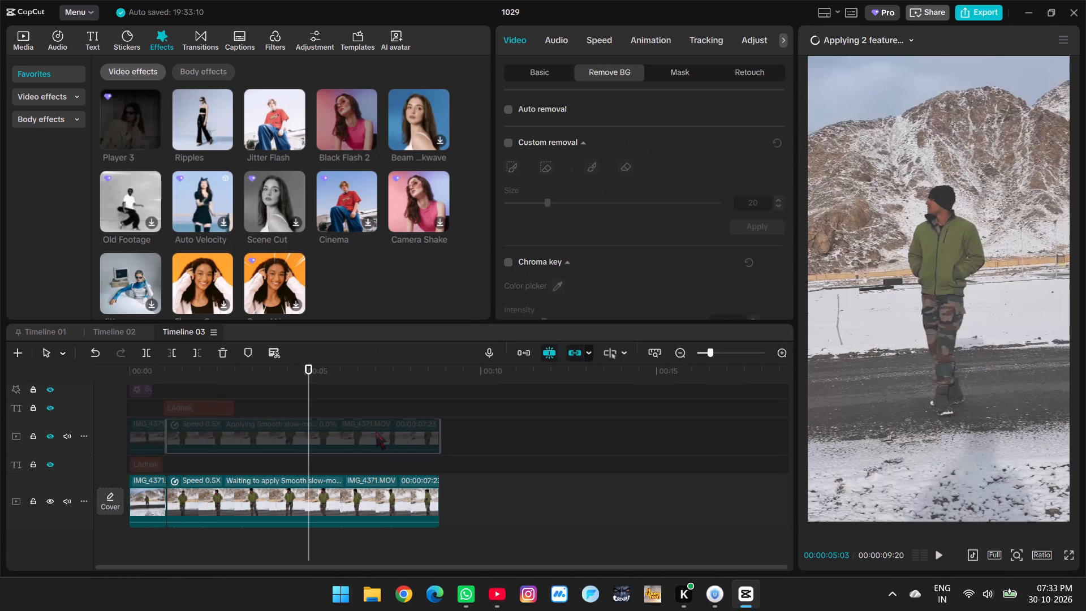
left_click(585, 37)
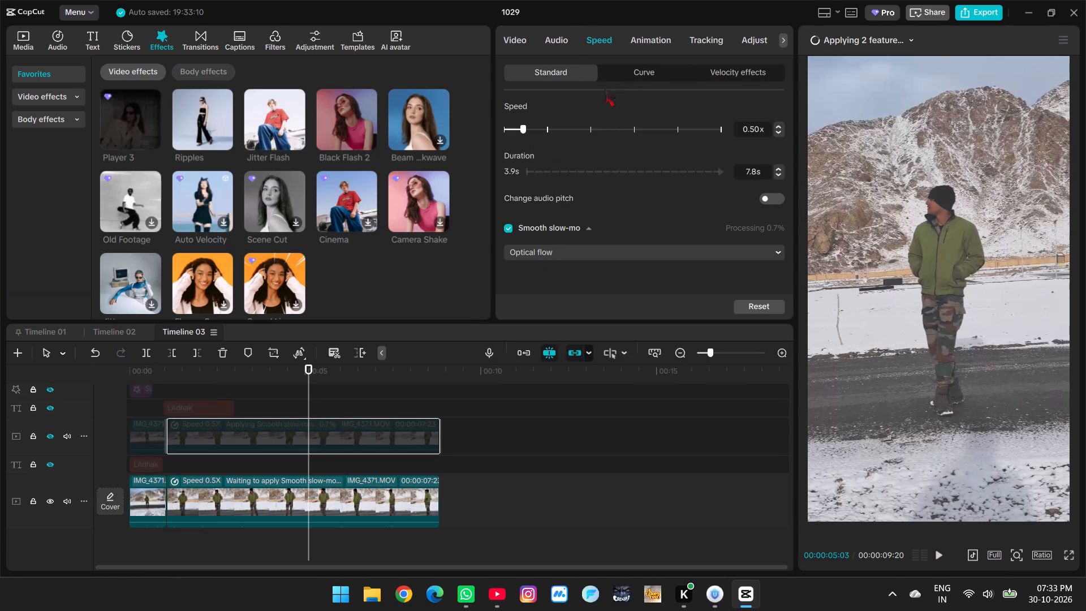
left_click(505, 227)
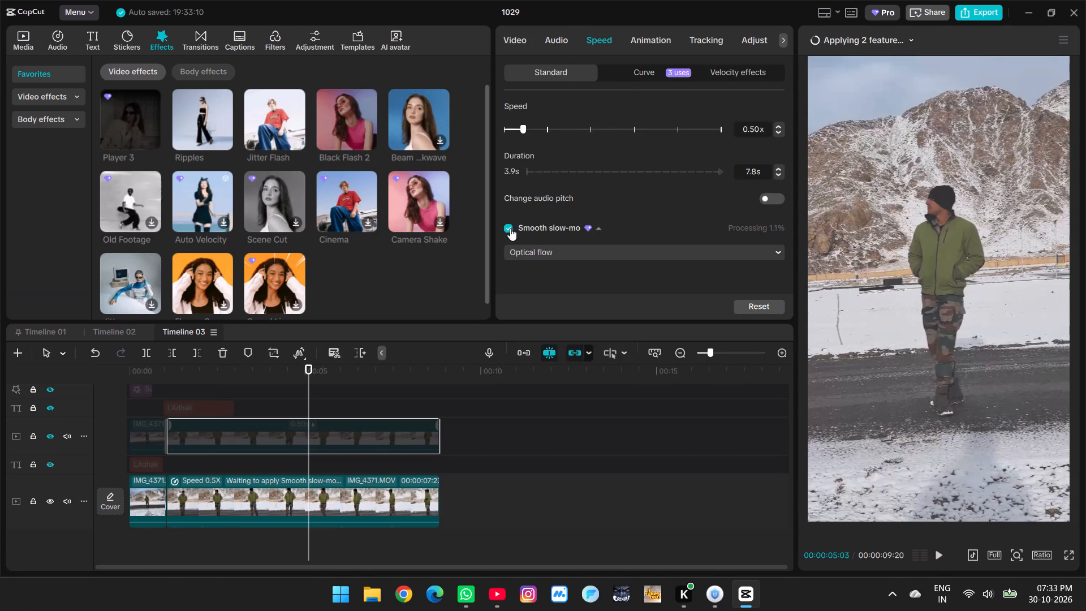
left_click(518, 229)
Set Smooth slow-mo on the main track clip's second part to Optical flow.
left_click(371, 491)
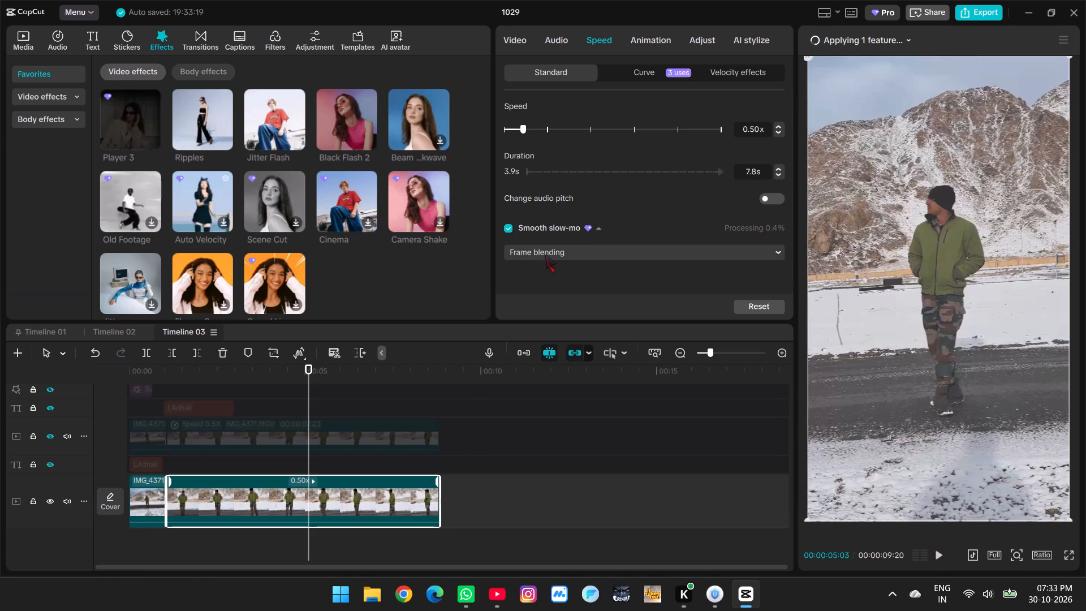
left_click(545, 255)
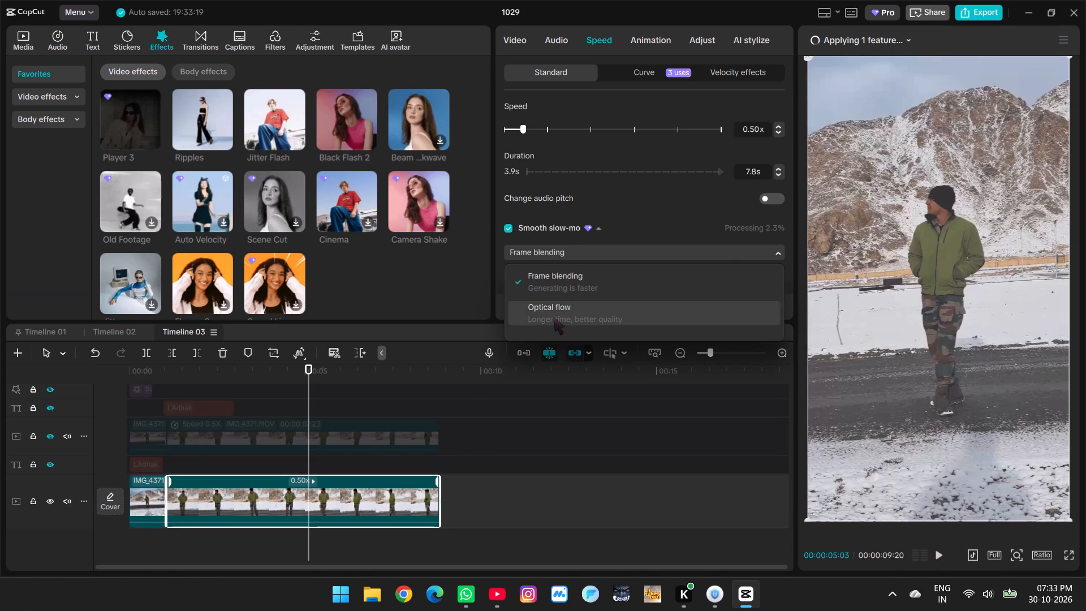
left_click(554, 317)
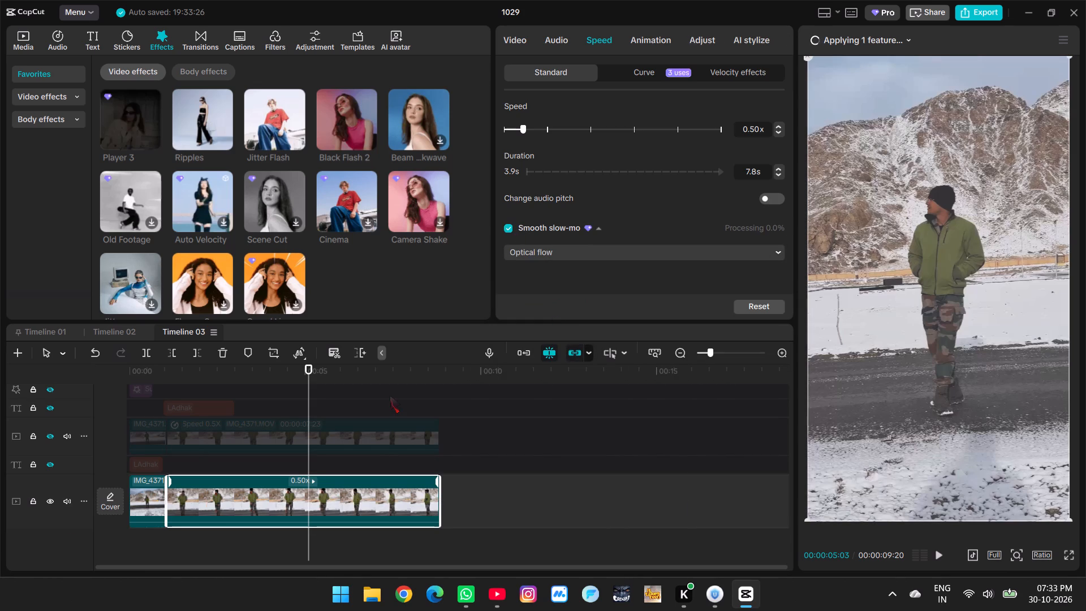
Return to the timeline start and undo the track hiding and all Smooth slow-mo changes on both slowed clips.
left_click(176, 464)
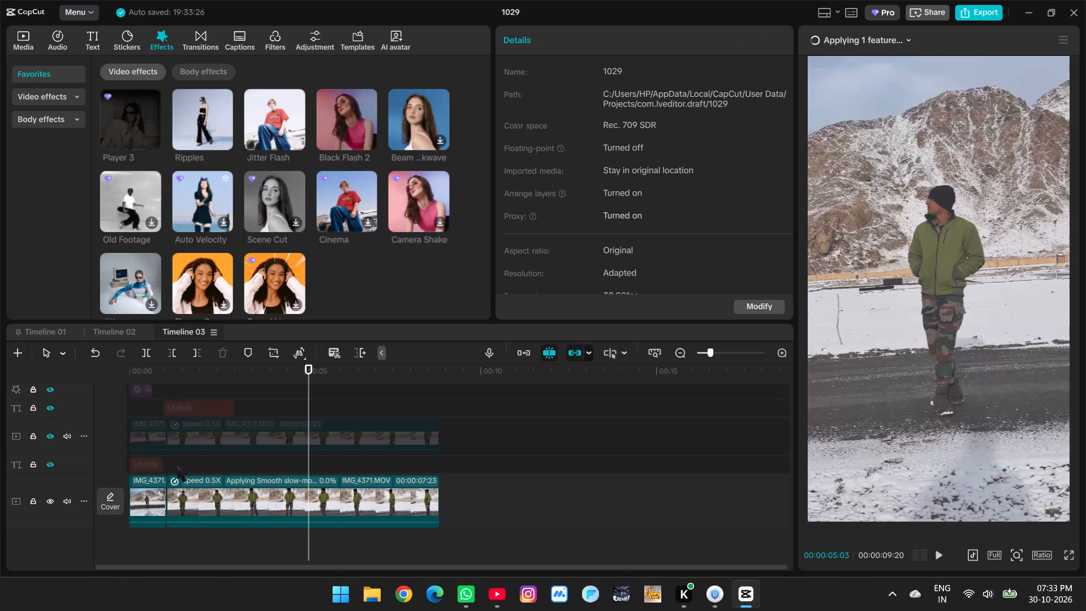
left_click_drag(176, 464, 100, 468)
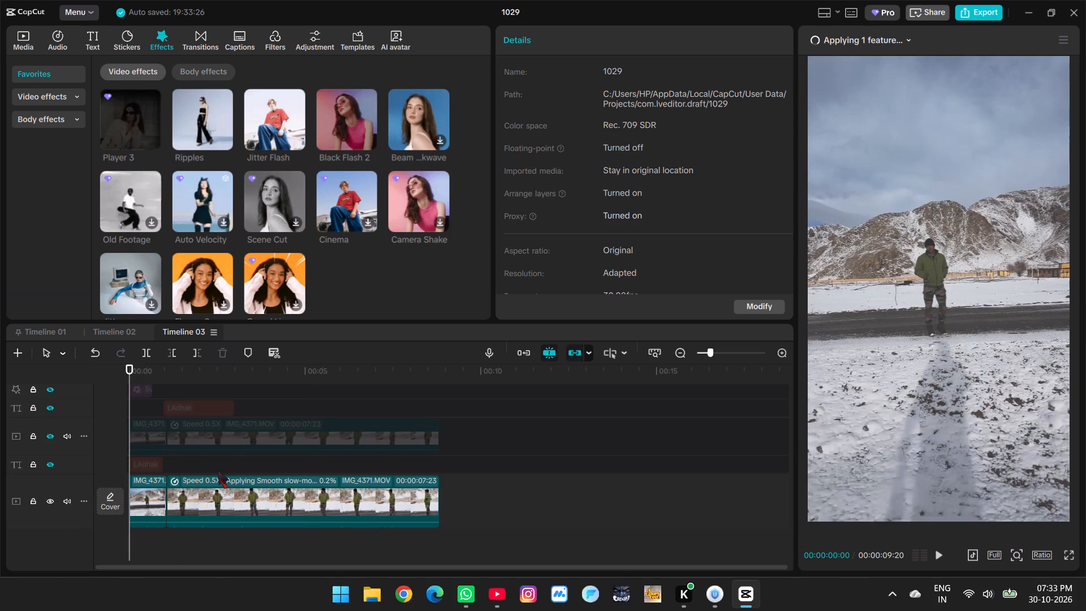
key("ctrl+z")
key("ctrl+z")
key("ctrl+z")
key("ctrl+z")
key("ctrl+z")
key("ctrl+z")
key("ctrl+z")
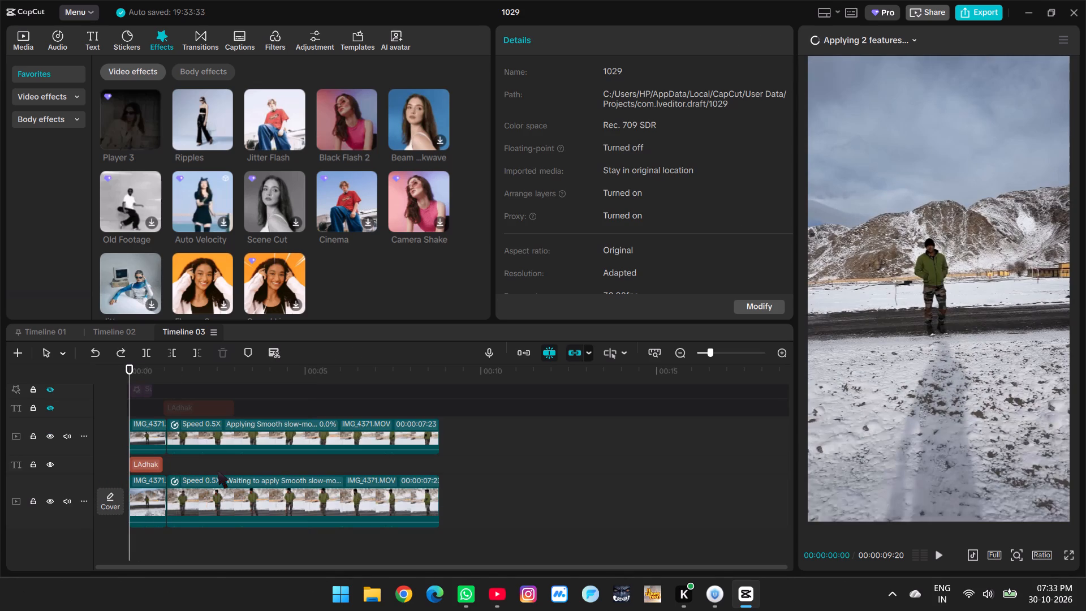
key("ctrl+z")
key("ctrl+z")
key("ctrl+z")
key("ctrl+z")
key("ctrl+z")
key("ctrl+z")
key("ctrl+z")
key("ctrl+z")
key("ctrl+z")
key("ctrl+z")
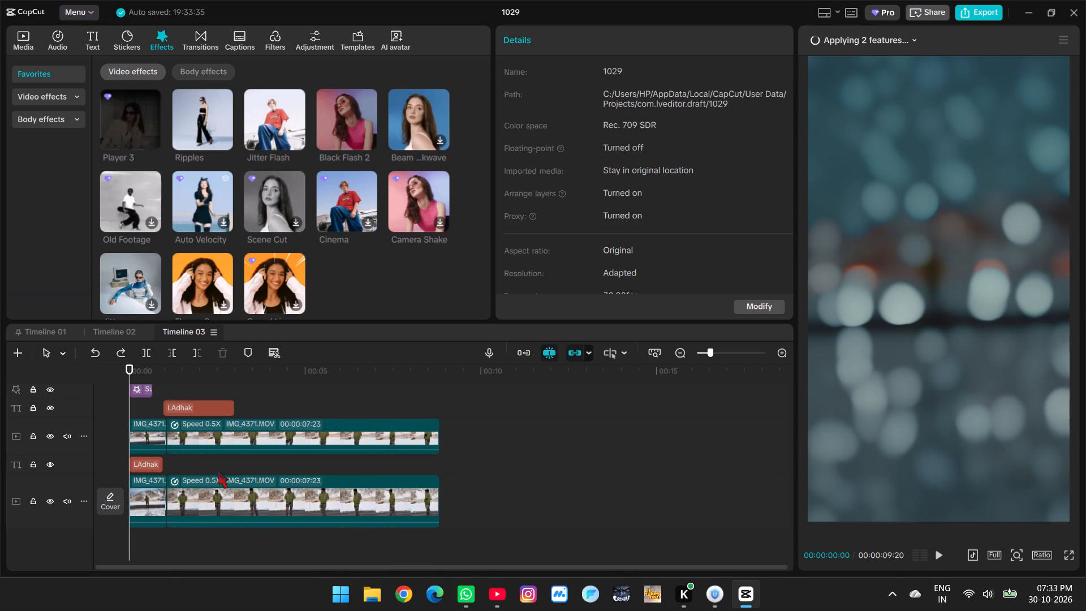
Undo the 0.50x speed changes and the splits on the main track and overlay clips.
key("ctrl+z")
key("ctrl+z")
key("ctrl+z")
key("ctrl+z")
key("ctrl+z")
key("ctrl+z")
key("ctrl+z")
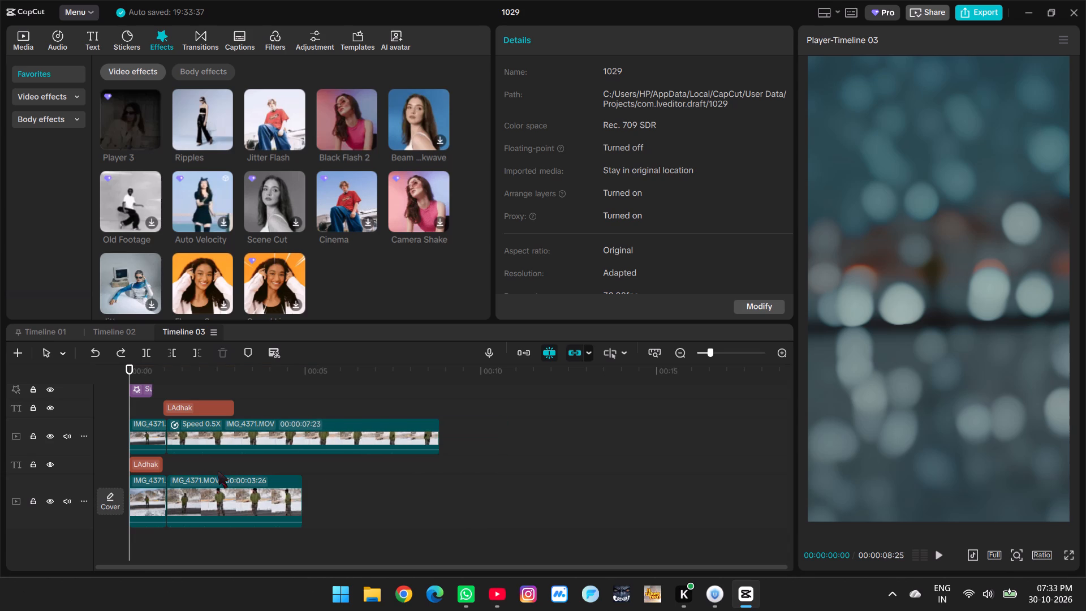
key("ctrl+z")
key("ctrl+z")
key("ctrl+z")
key("ctrl+z")
key("ctrl+z")
key("ctrl+z")
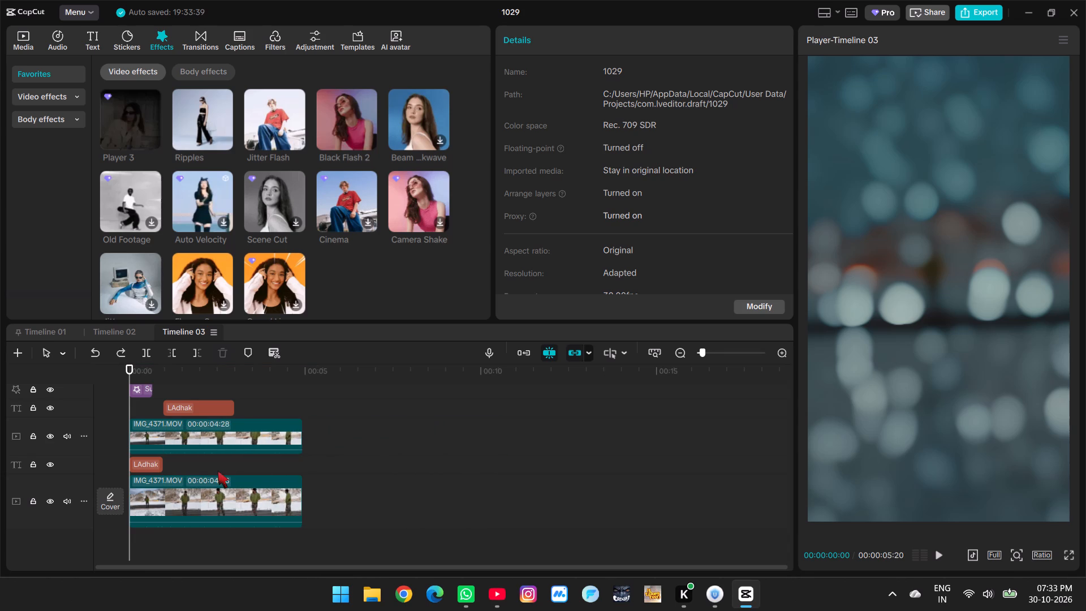
Play through the title change, then apply a Custom speed curve to the overlay clip.
key("space")
key("space")
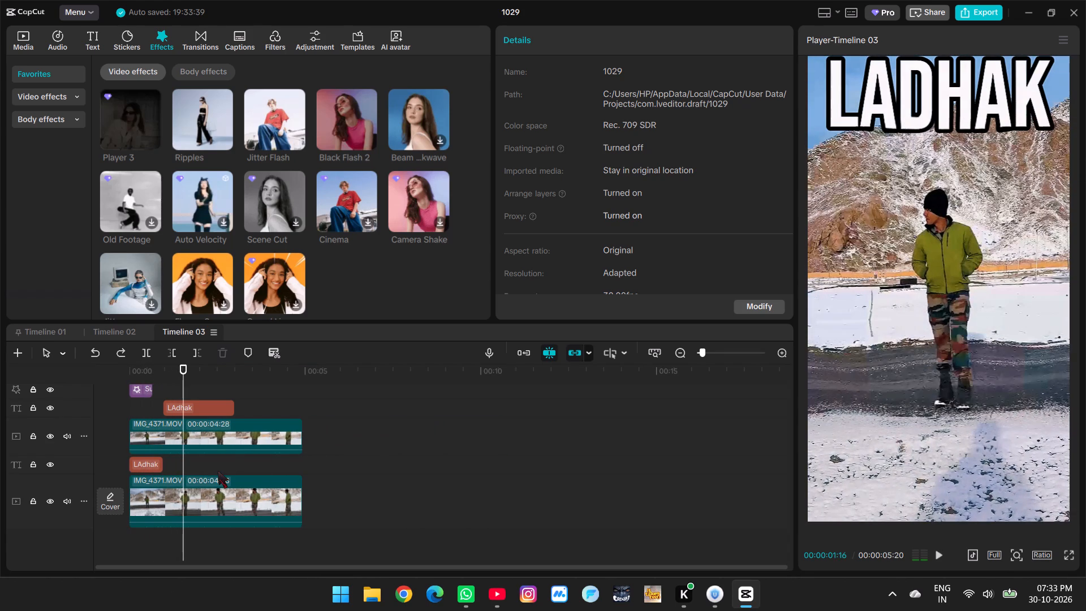
left_click(167, 456)
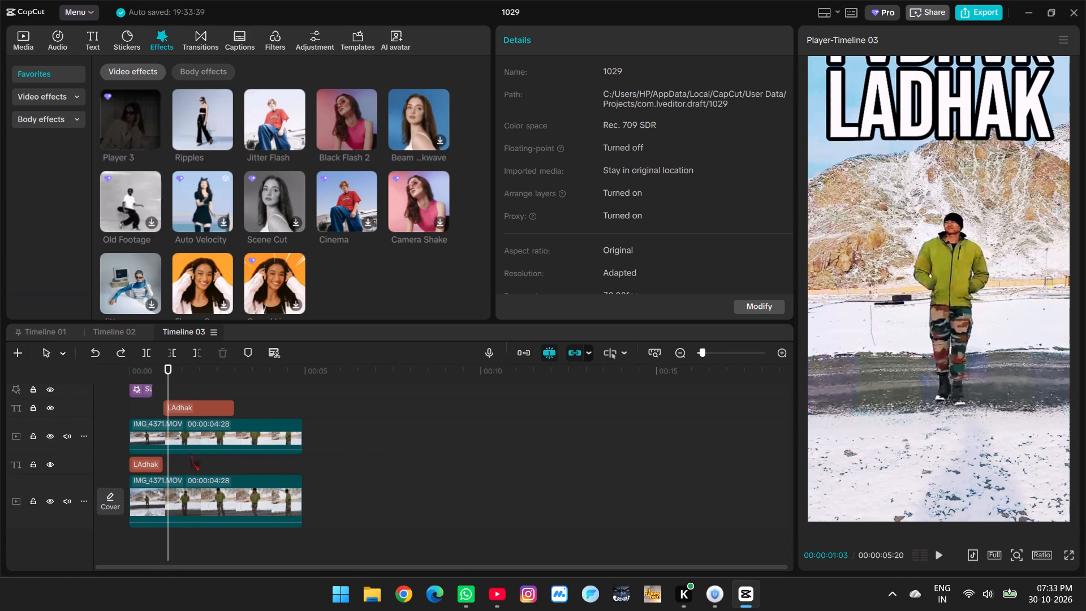
left_click(200, 446)
key("space")
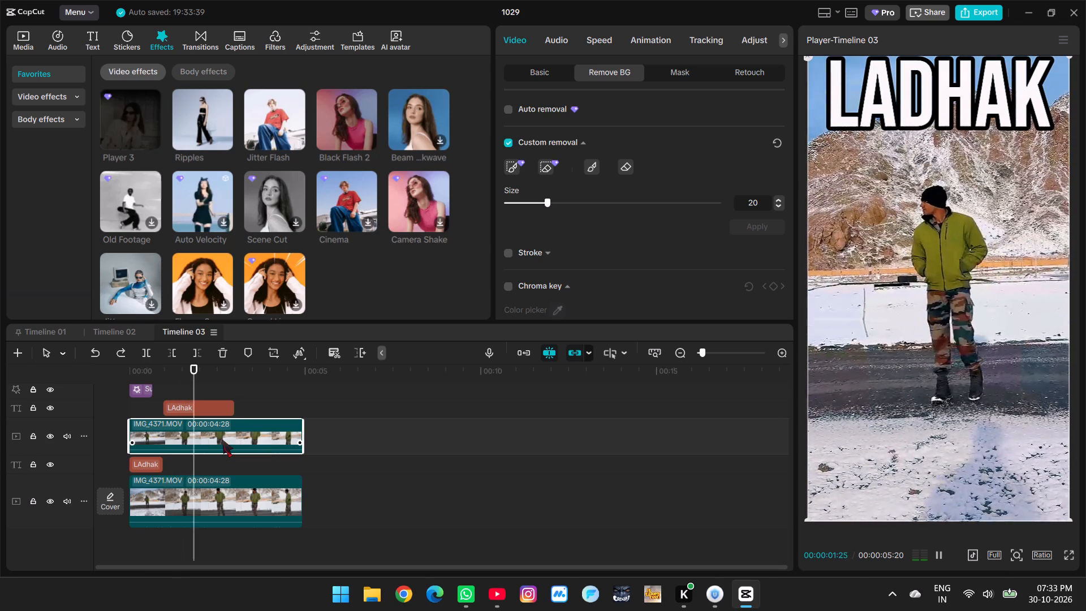
key("space")
left_click(607, 34)
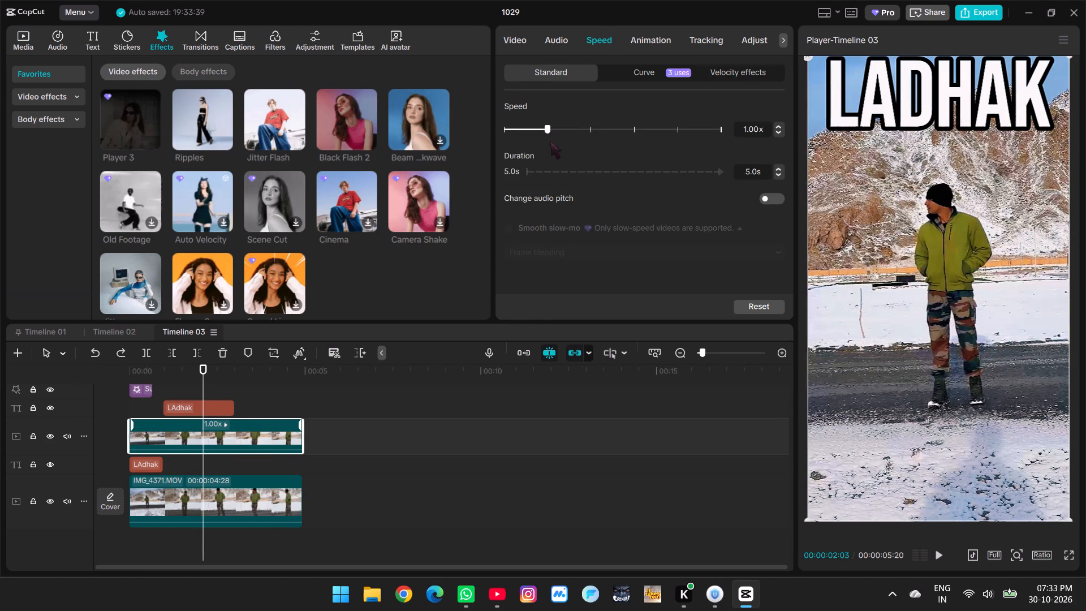
left_click(624, 81)
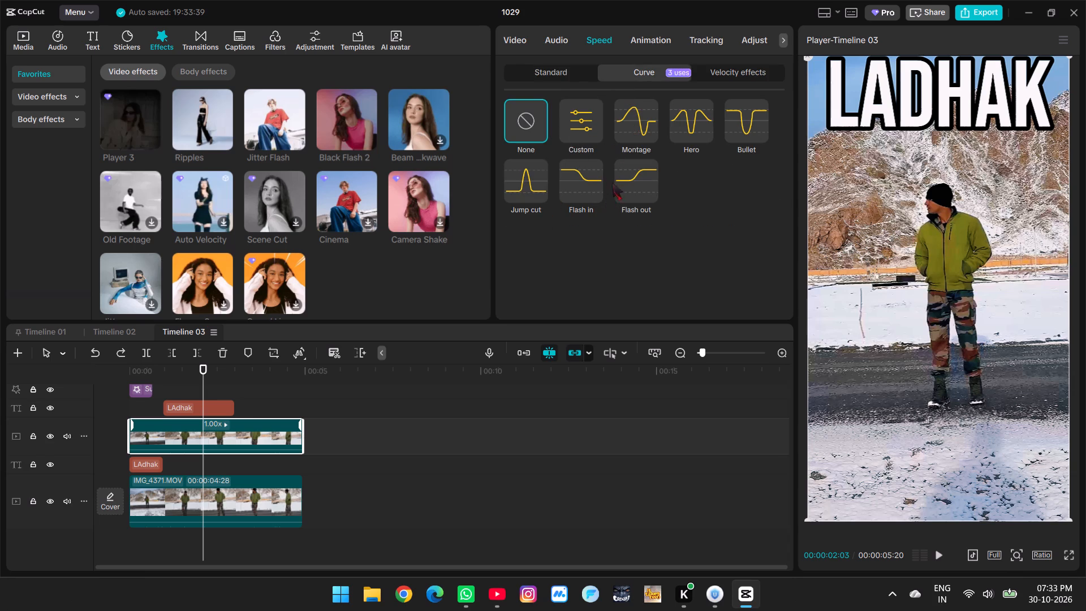
left_click(578, 130)
scroll(588, 278, "down", 3)
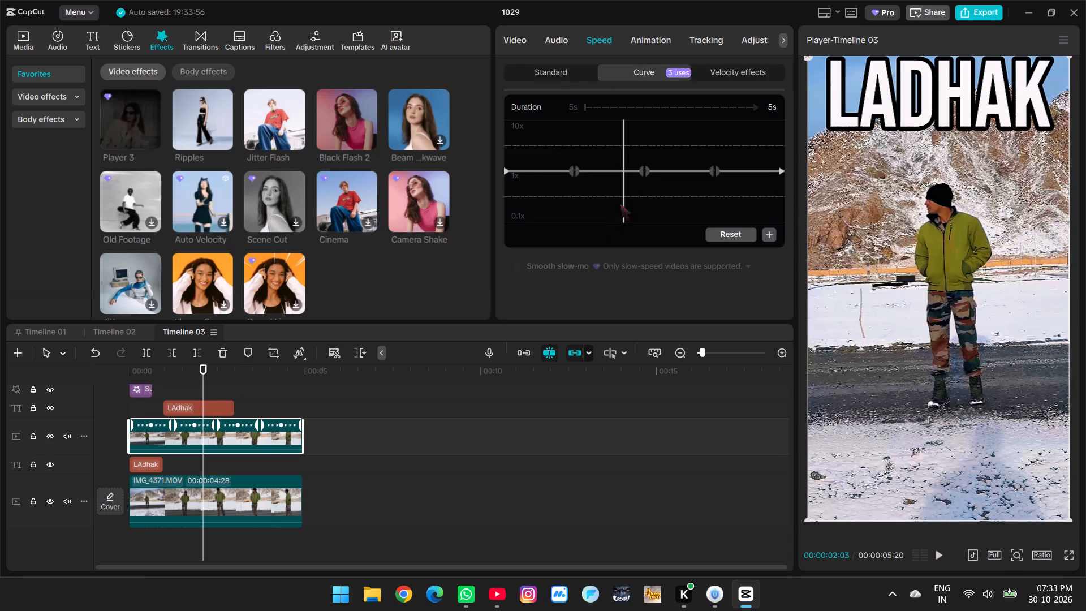
At the overlay curve's first point, keep the incoming speed at 1.00x and drop the outgoing speed to about 0.20x.
left_click(626, 213)
left_click_drag(626, 213, 518, 222)
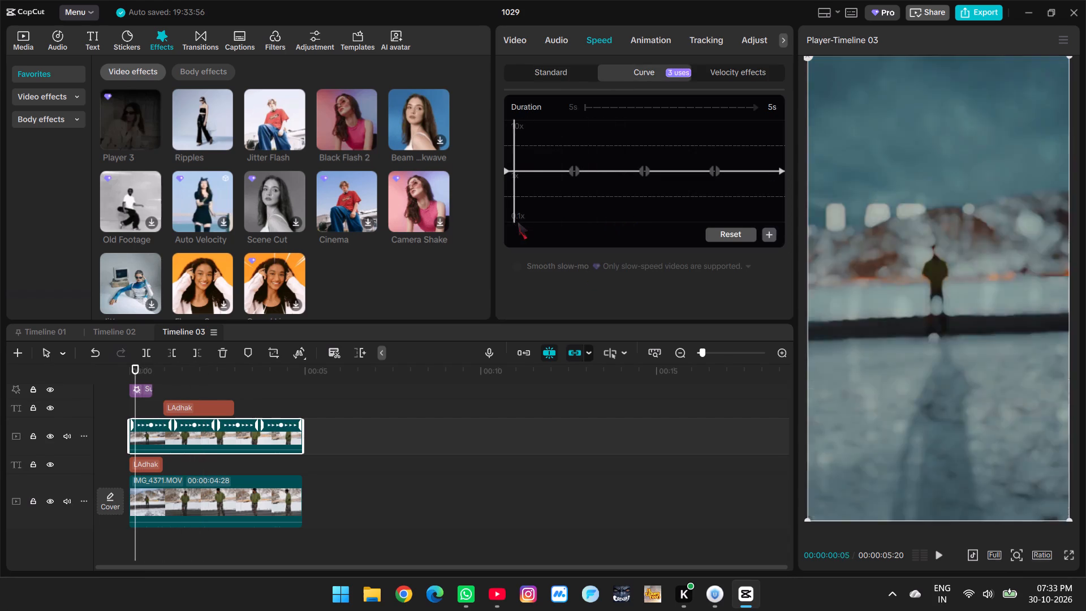
left_click_drag(518, 222, 586, 238)
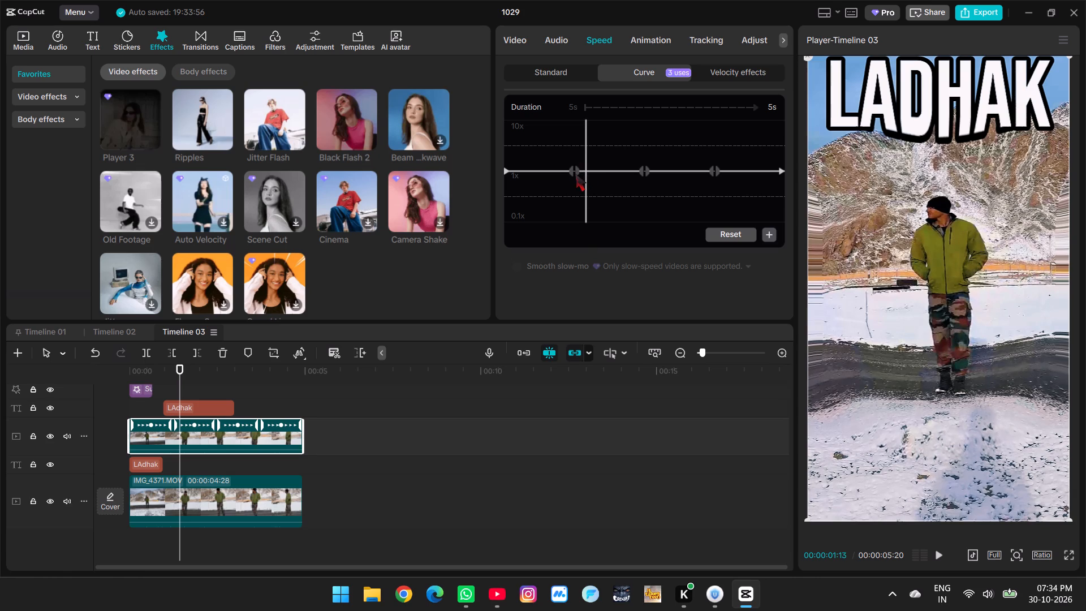
left_click_drag(575, 171, 585, 171)
left_click_drag(573, 170, 585, 171)
left_click_drag(572, 169, 578, 176)
left_click_drag(575, 170, 574, 184)
left_click_drag(572, 170, 572, 187)
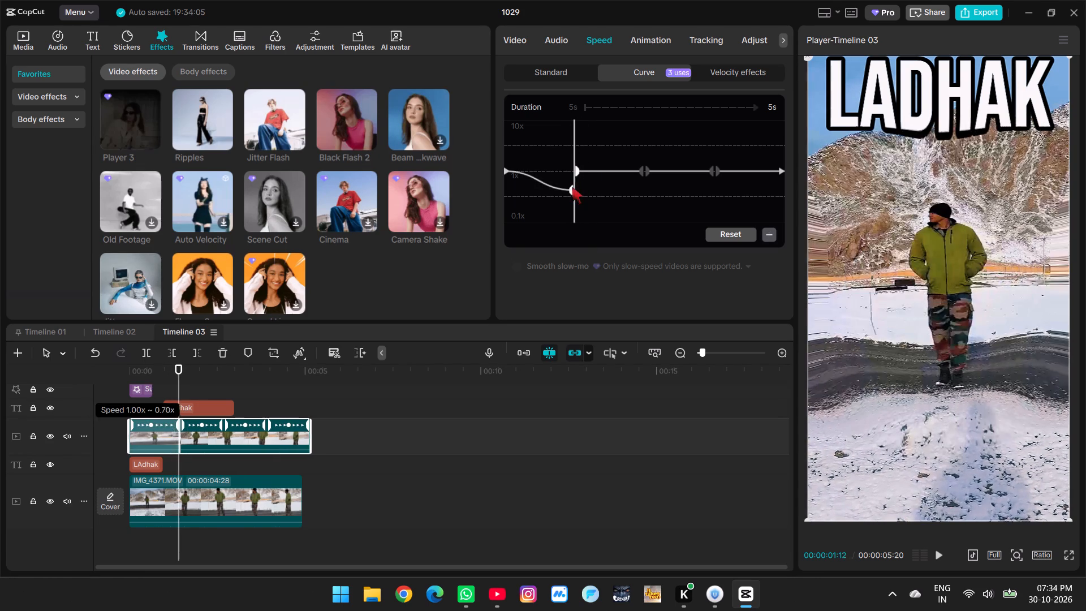
left_click_drag(572, 187, 572, 175)
left_click_drag(578, 171, 582, 218)
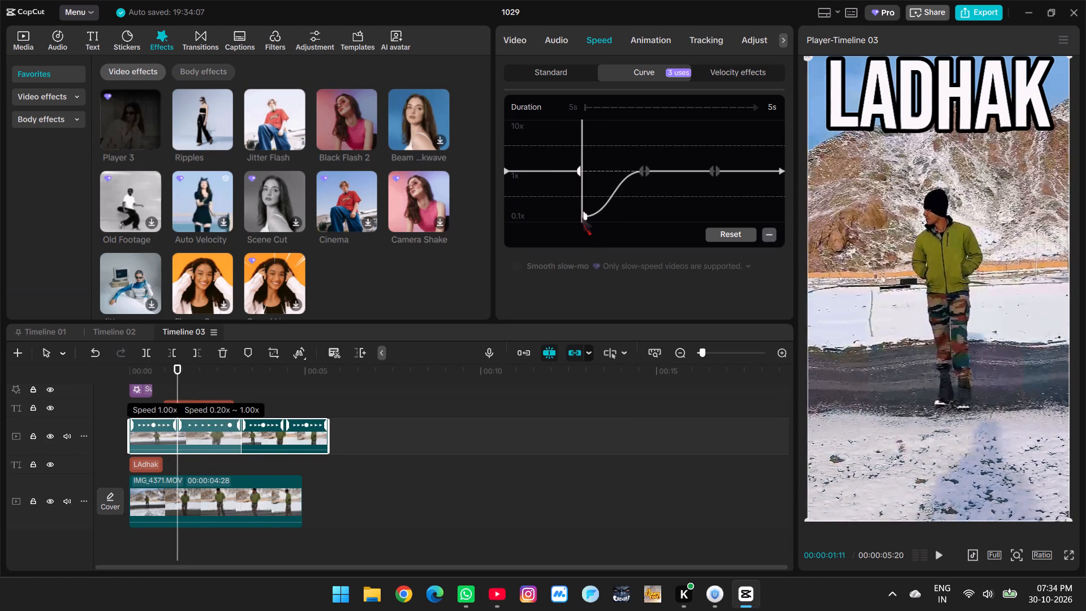
left_click_drag(582, 218, 584, 218)
Refine the overlay curve's first point to step abruptly from 1.00x to about 0.17x, and preview it.
left_click_drag(579, 170, 584, 222)
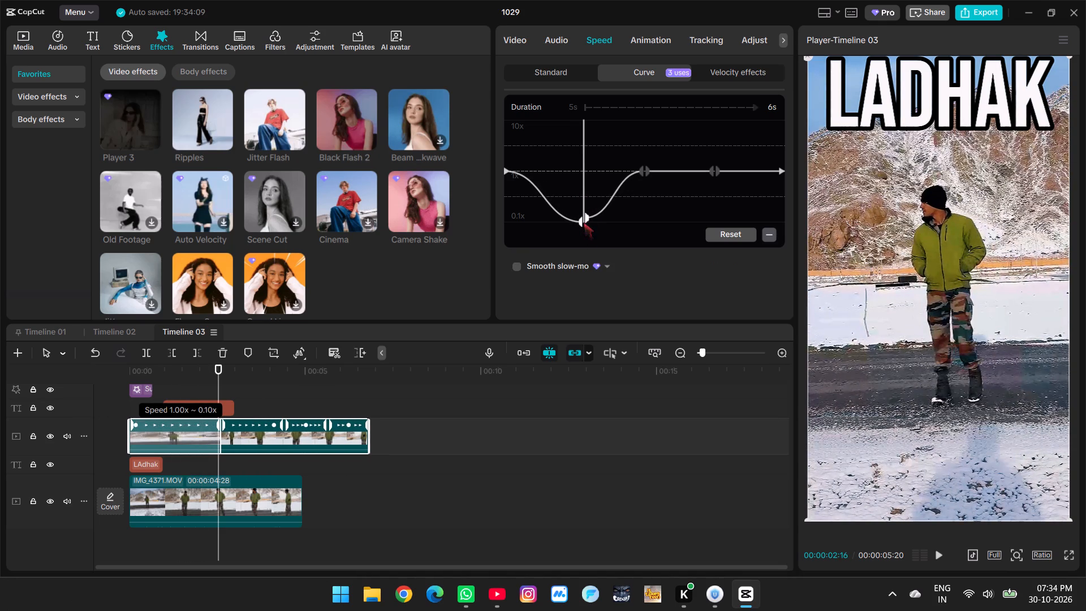
left_click_drag(584, 222, 585, 174)
left_click_drag(584, 187, 583, 195)
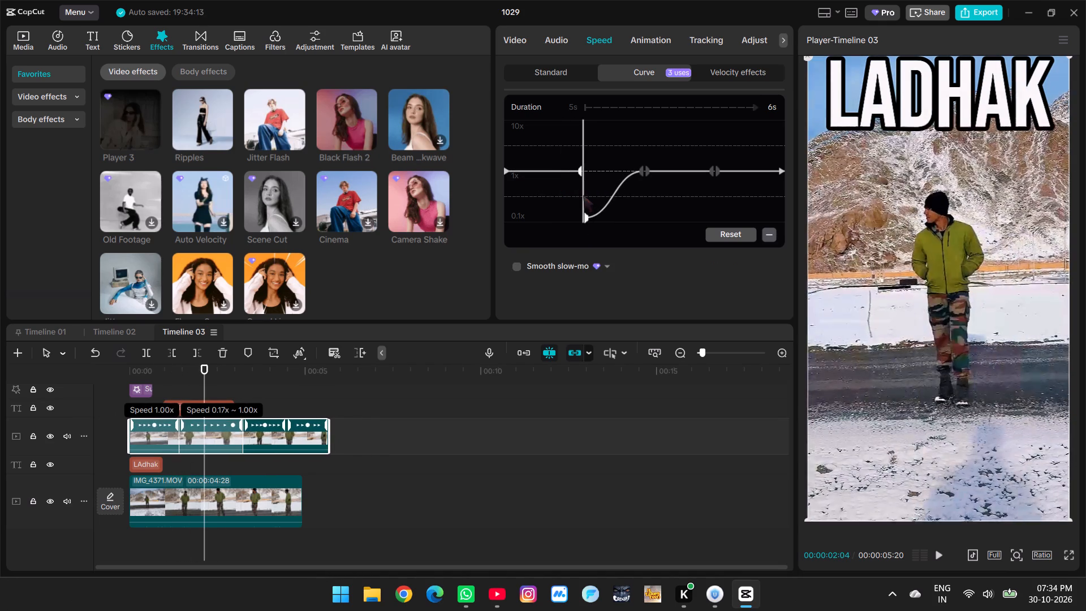
left_click_drag(583, 195, 581, 195)
left_click(566, 195)
key("space")
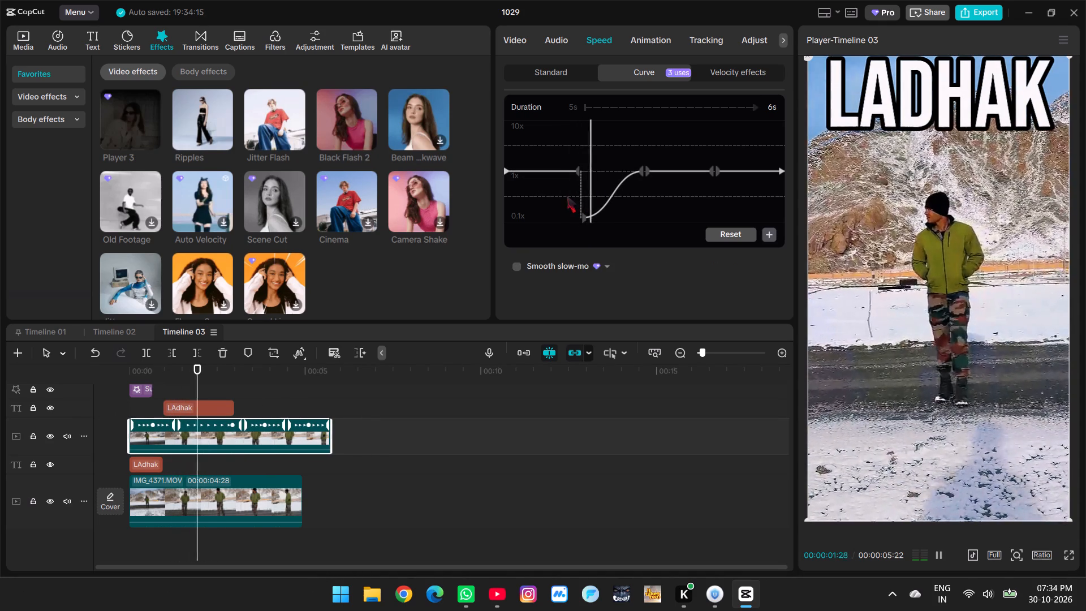
key("space")
Lower the overlay curve's second and third points to near 0.1x, with the speed jumping back to 1x after the third point.
left_click(644, 171)
left_click_drag(644, 171, 652, 220)
left_click_drag(714, 170, 718, 224)
left_click_drag(720, 224, 725, 223)
left_click_drag(727, 221, 727, 215)
left_click_drag(727, 216, 727, 171)
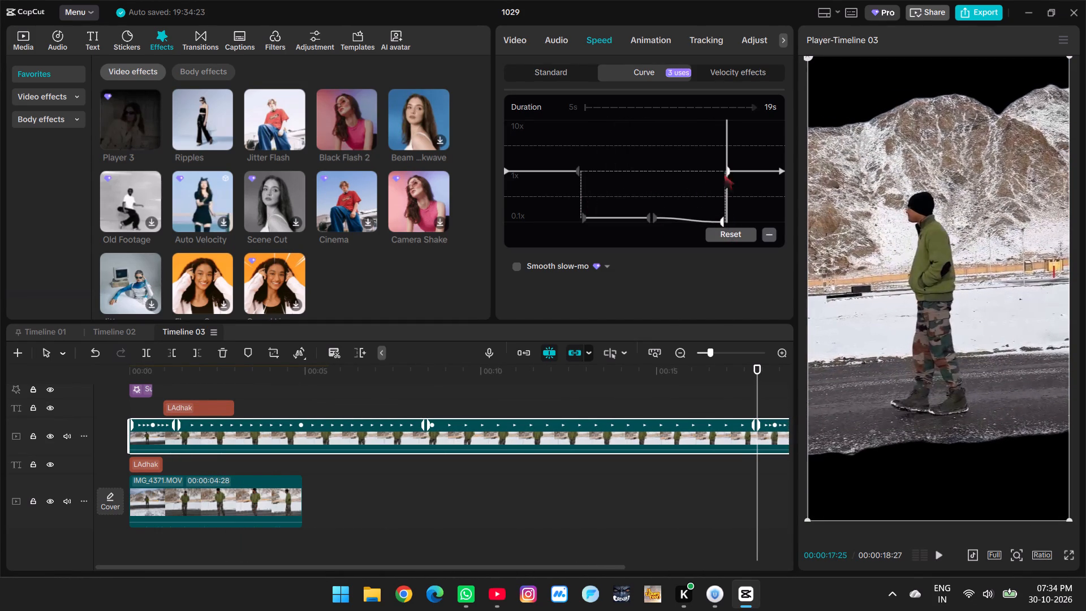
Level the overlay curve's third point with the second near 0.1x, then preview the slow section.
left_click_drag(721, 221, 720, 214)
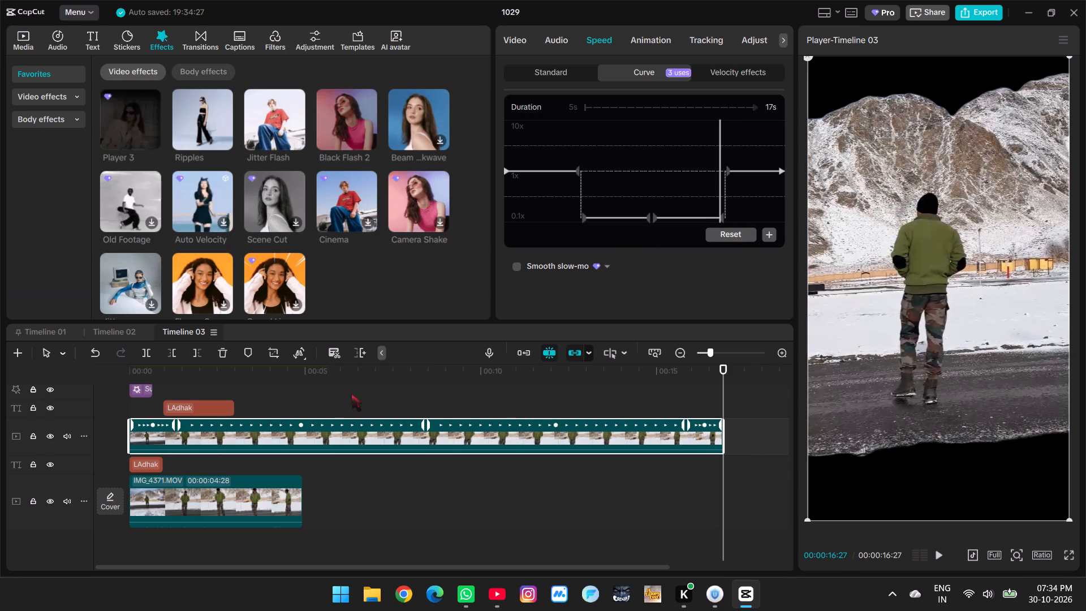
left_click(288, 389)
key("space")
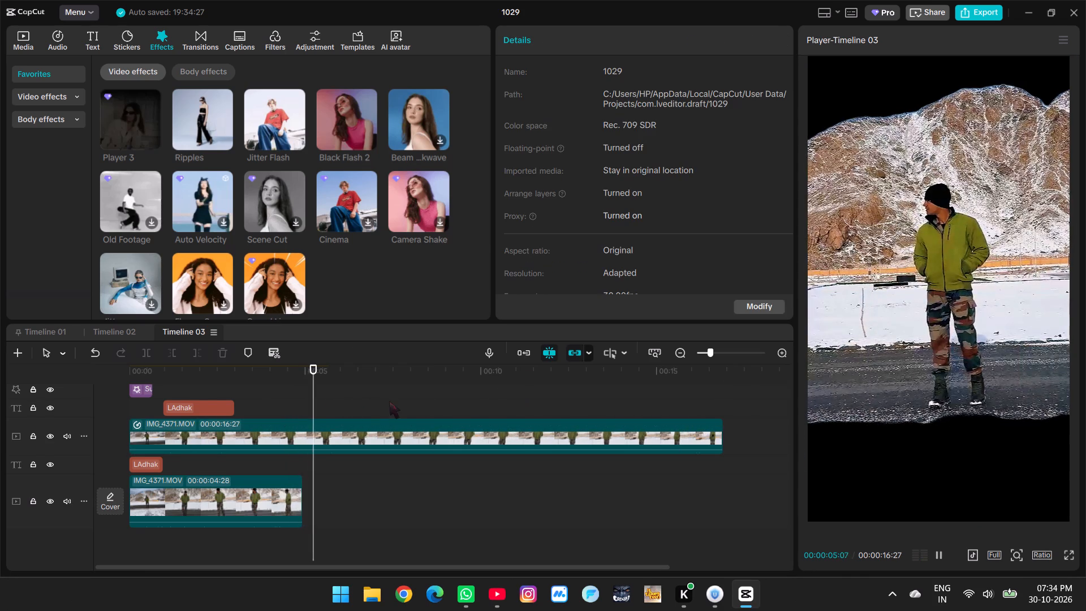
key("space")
Raise the overlay curve's slow section at all three points to an even speed of about 0.5x.
left_click(391, 433)
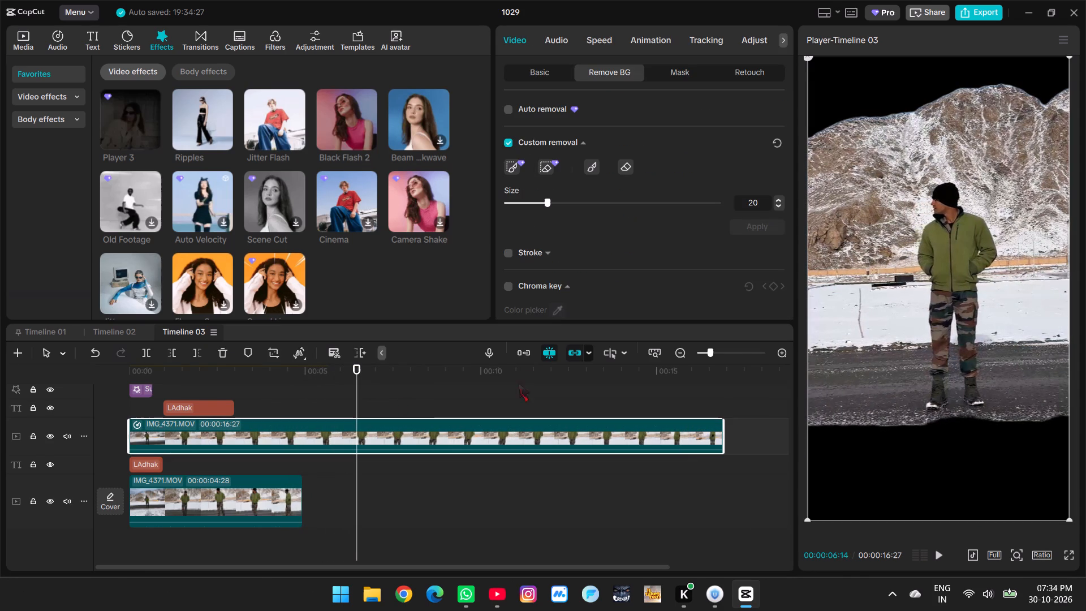
left_click(587, 41)
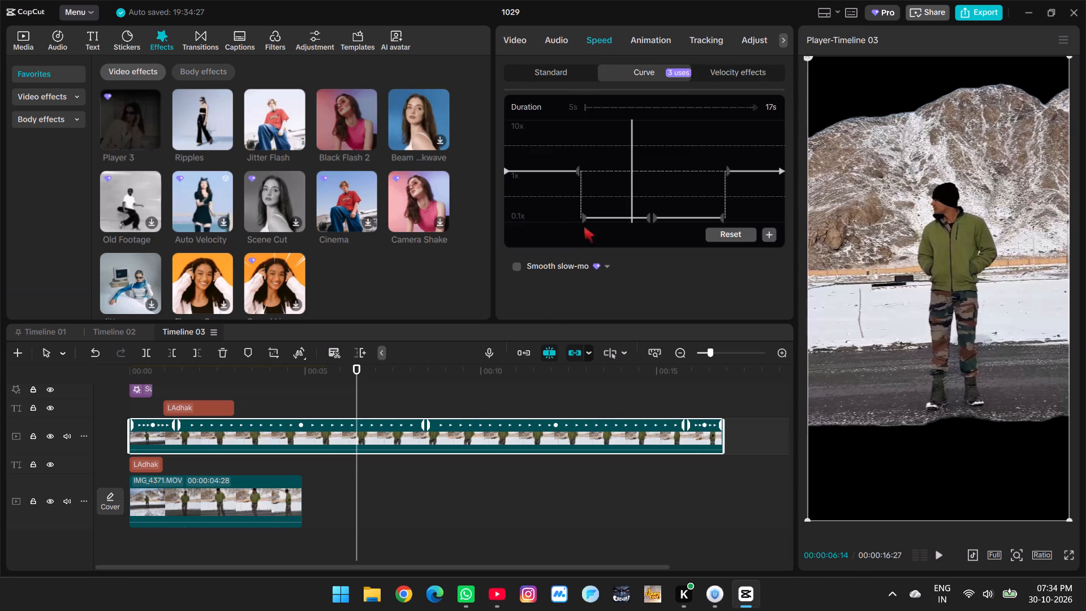
left_click_drag(583, 218, 583, 208)
left_click_drag(583, 208, 584, 199)
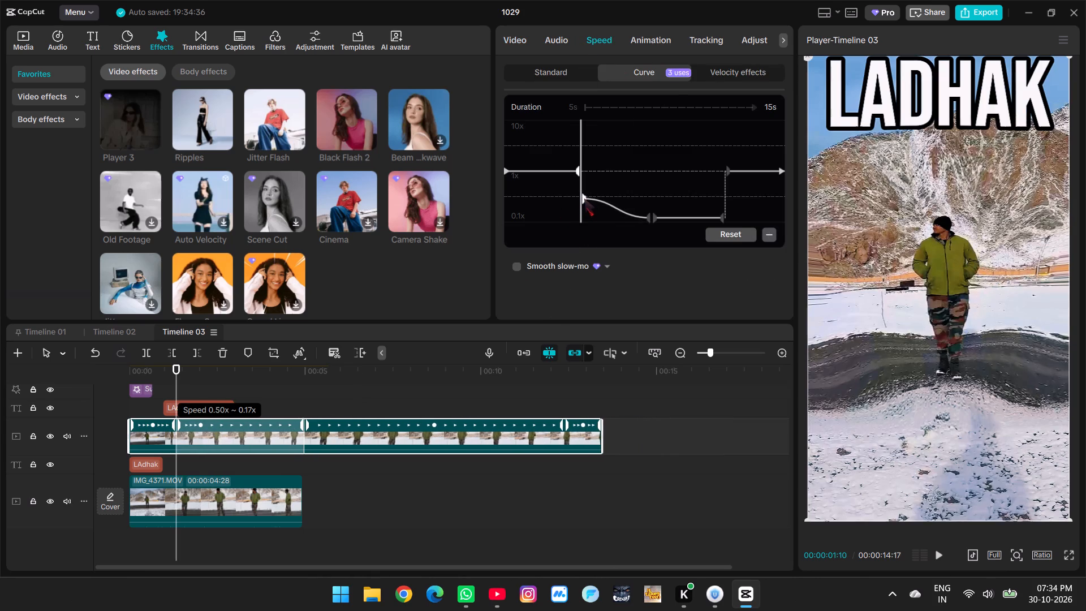
left_click_drag(584, 199, 582, 195)
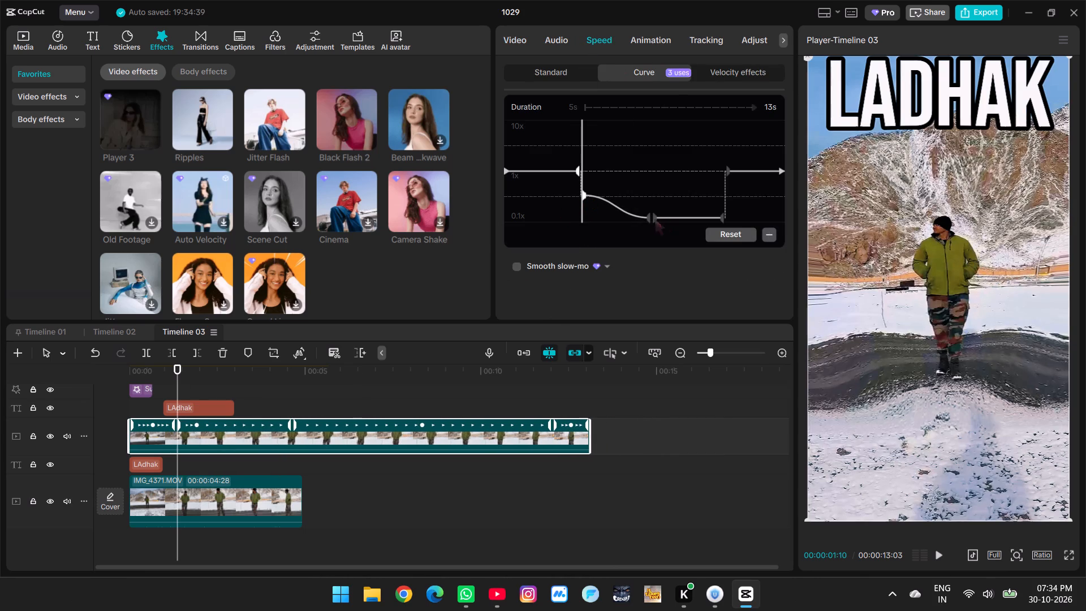
left_click_drag(650, 220, 649, 199)
left_click_drag(652, 218, 649, 190)
left_click_drag(723, 218, 721, 193)
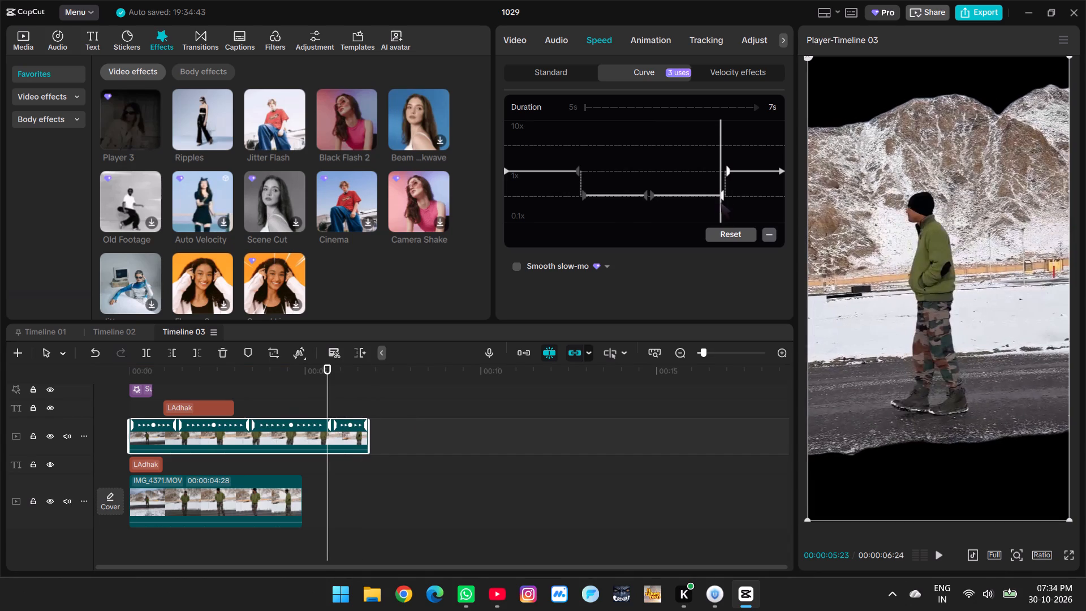
Enable Smooth slow-mo on the overlay clip with the Optical flow method, accepting the loss of the custom cutout.
left_click(515, 265)
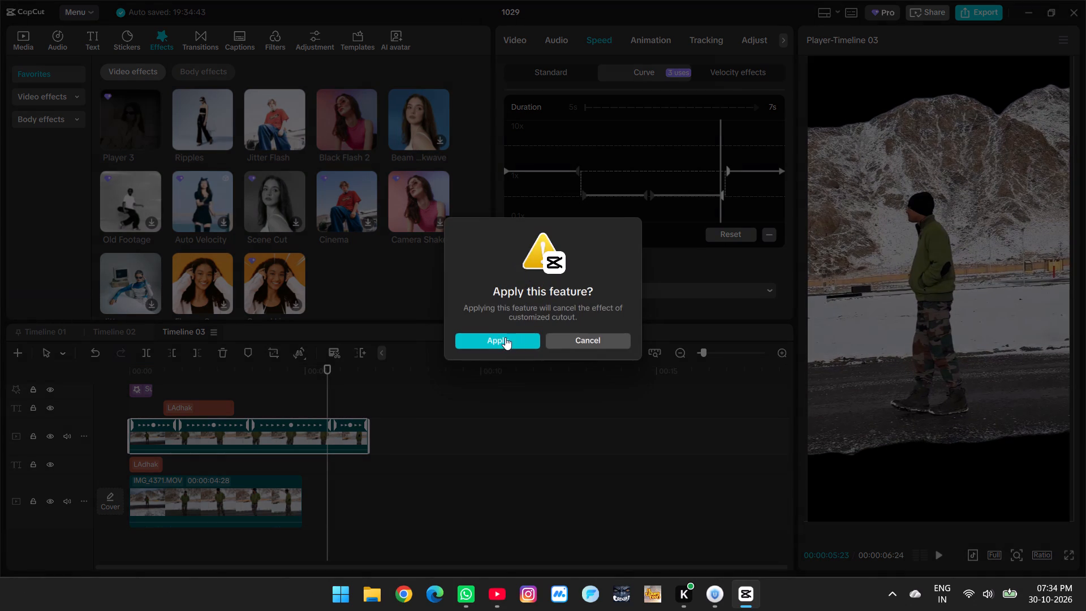
left_click(505, 337)
left_click(584, 292)
left_click(563, 348)
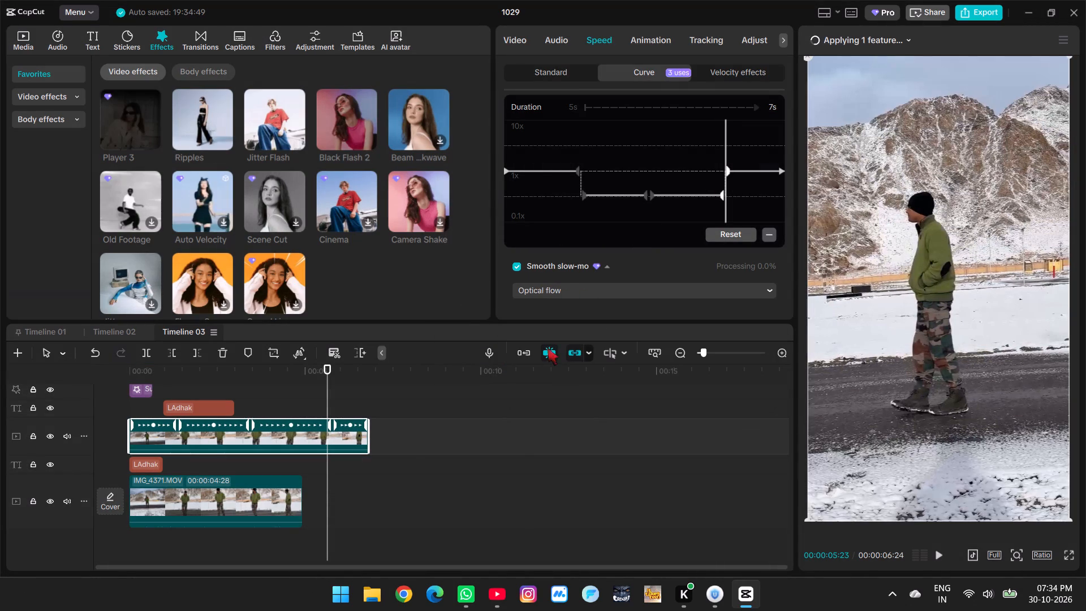
Scrub and play through the overlay clip to check the slow motion and the title timing.
left_click(170, 382)
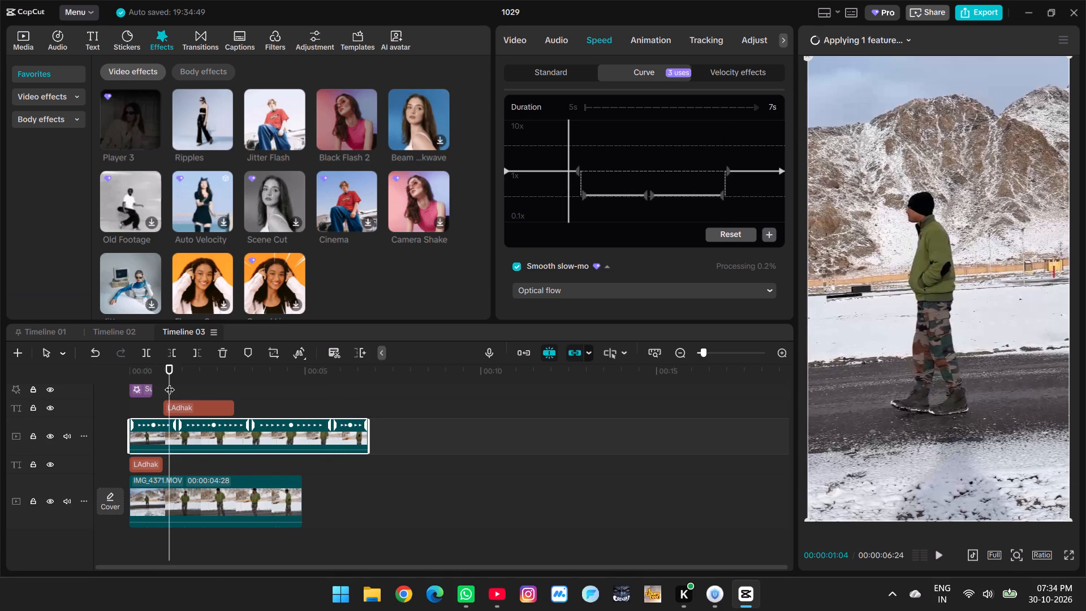
left_click_drag(175, 382, 189, 385)
left_click_drag(189, 385, 185, 388)
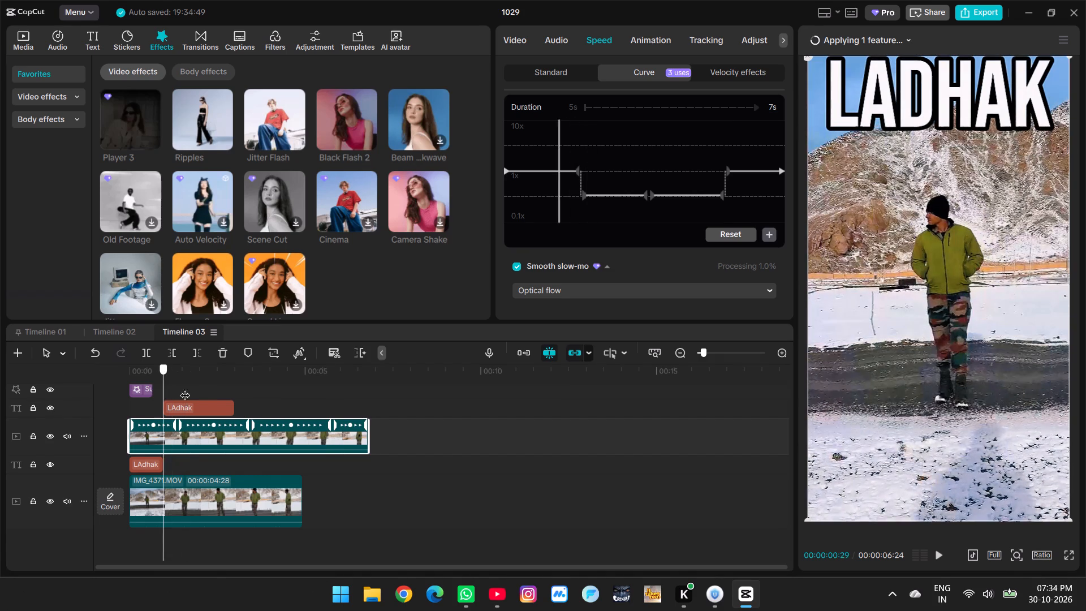
left_click_drag(185, 388, 201, 391)
key("space")
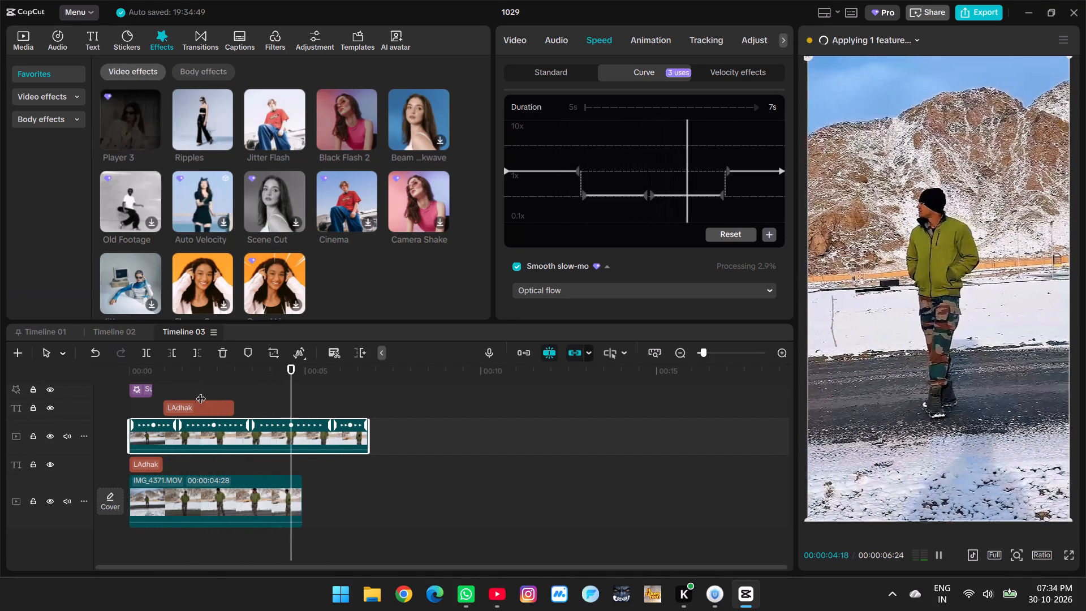
key("space")
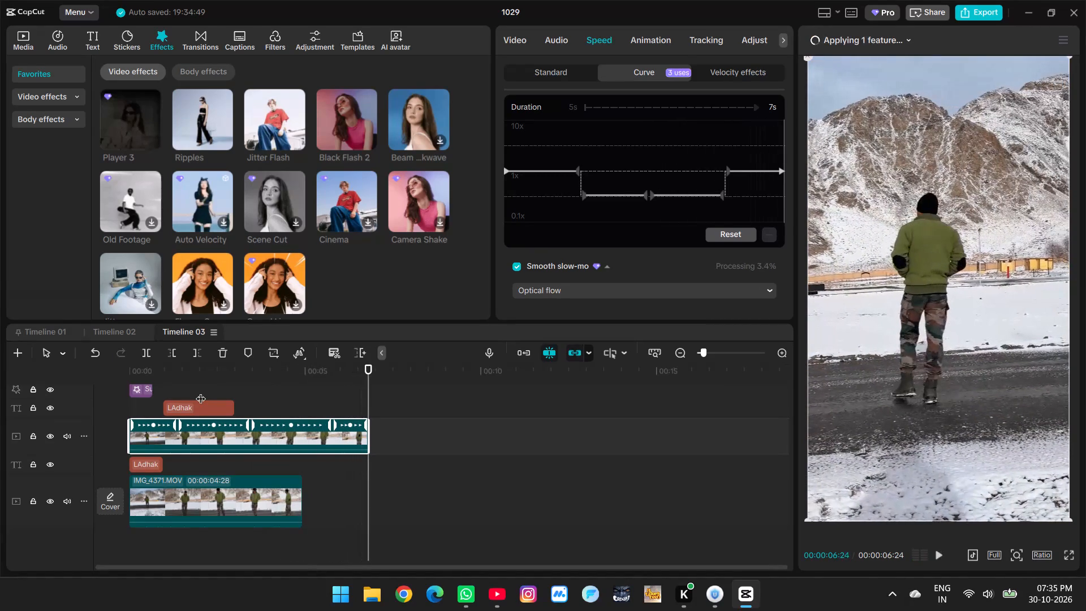
left_click(321, 407)
key("space")
left_click(329, 398)
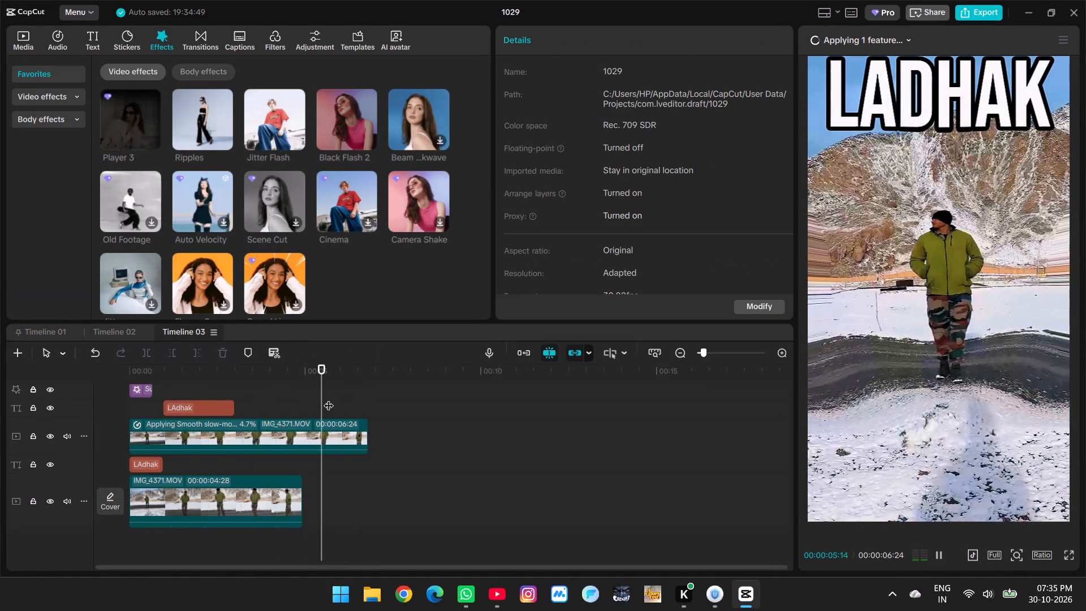
key("space")
key("space")
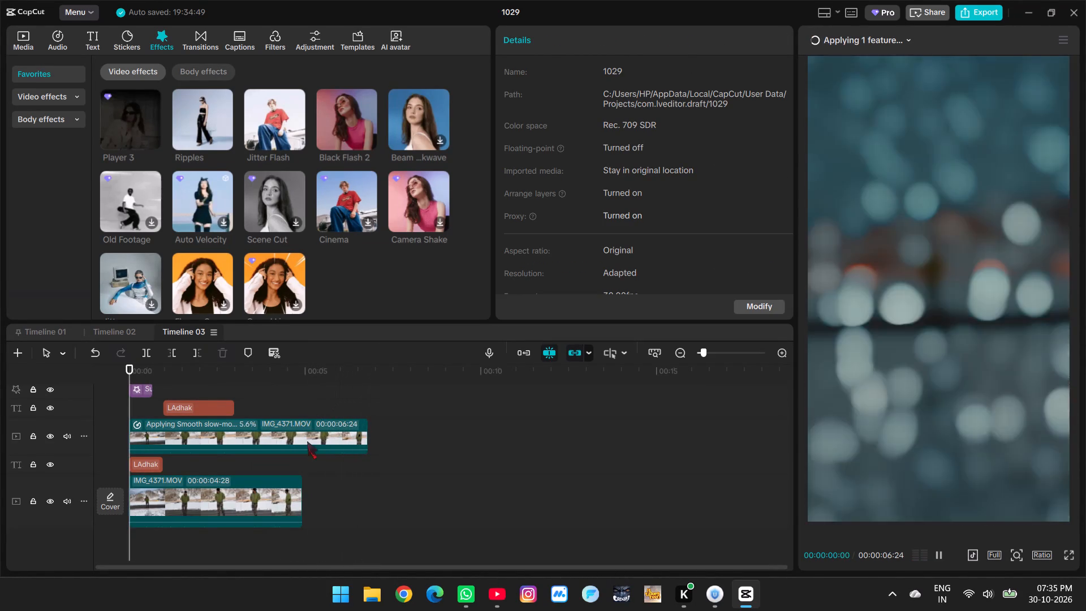
Apply the Fade Out closing animation to the overlay clip and preview the ending and the video from the start.
left_click(307, 444)
key("space")
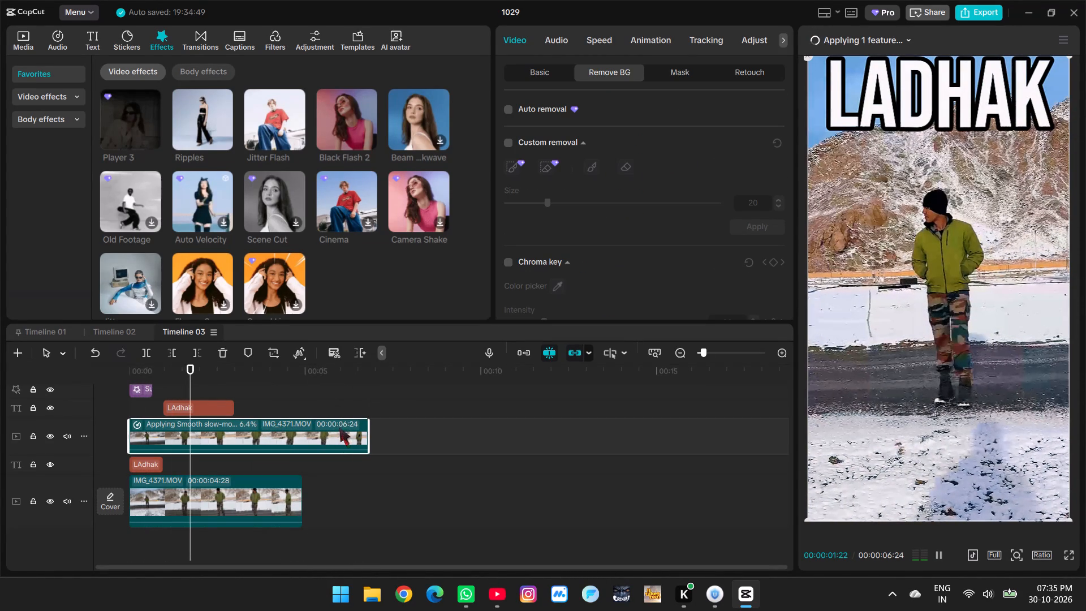
left_click(638, 41)
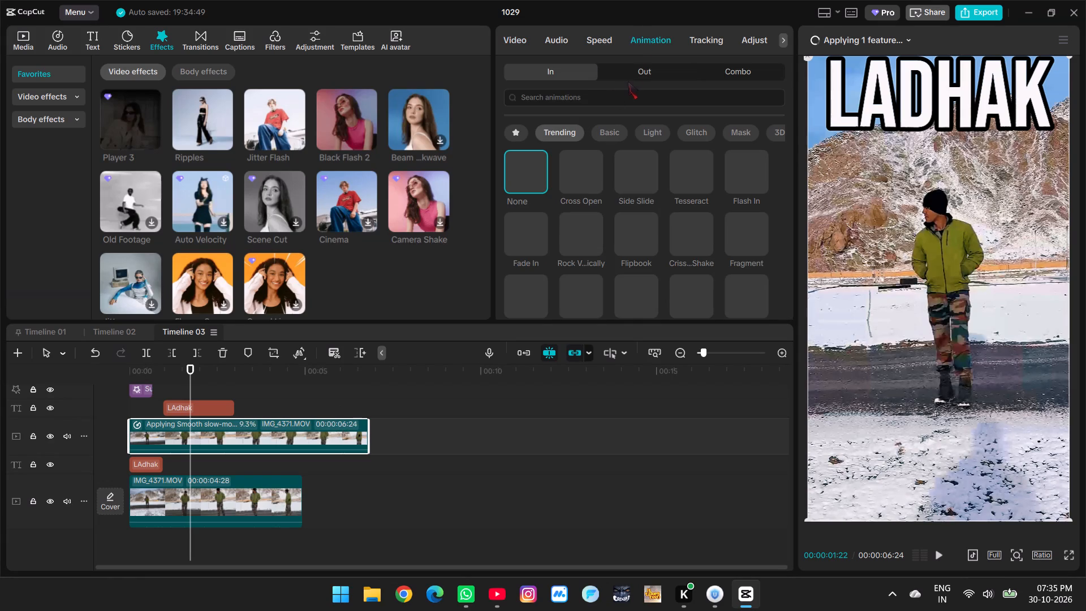
left_click(628, 81)
left_click(640, 68)
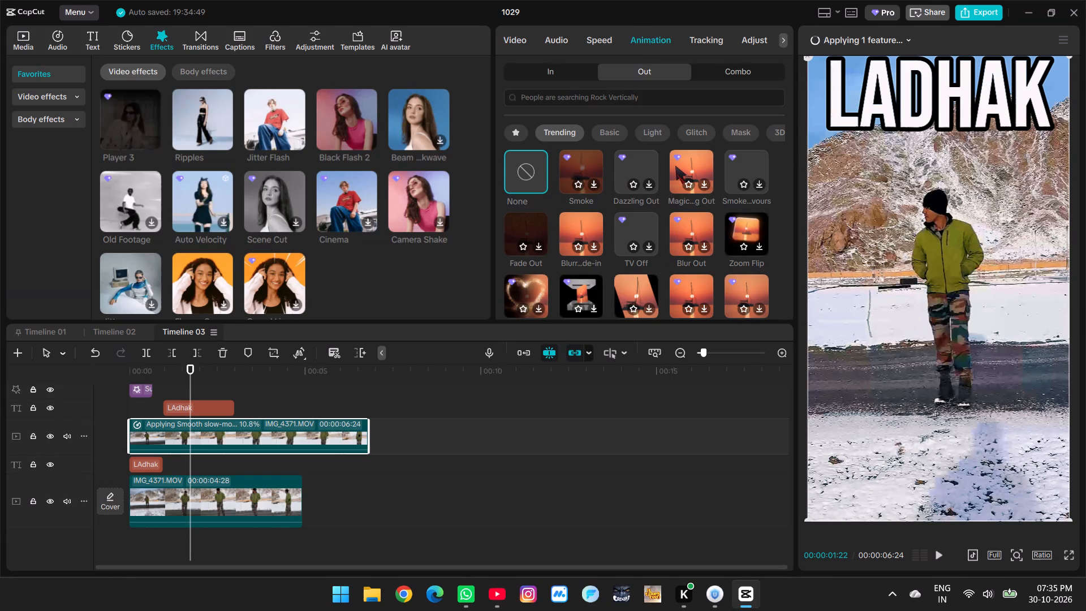
left_click(514, 222)
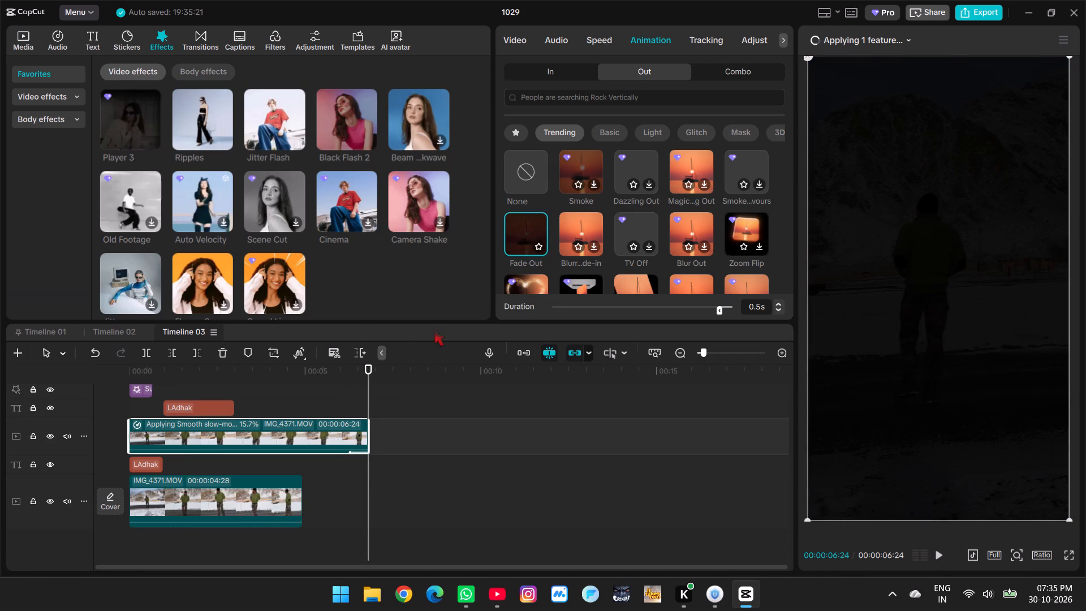
left_click(345, 457)
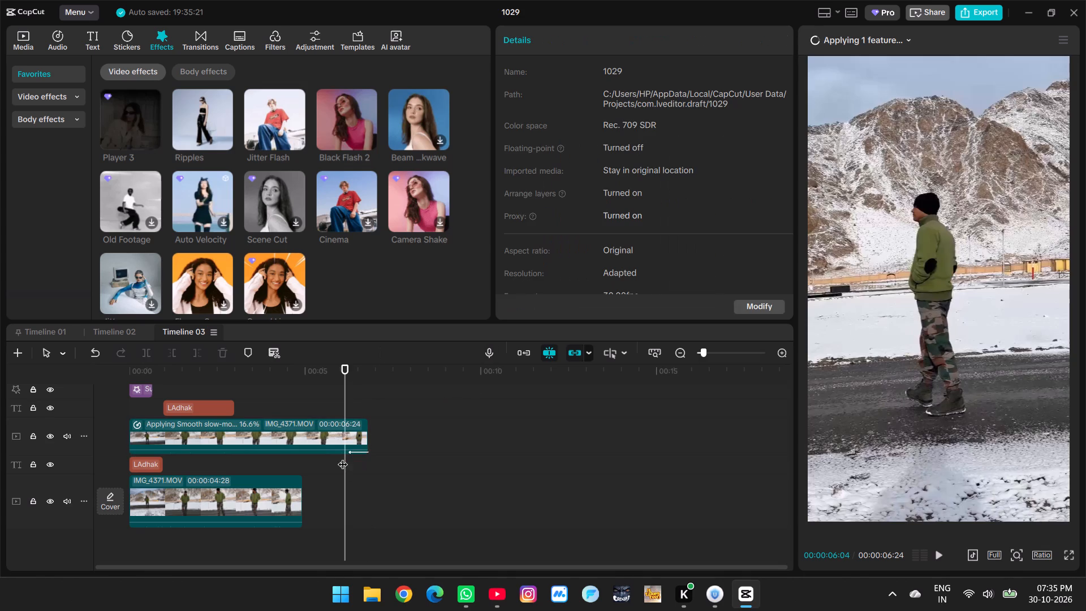
left_click(326, 460)
key("space")
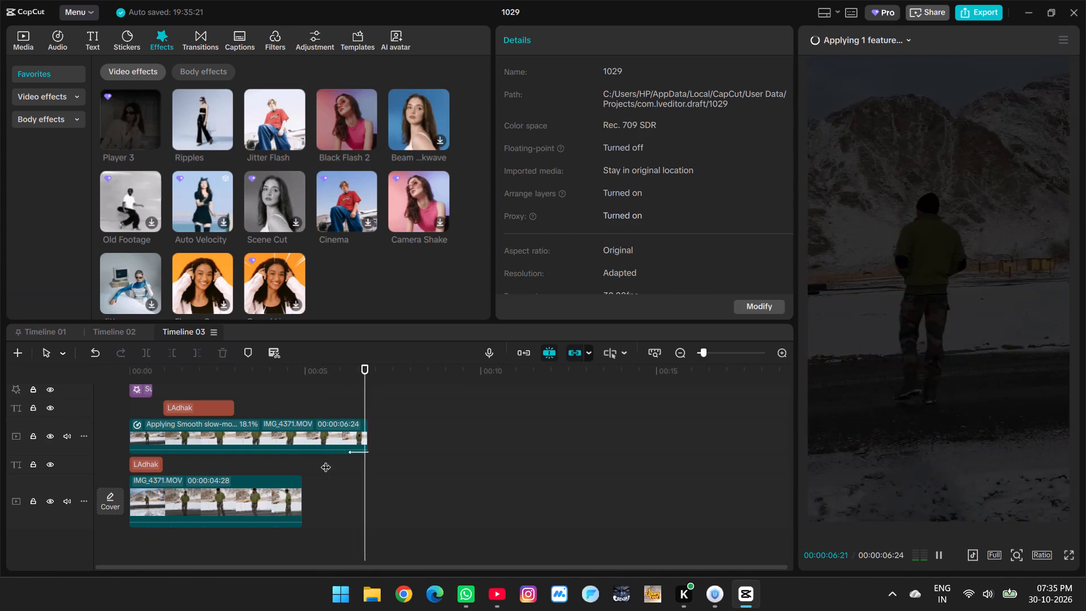
left_click(327, 460)
left_click_drag(327, 460, 113, 464)
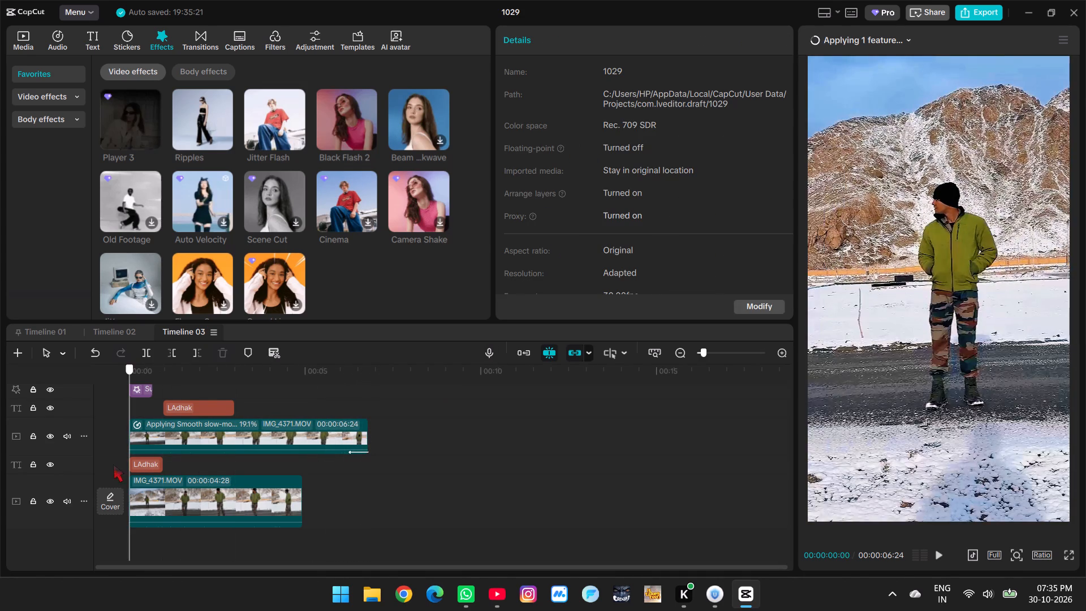
key("space")
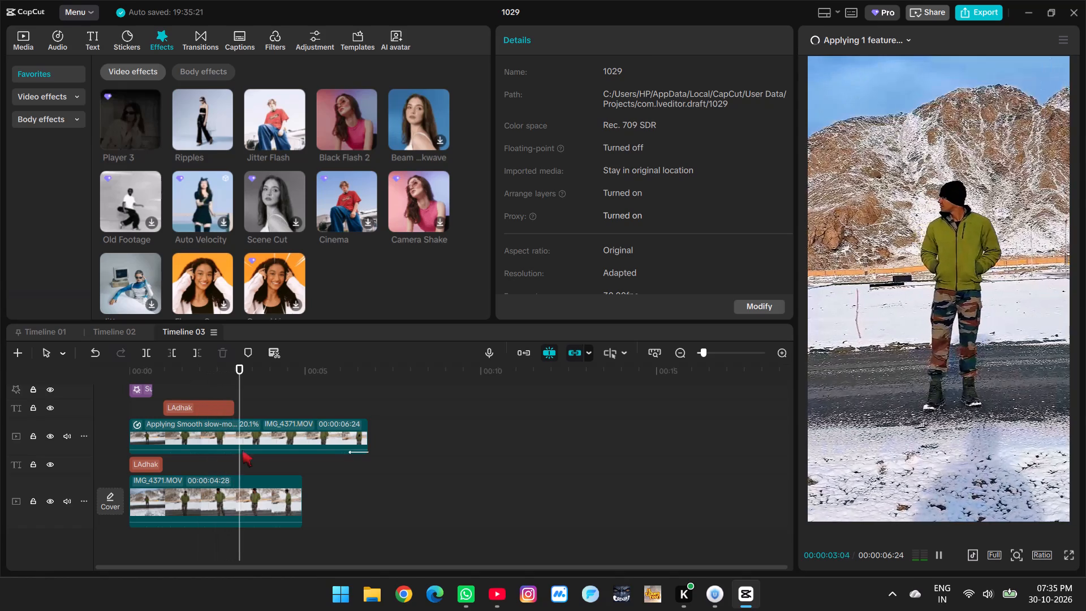
key("space")
Compare the speed settings of the overlay and main-track clips, and scrub through the overlay's speed curve.
left_click(265, 441)
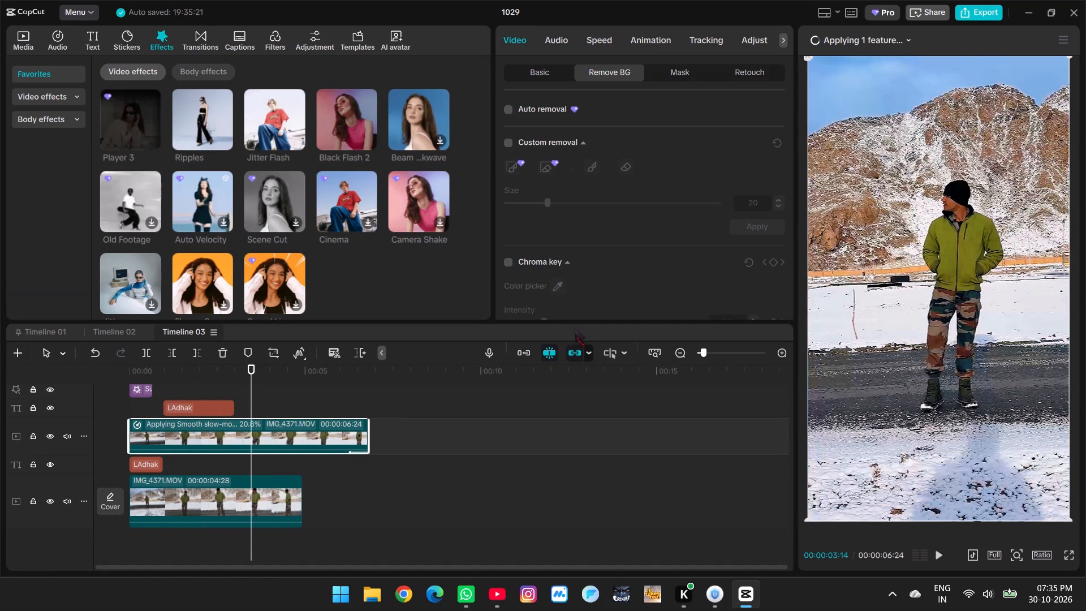
left_click(605, 39)
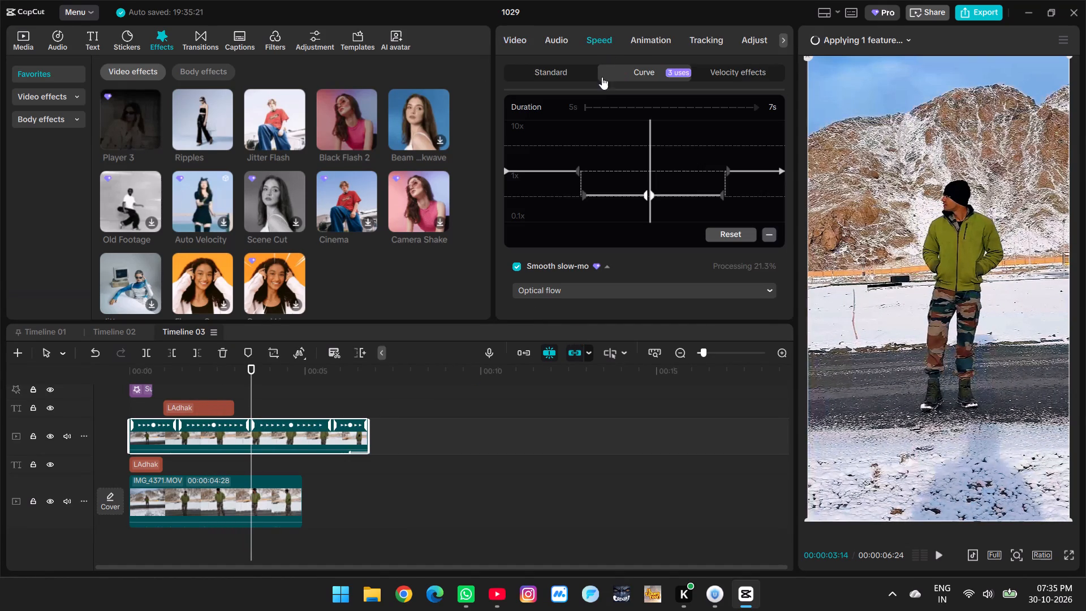
scroll(586, 229, "down", 2)
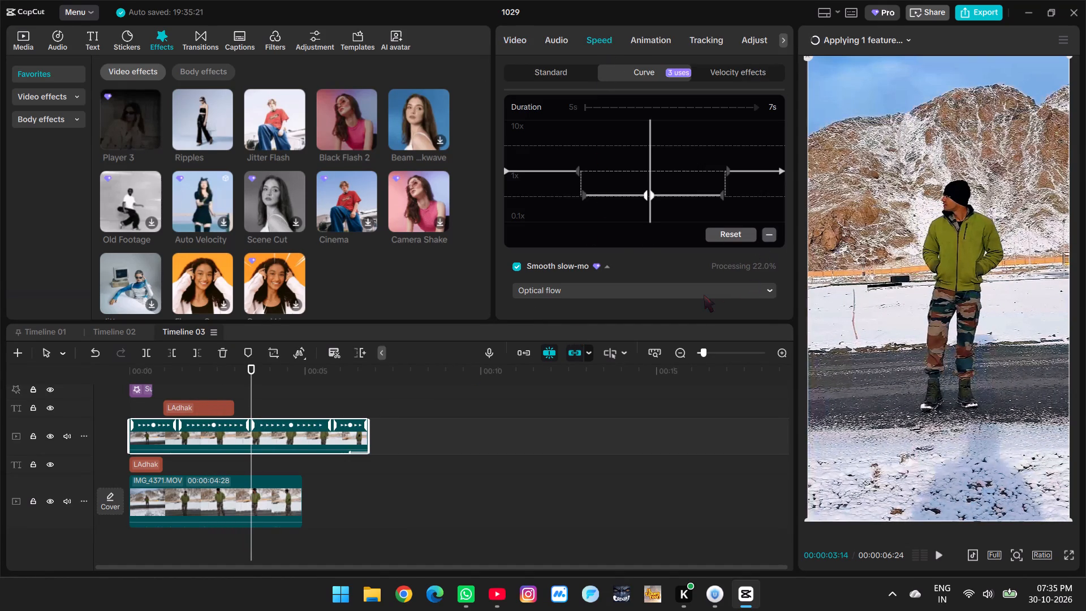
left_click(704, 295)
left_click(703, 291)
left_click(267, 495)
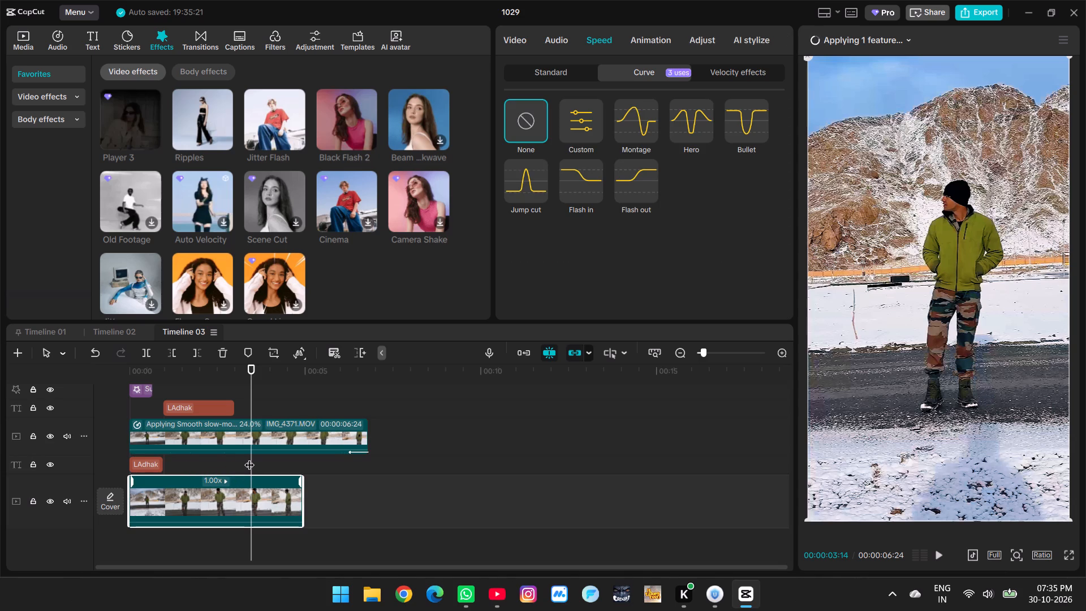
left_click_drag(249, 458, 177, 454)
left_click(202, 438)
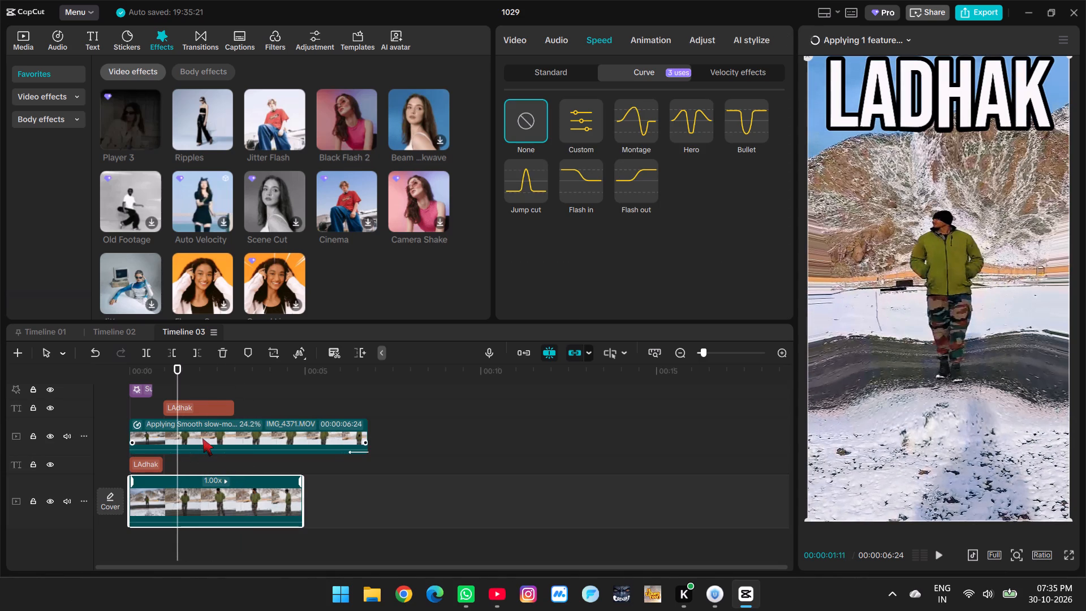
scroll(562, 255, "down", 1)
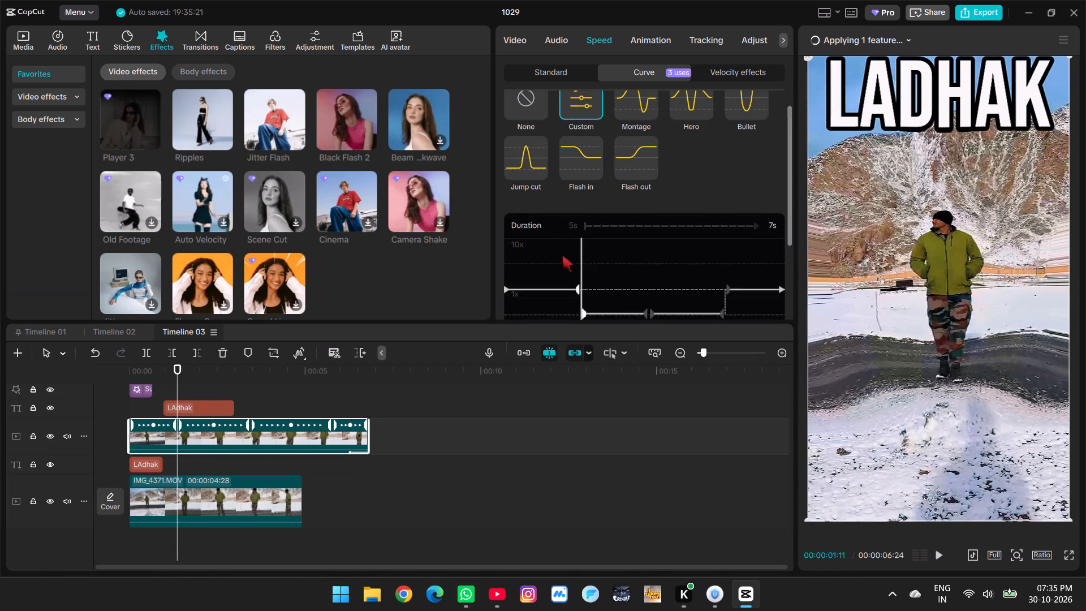
scroll(562, 255, "down", 2)
scroll(562, 255, "up", 2)
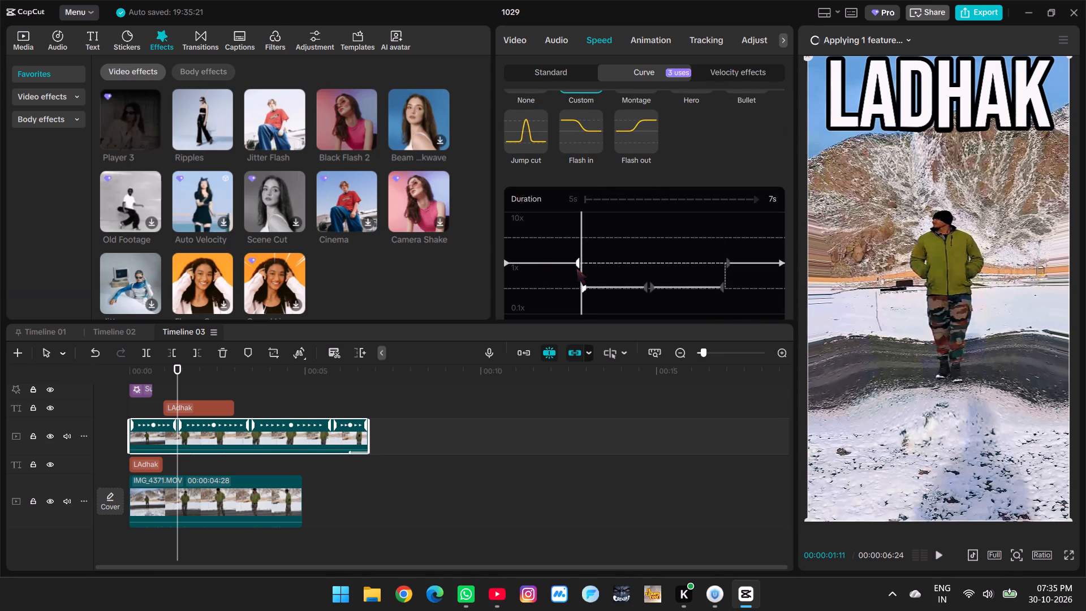
left_click_drag(581, 247, 607, 249)
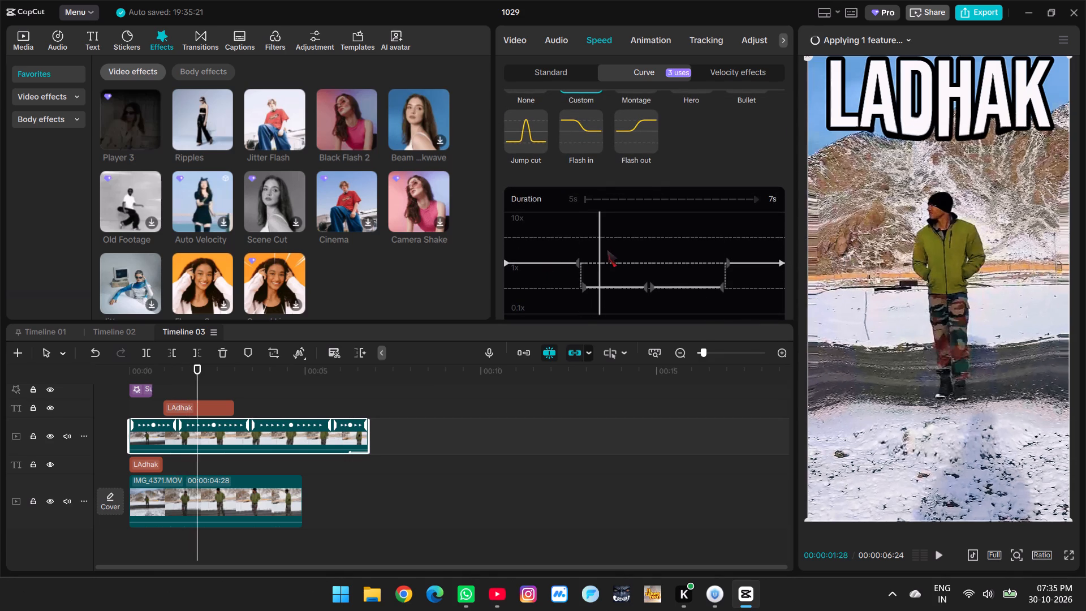
left_click_drag(607, 249, 747, 247)
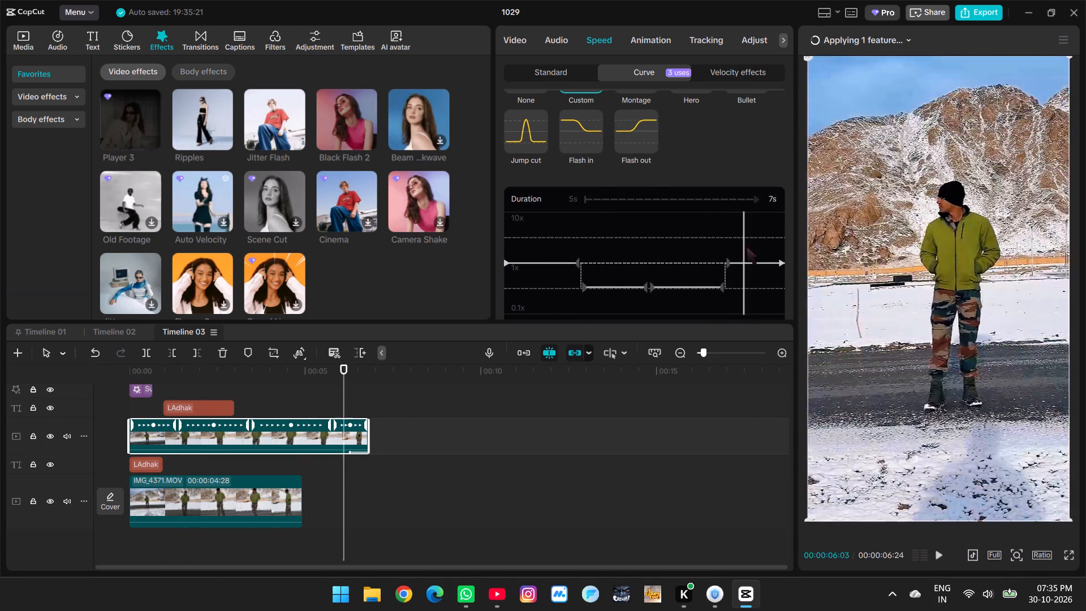
left_click_drag(747, 247, 759, 247)
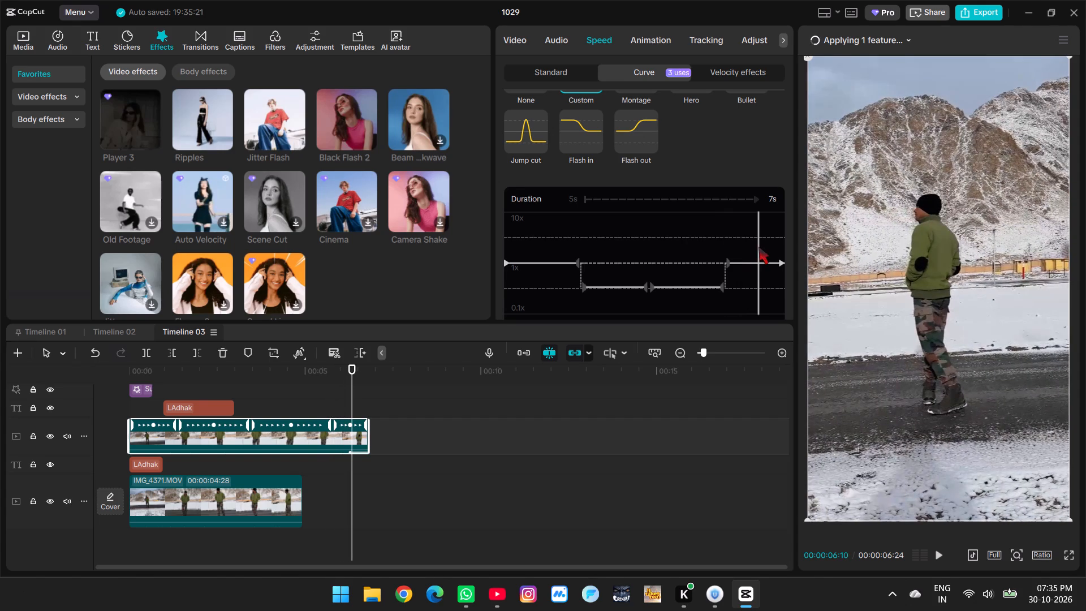
left_click_drag(759, 247, 522, 305)
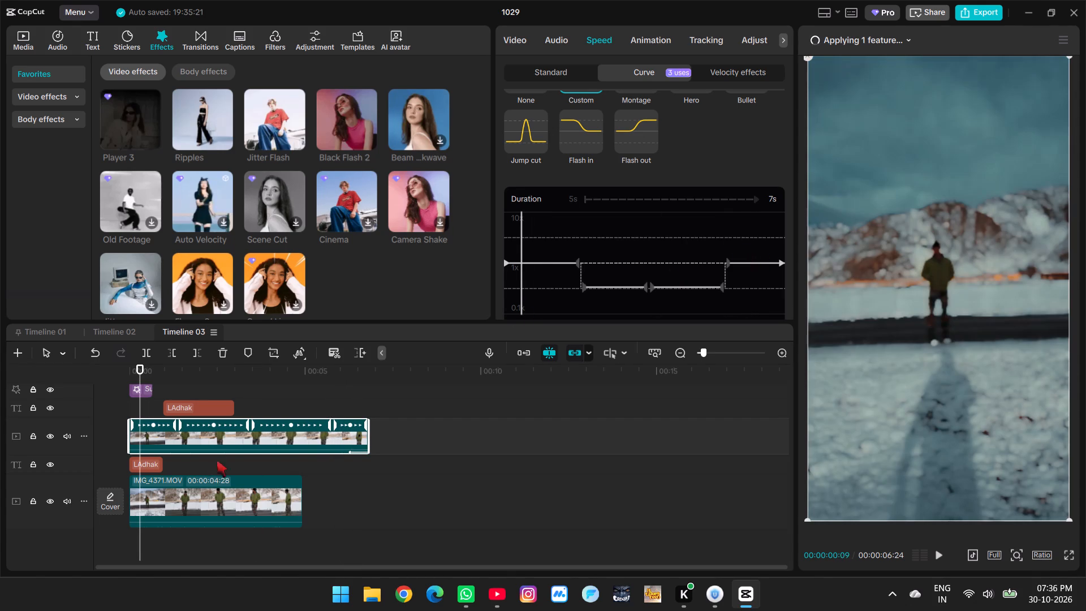
Copy the overlay clip's attributes and start transferring them to the main-track clip.
left_click(229, 494)
left_click(163, 461)
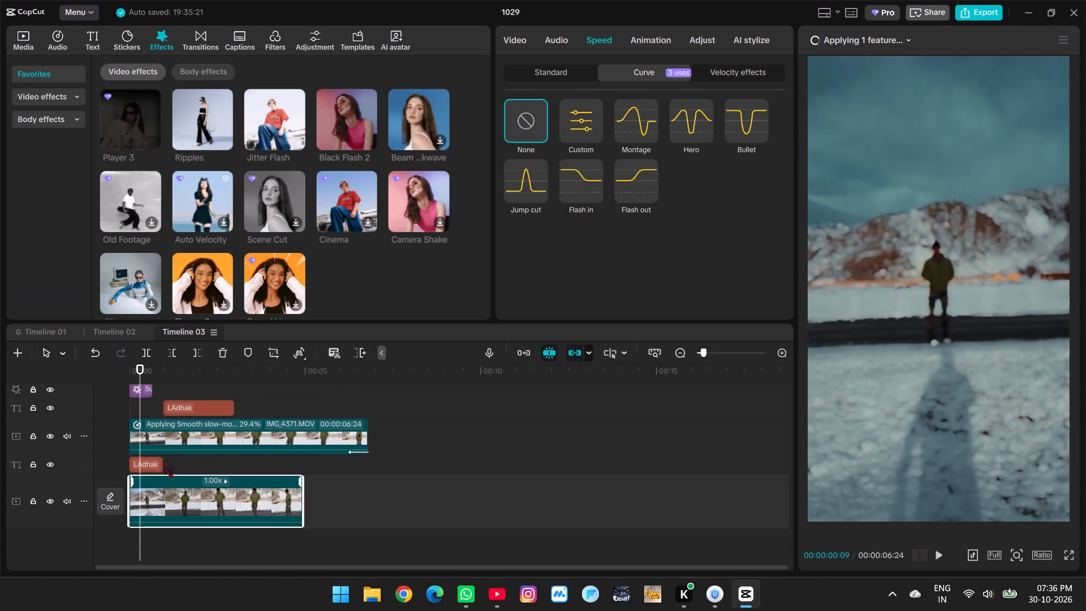
left_click(226, 438)
right_click(226, 438)
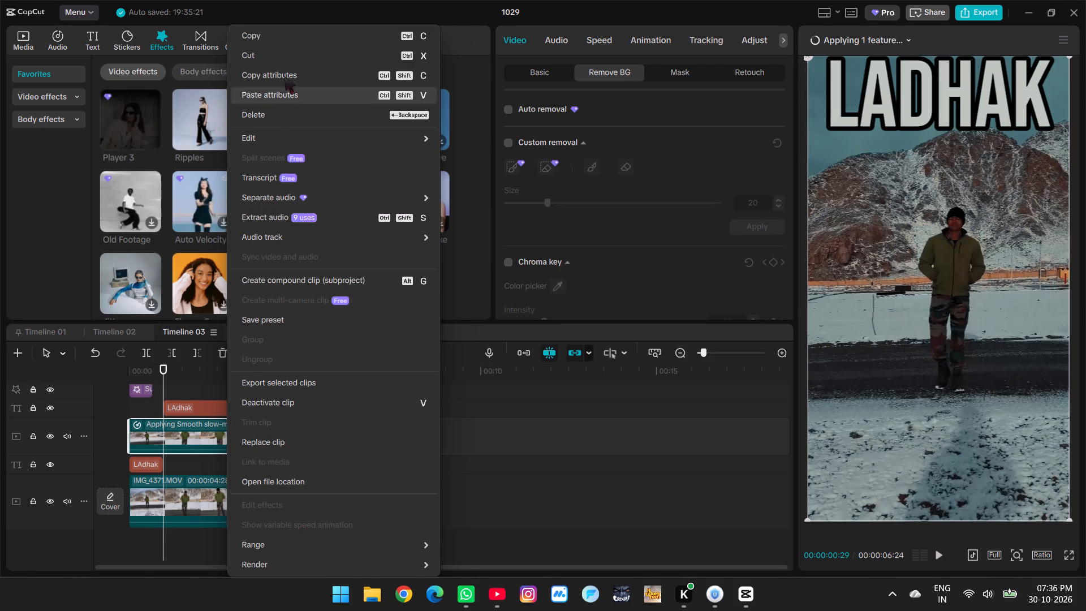
left_click(285, 76)
right_click(217, 480)
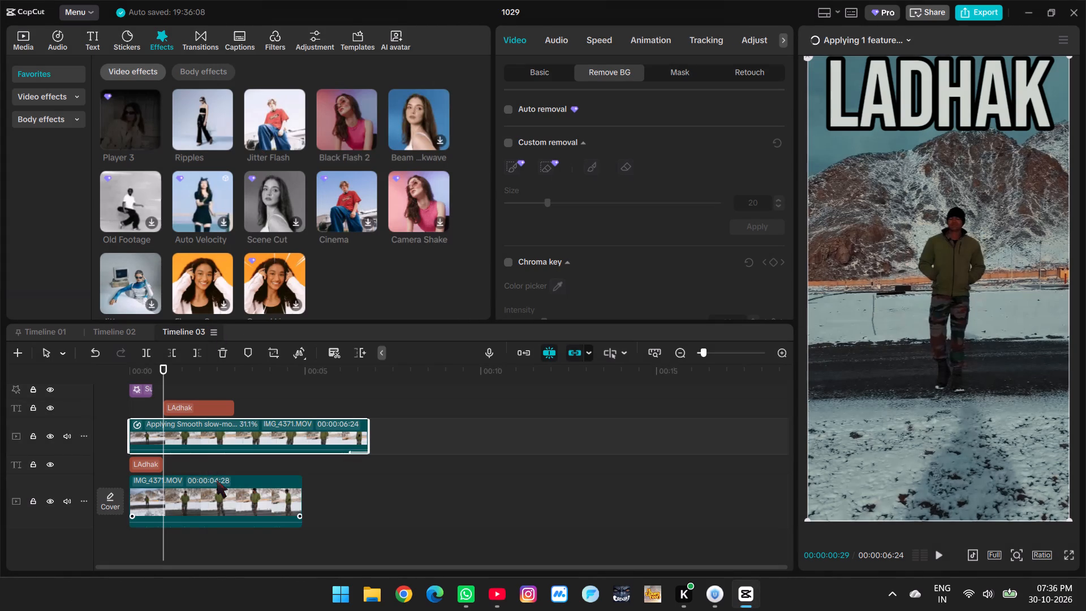
Paste only the speed curve with its auto-added frames and the Out animation onto the main-track clip, excluding video, audio and adjustment attributes.
left_click(318, 95)
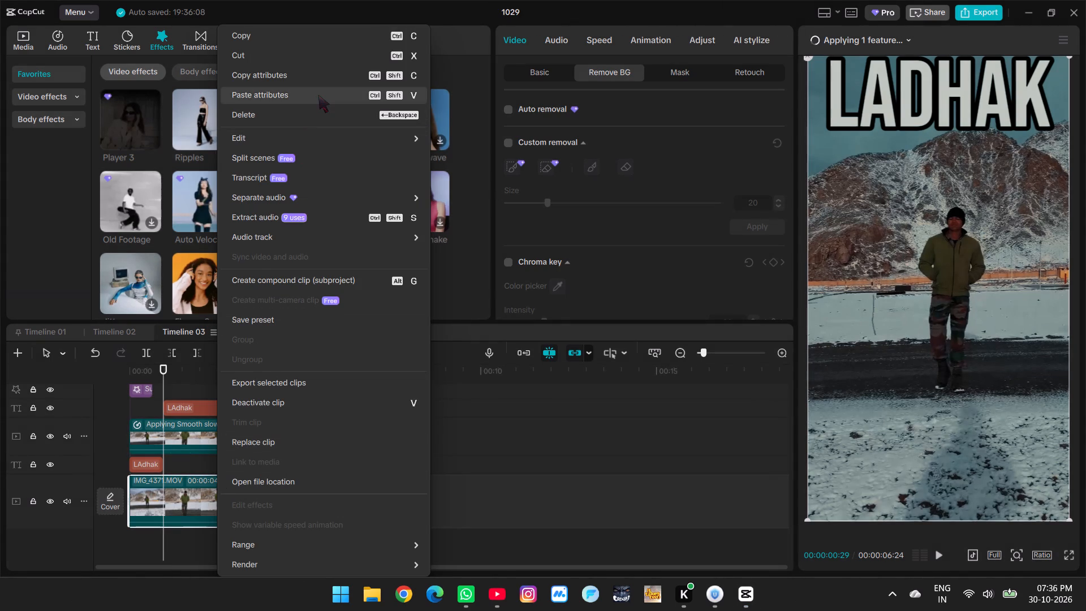
scroll(390, 403, "down", 2)
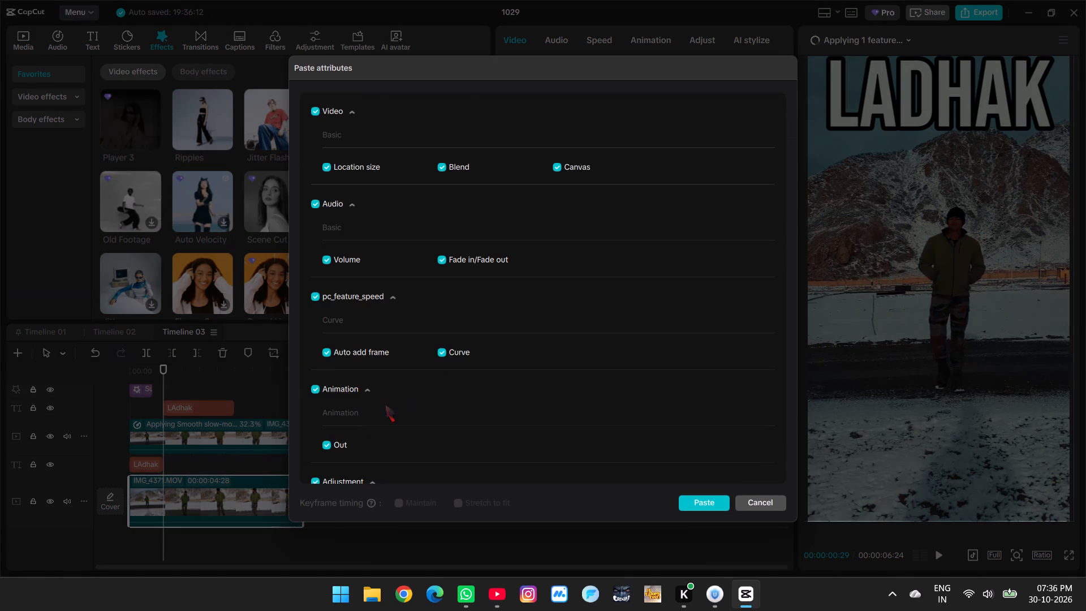
scroll(377, 408, "down", 3)
scroll(377, 408, "up", 5)
left_click(311, 111)
left_click(315, 201)
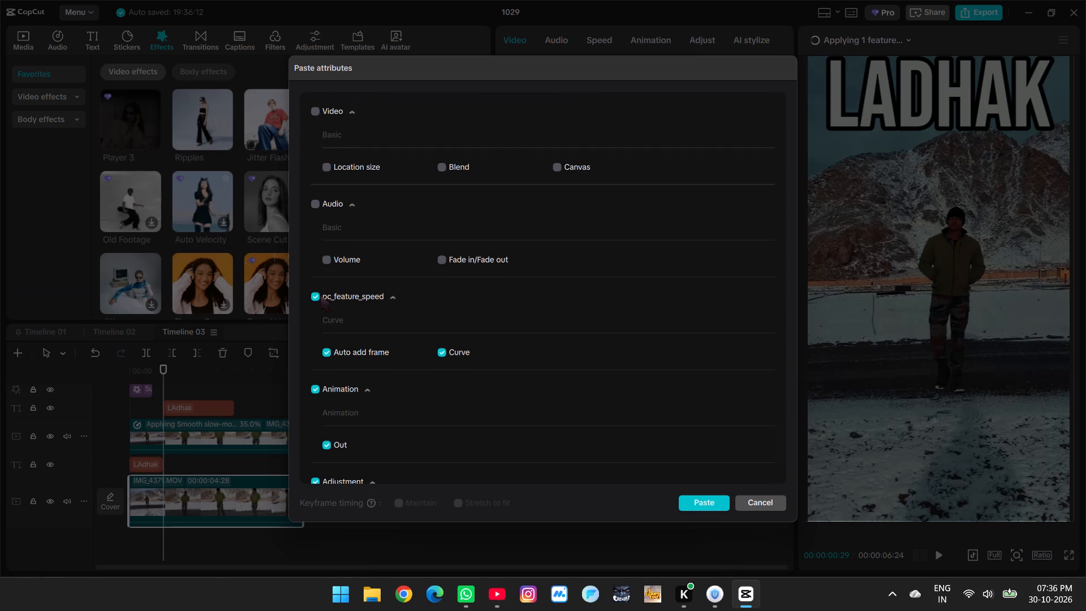
left_click(320, 295)
scroll(351, 380, "down", 2)
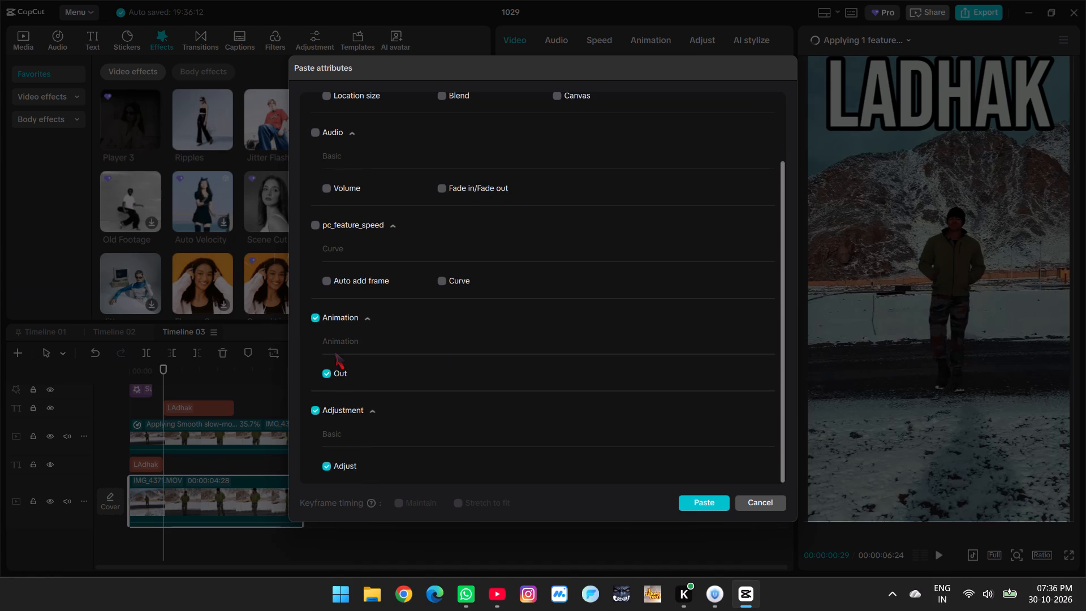
left_click(315, 320)
left_click(315, 320)
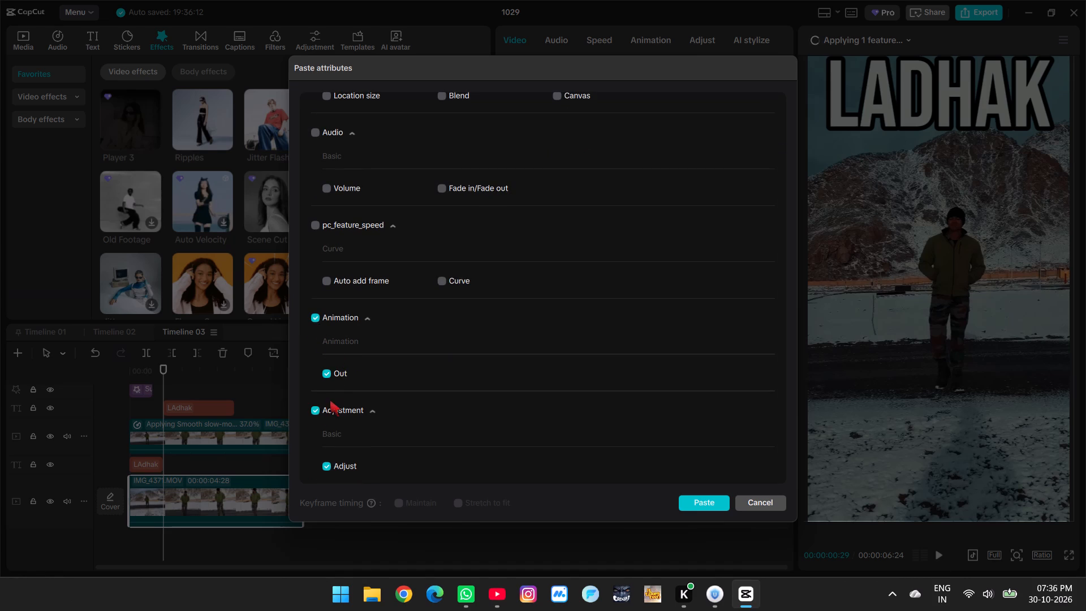
left_click(317, 411)
left_click(320, 223)
left_click(688, 502)
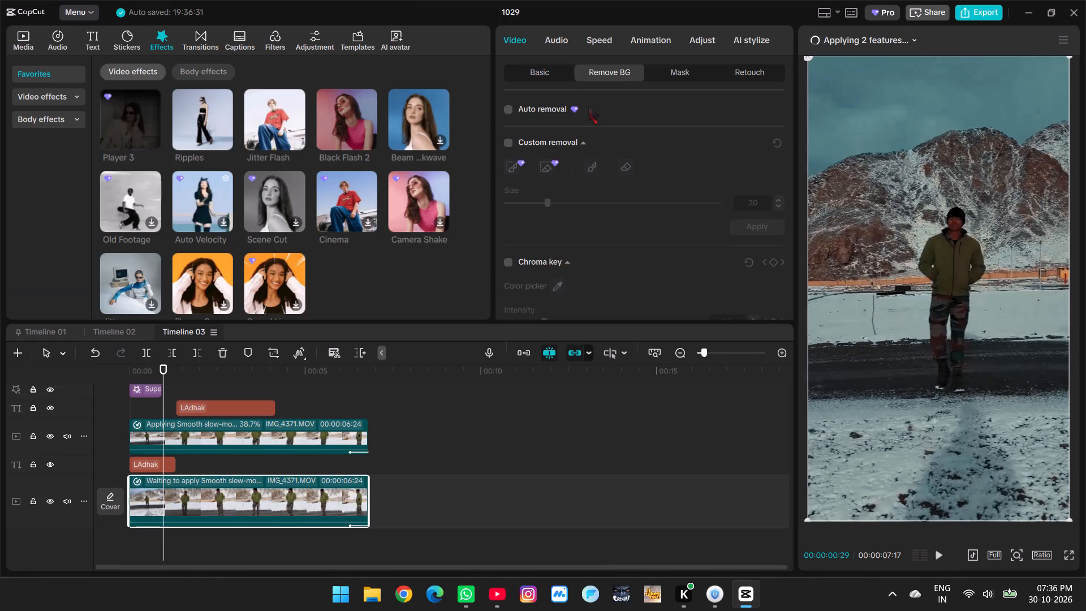
Check the main-track clip's speed curve and Smooth slow-mo setting.
left_click(593, 39)
scroll(545, 268, "down", 3)
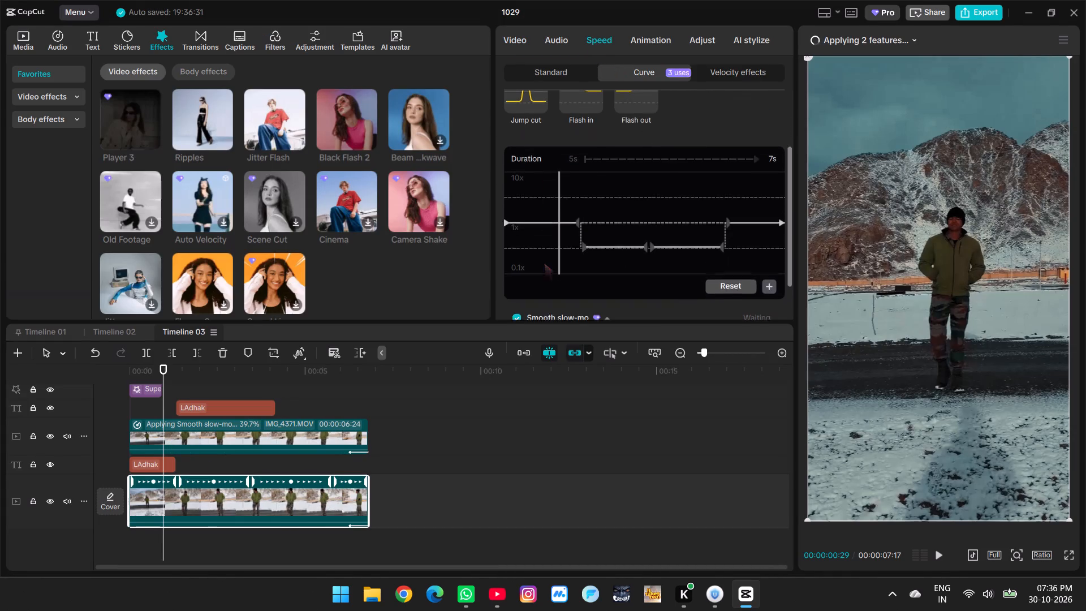
scroll(544, 263, "down", 2)
left_click(253, 438)
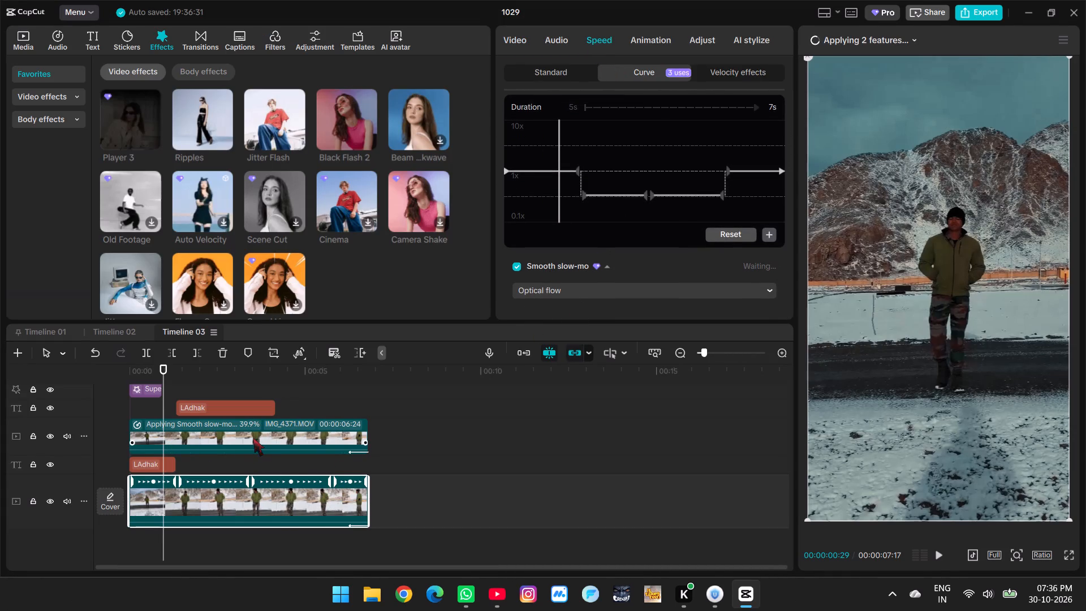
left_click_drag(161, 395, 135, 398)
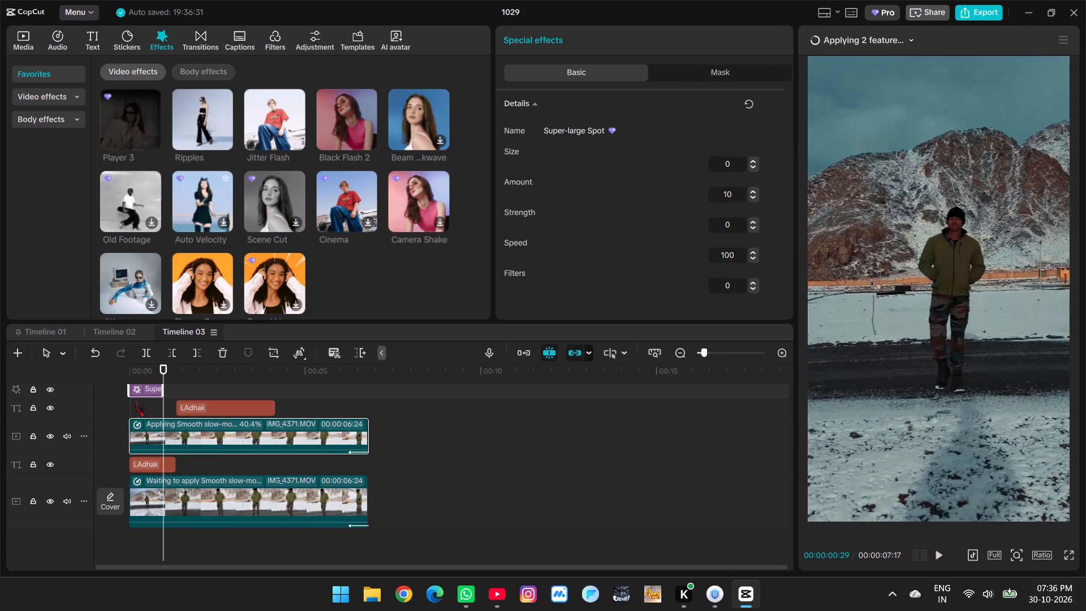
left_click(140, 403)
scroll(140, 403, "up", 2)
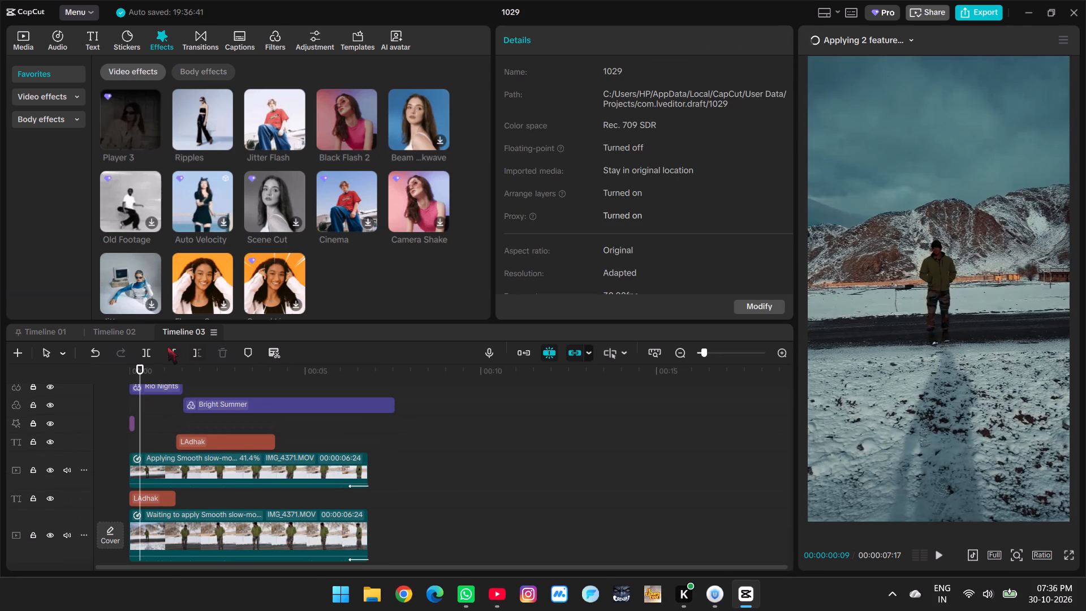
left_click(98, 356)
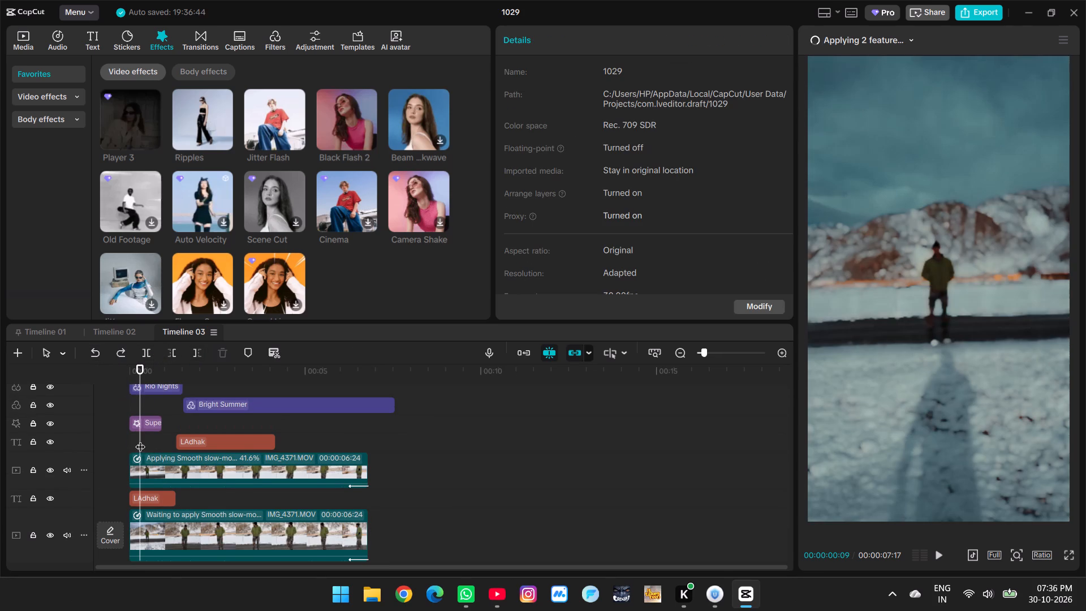
Trim the end of the Bright Summer filter to the end of the video clips at 00:00:06:24.
left_click_drag(140, 436, 151, 436)
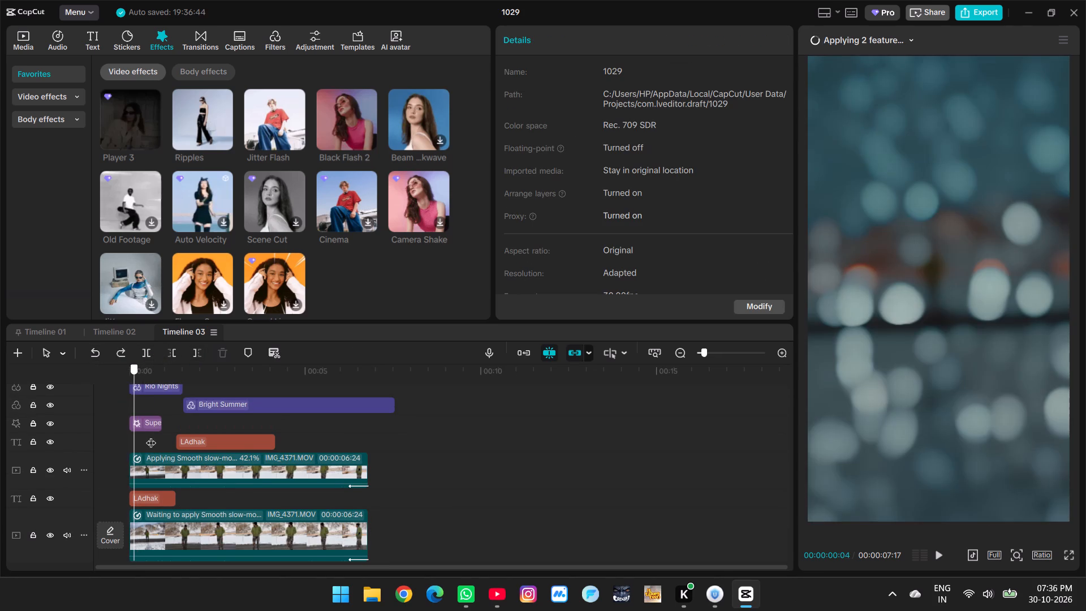
left_click_drag(151, 436, 225, 465)
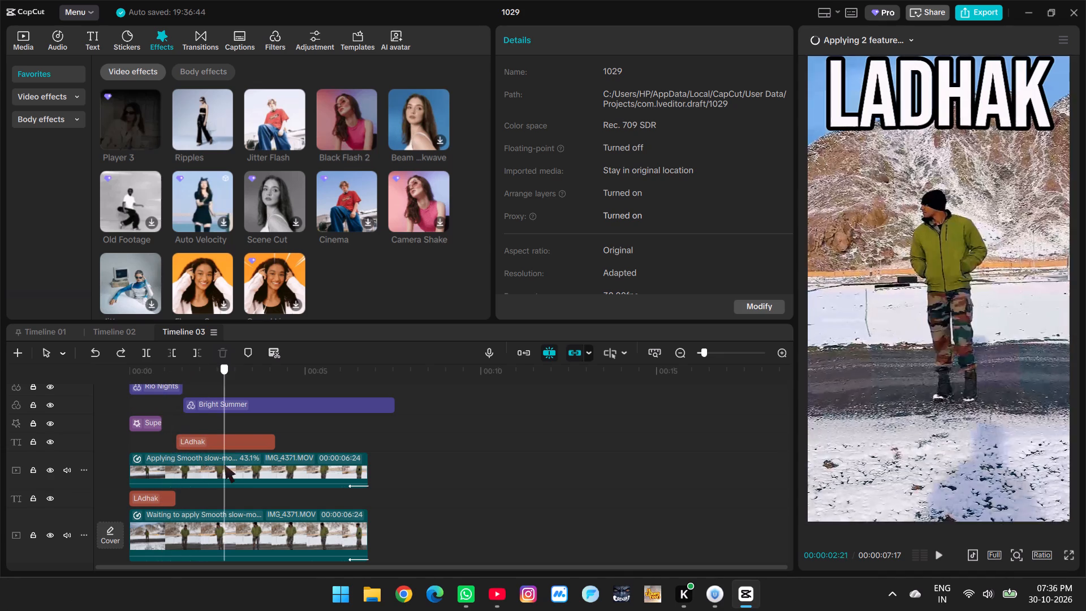
left_click_drag(225, 465, 322, 473)
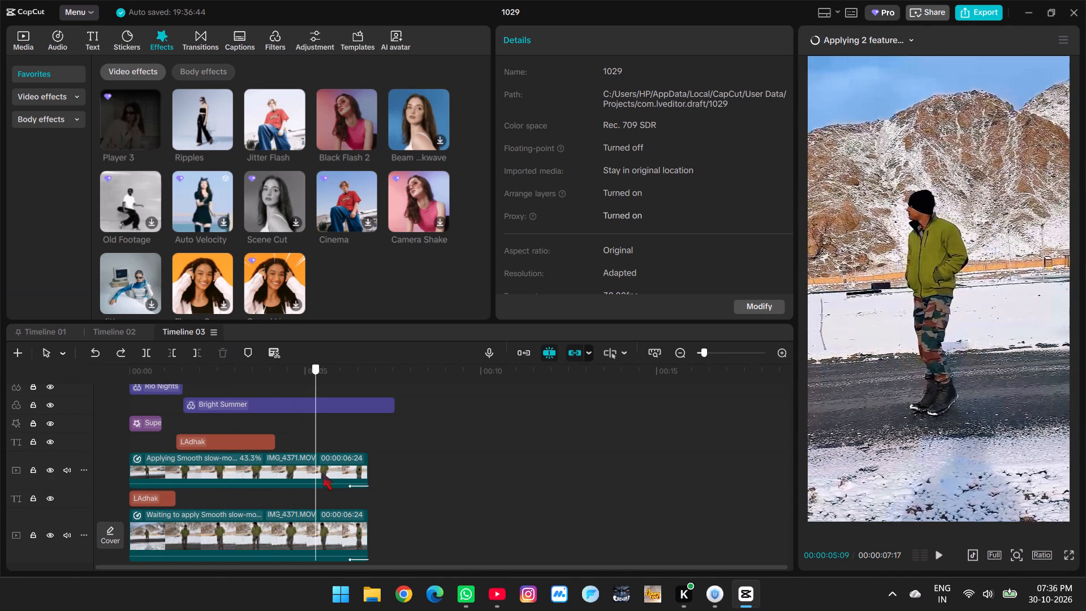
left_click_drag(322, 473, 365, 475)
scroll(363, 470, "up", 3)
left_click(335, 456)
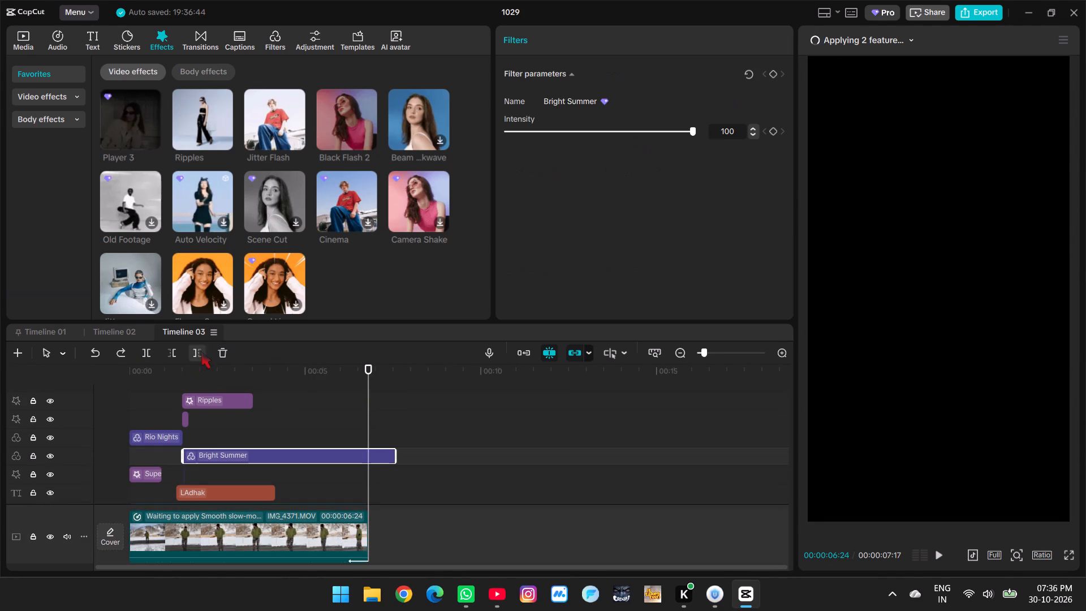
left_click(201, 351)
Scrub back from the ending and look over the overlay clip's background removal options.
left_click(352, 421)
left_click_drag(352, 421, 374, 424)
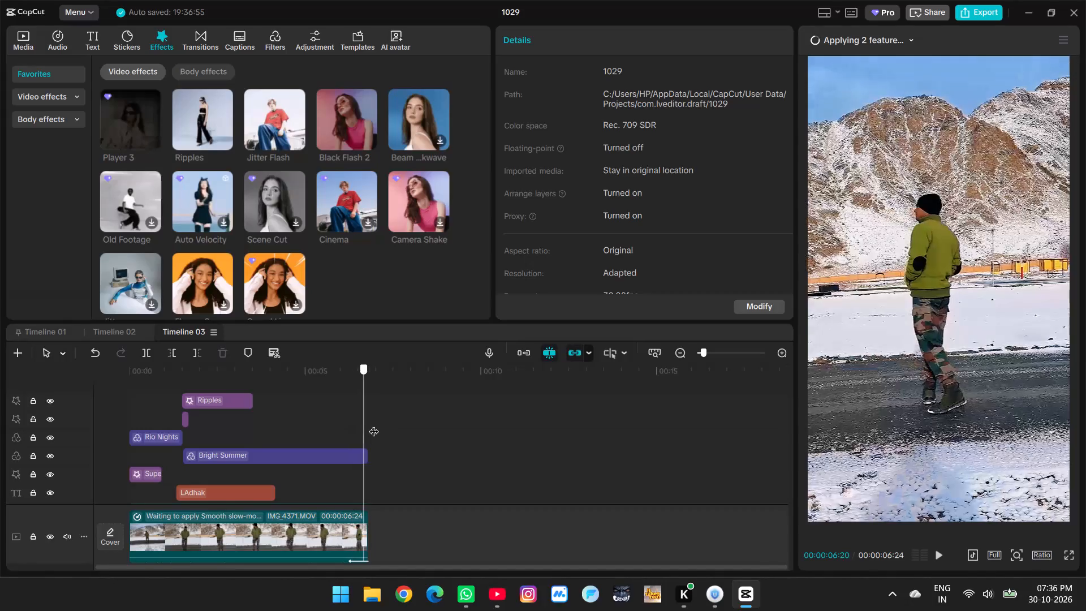
left_click_drag(374, 424, 265, 437)
scroll(295, 472, "down", 4)
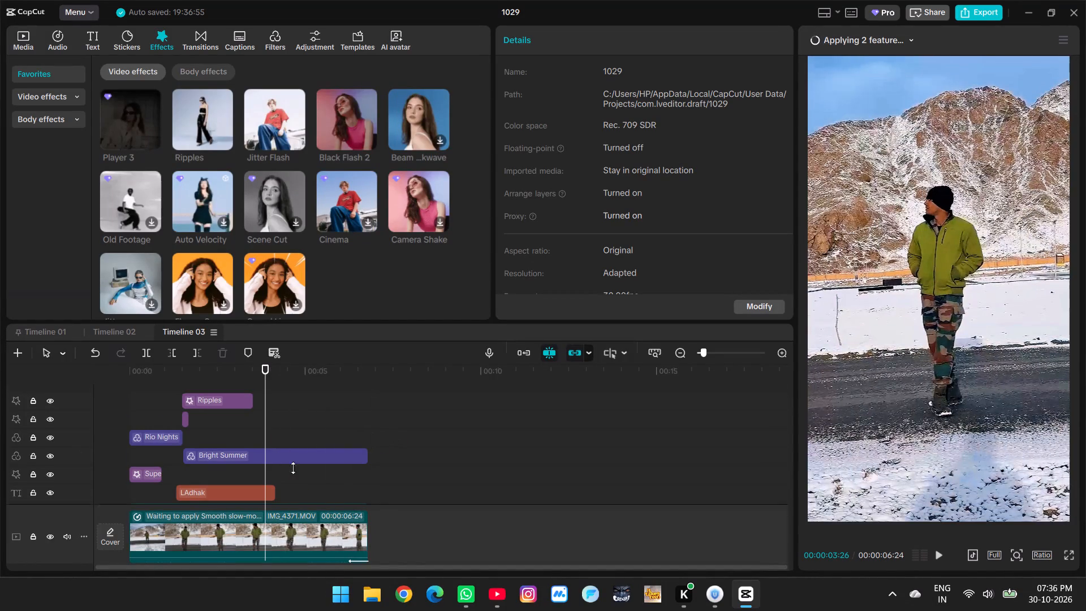
scroll(294, 462, "down", 2)
left_click(311, 437)
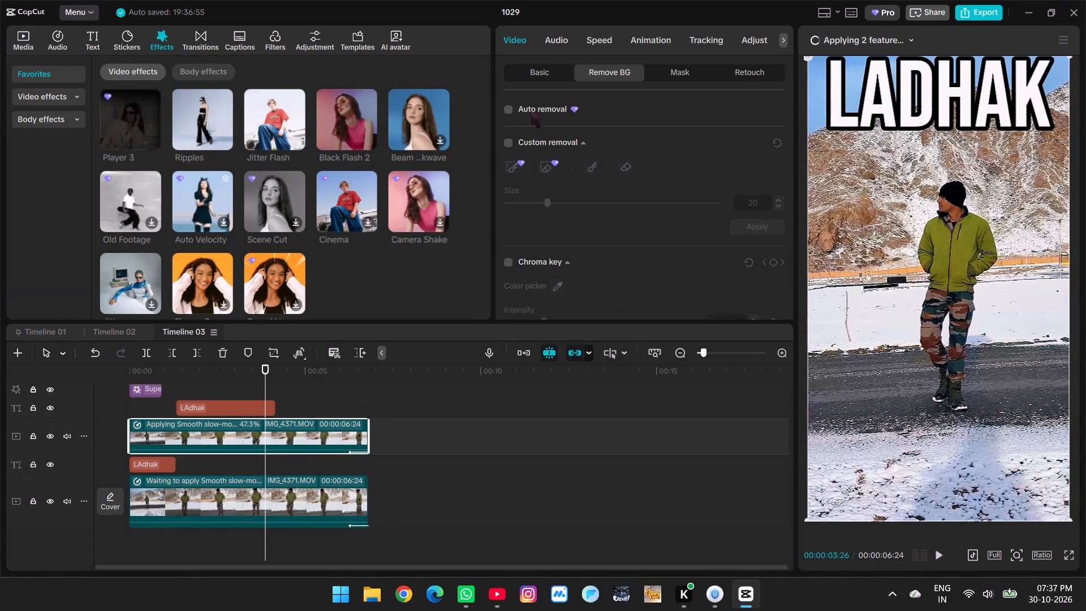
left_click(538, 72)
left_click(594, 71)
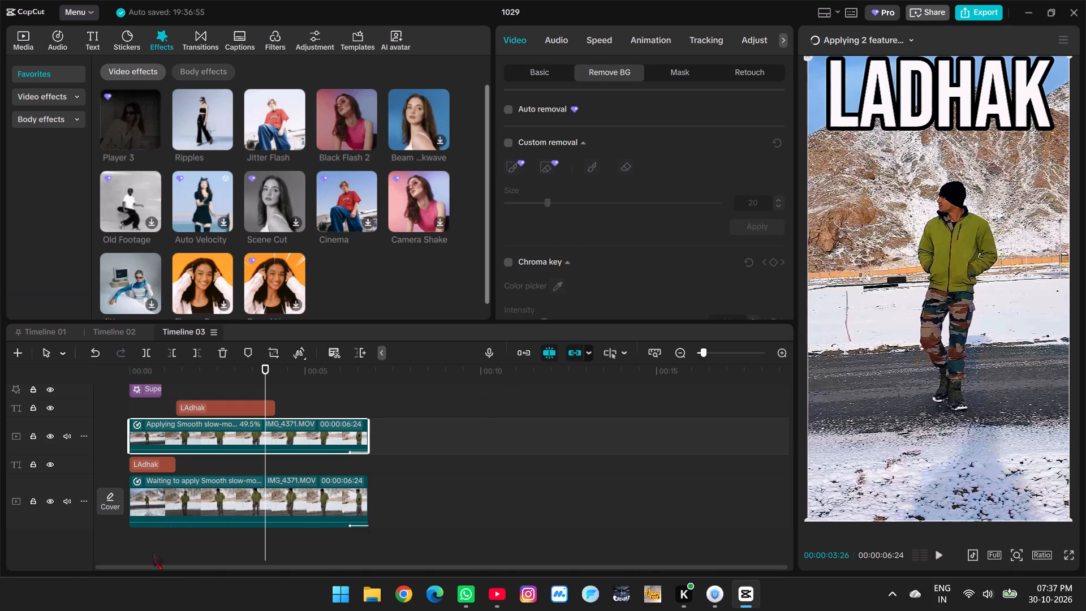
Scrub and play the opening to examine the handover between the two LAdhak titles and the lower title's keyframed rise.
left_click(213, 466)
left_click_drag(213, 466, 126, 467)
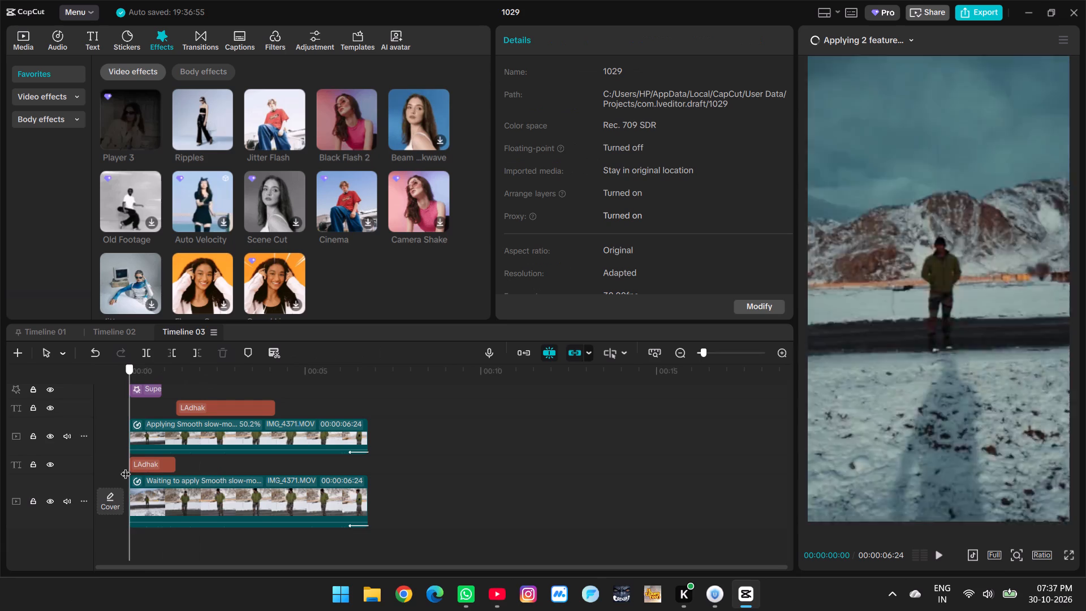
left_click_drag(126, 467, 171, 481)
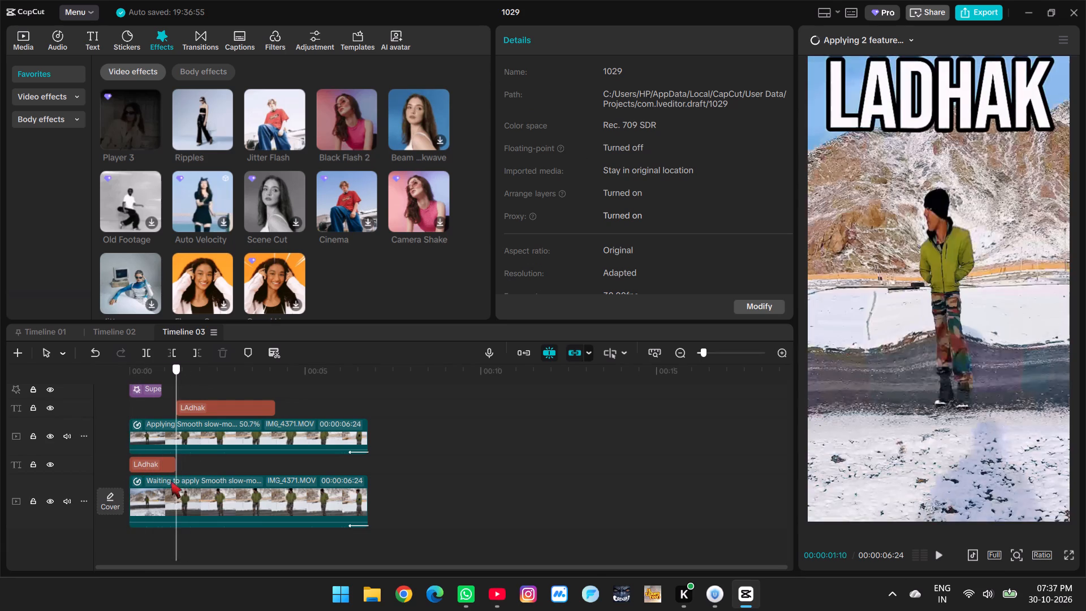
left_click_drag(171, 481, 160, 481)
key("space")
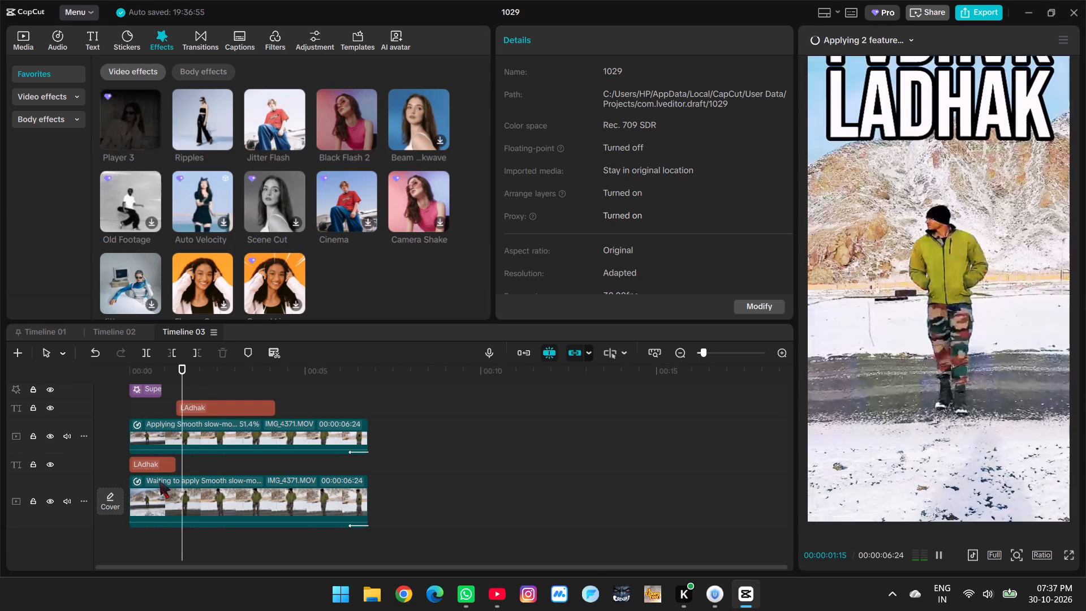
key("space")
left_click(156, 471)
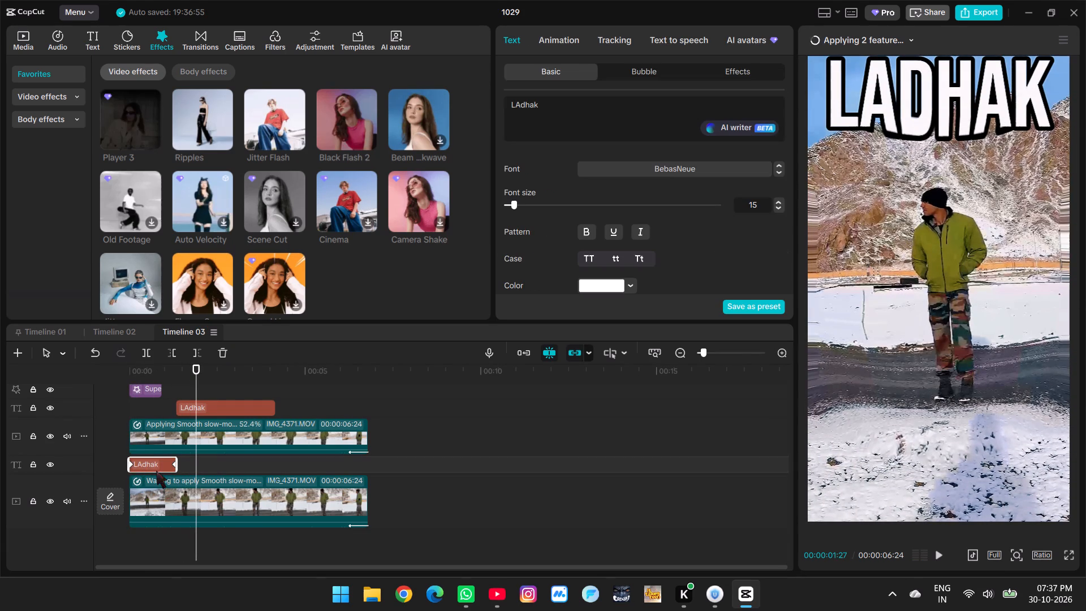
left_click(172, 466)
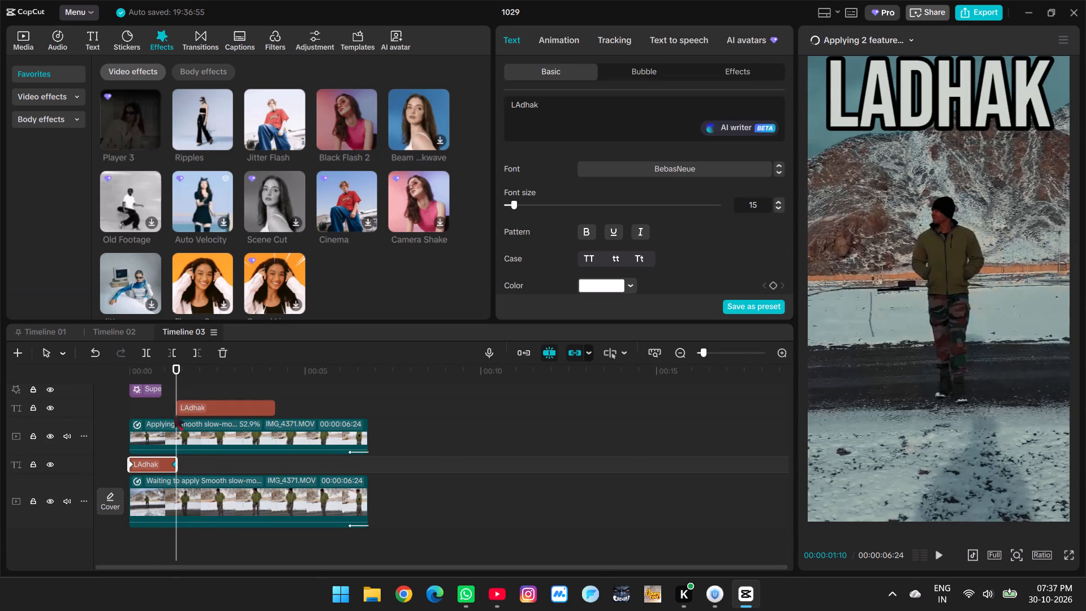
left_click_drag(174, 382, 130, 390)
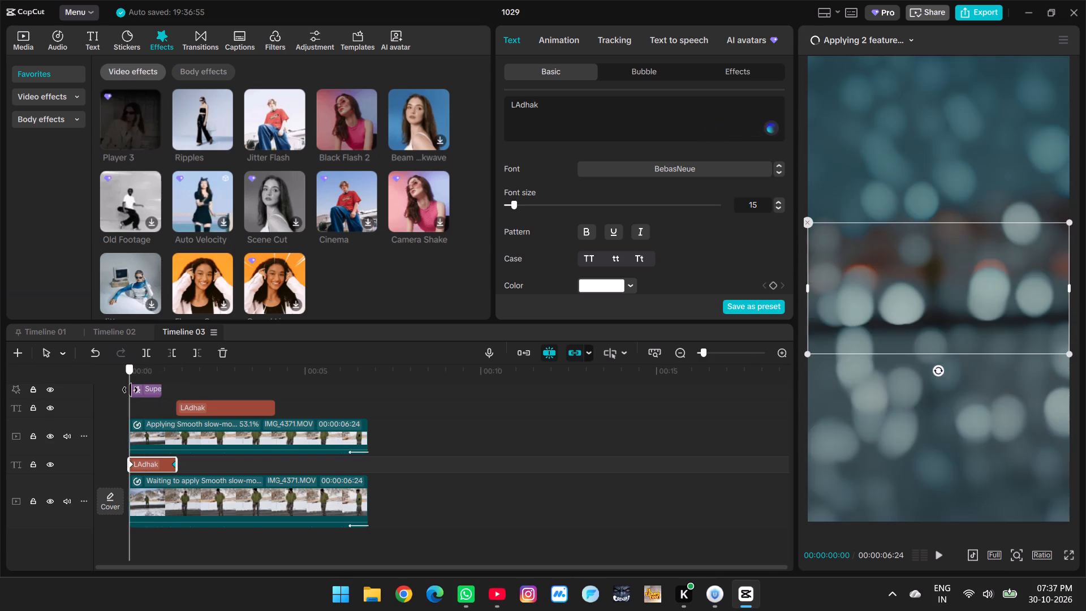
left_click_drag(130, 390, 163, 402)
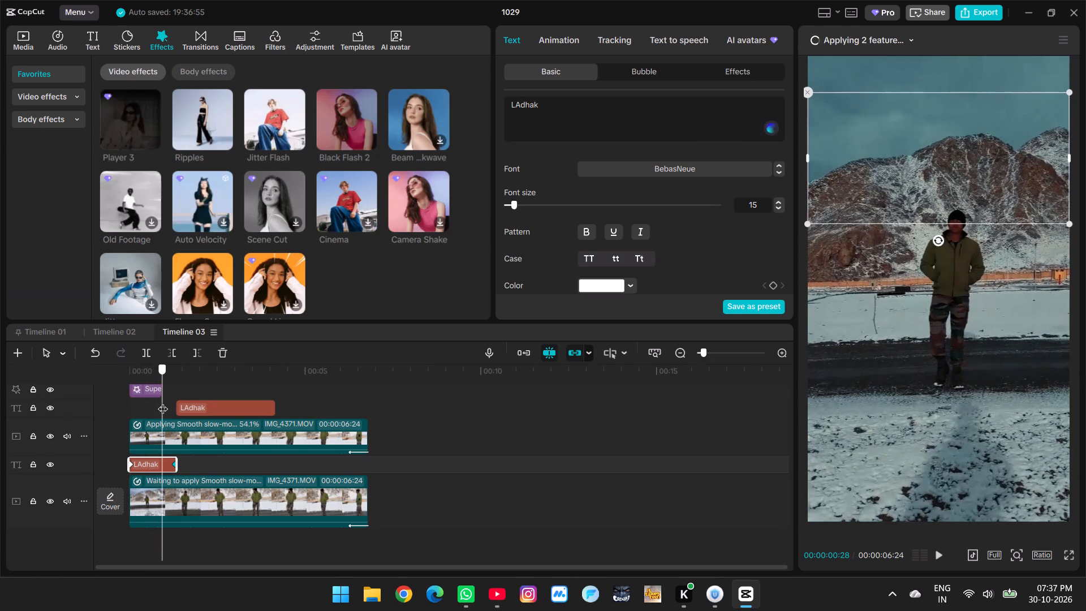
left_click_drag(163, 402, 178, 407)
Hide and show the overlay video track and the lower LAdhak title track, playing the opening to compare the picture.
scroll(167, 428, "up", 12, "ctrl")
scroll(153, 458, "up", 2)
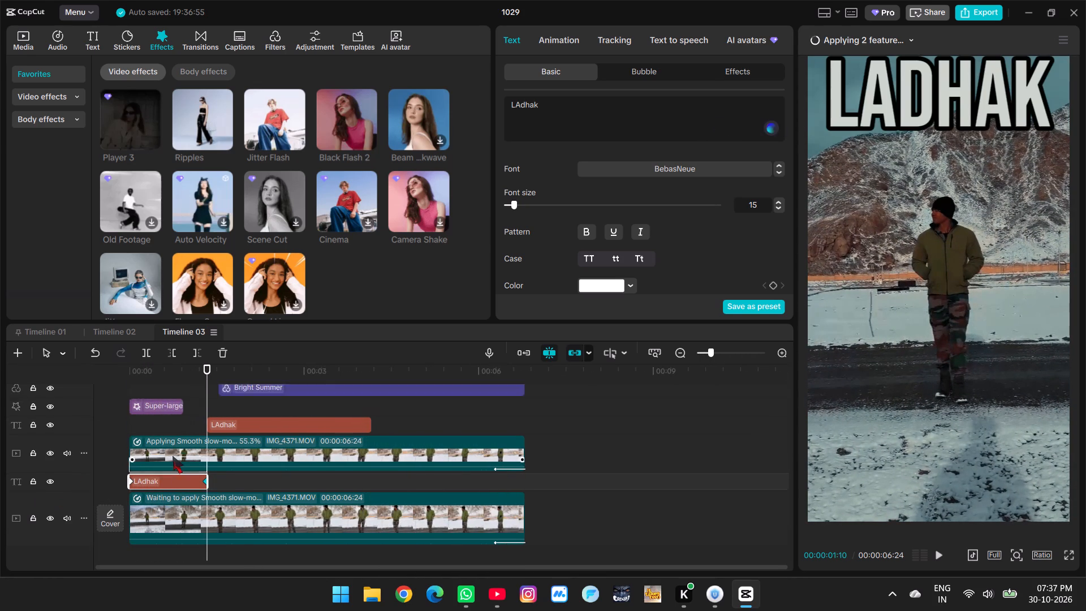
scroll(173, 456, "up", 1)
left_click(51, 487)
left_click(51, 487)
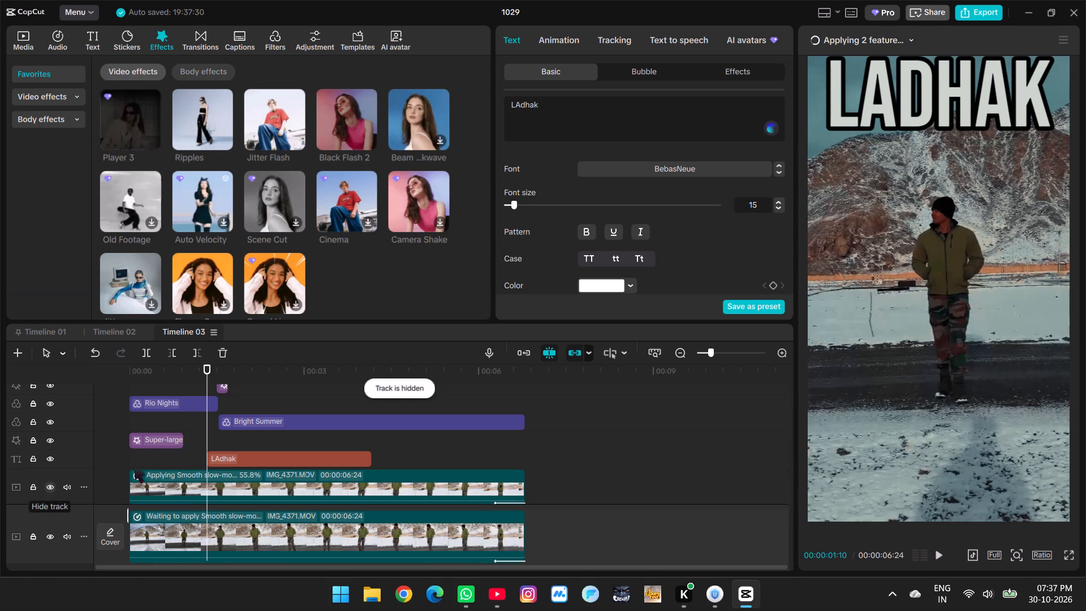
scroll(137, 465, "down", 3)
left_click(50, 466)
left_click(143, 404)
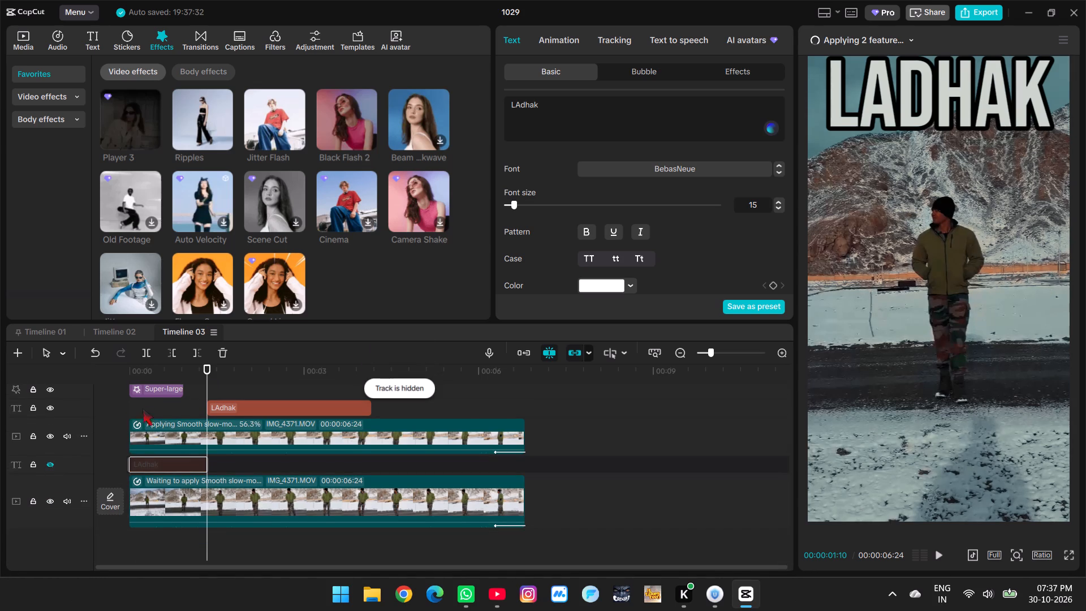
left_click(161, 406)
key("space")
key("space")
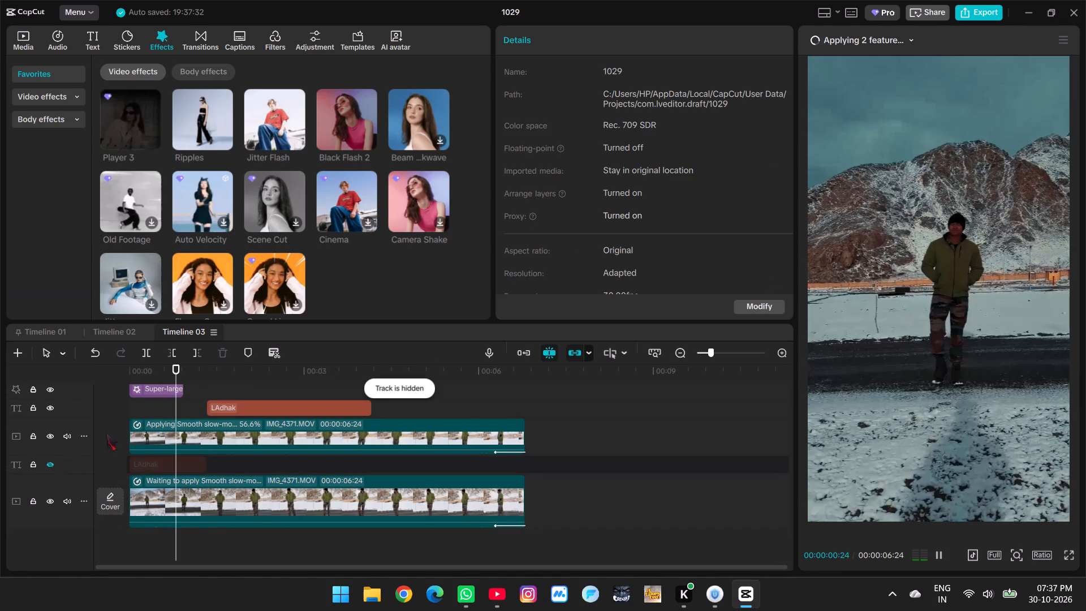
left_click(50, 462)
key("space")
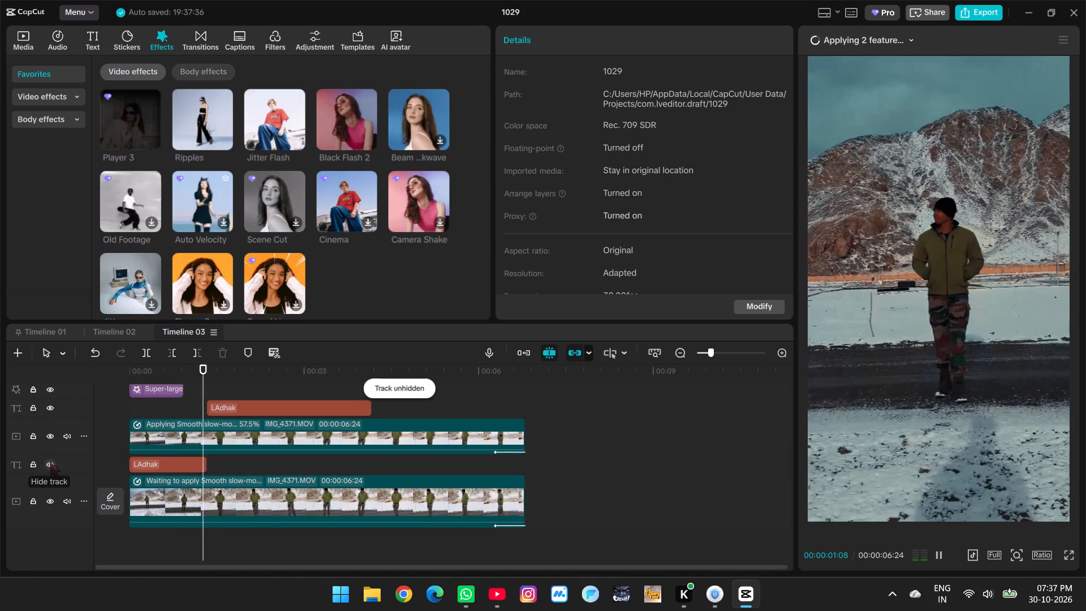
key("space")
Hide the lower LAdhak title track and the Super-large Spot effect track, and inspect the opening without them.
left_click(50, 462)
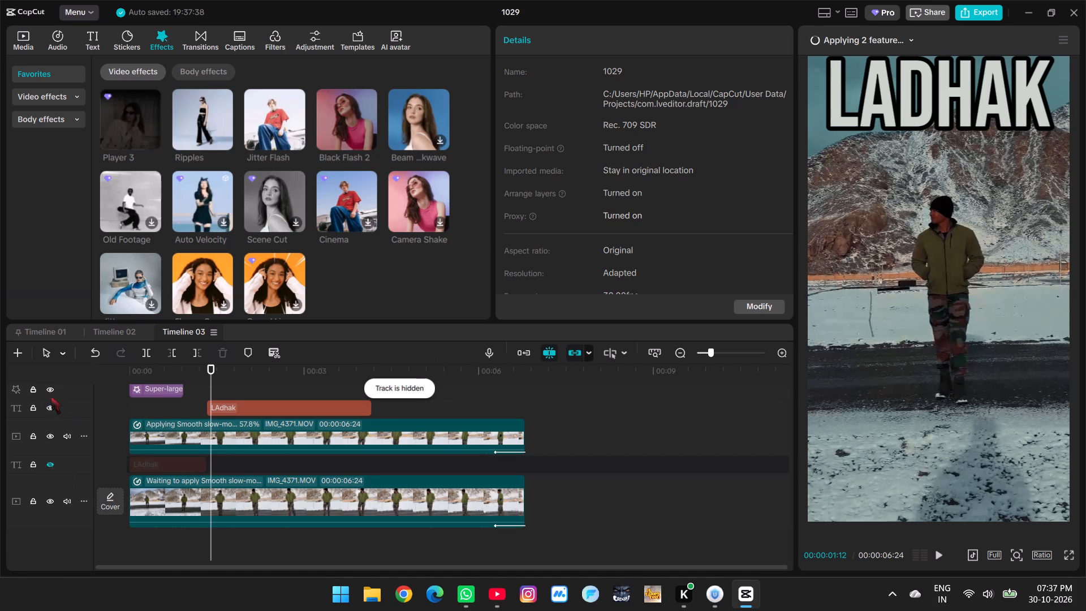
left_click(48, 394)
left_click(180, 403)
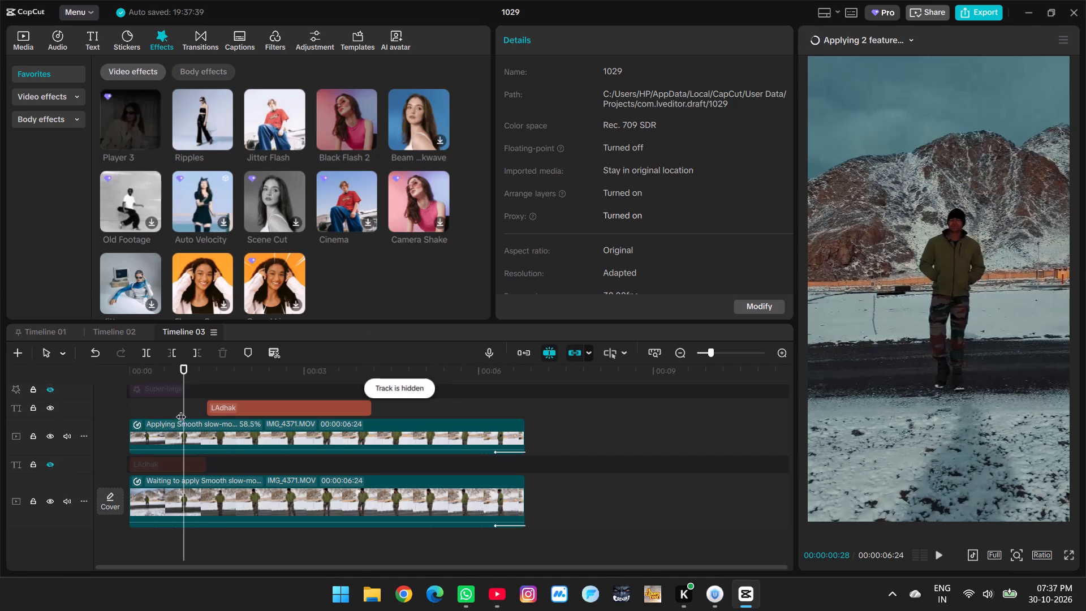
Unhide the Super-large Spot effect track and the lower LAdhak title track.
left_click(181, 410)
left_click(183, 466)
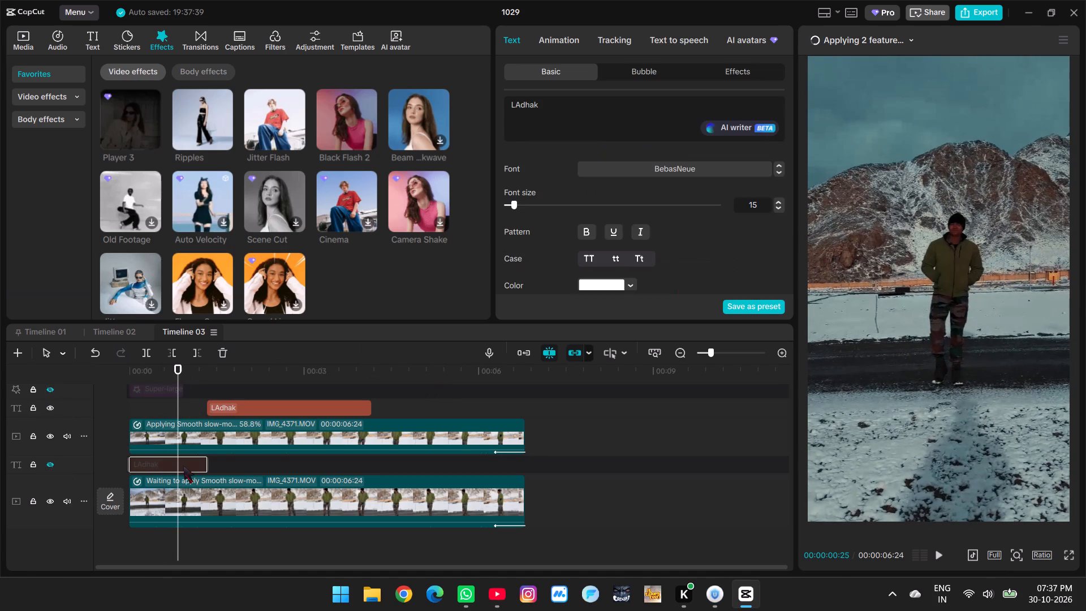
scroll(154, 440, "up", 4)
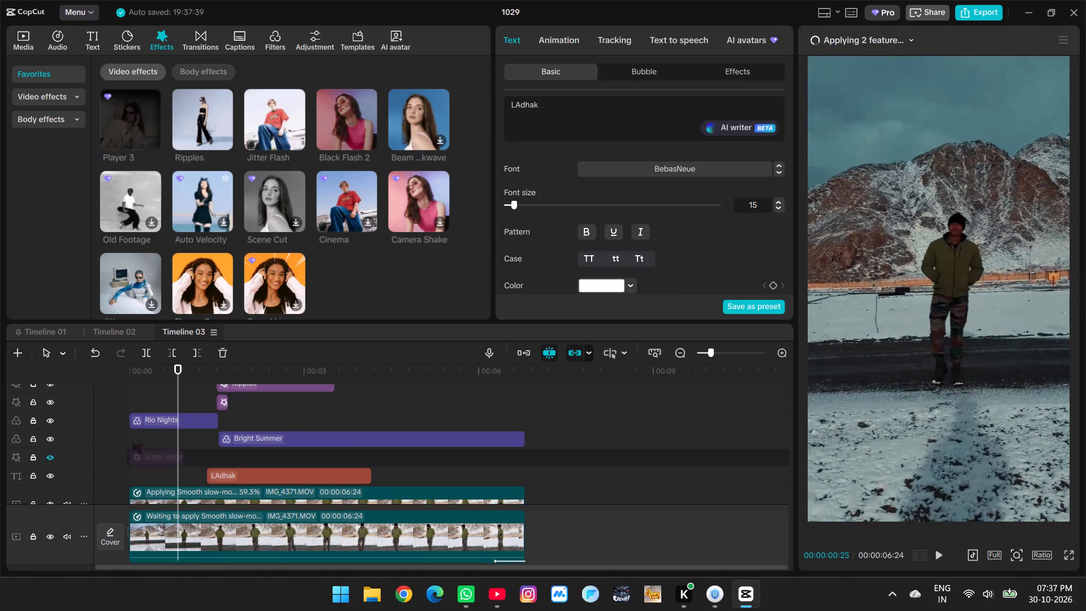
scroll(152, 426, "up", 6)
scroll(153, 426, "down", 5)
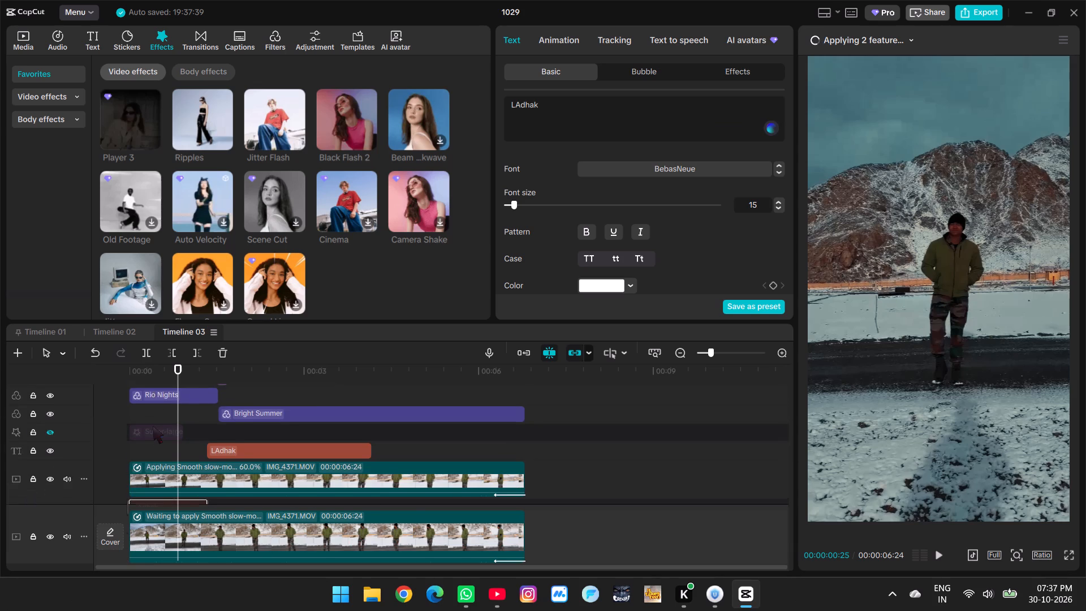
scroll(153, 426, "down", 2)
scroll(79, 416, "up", 2)
left_click(48, 386)
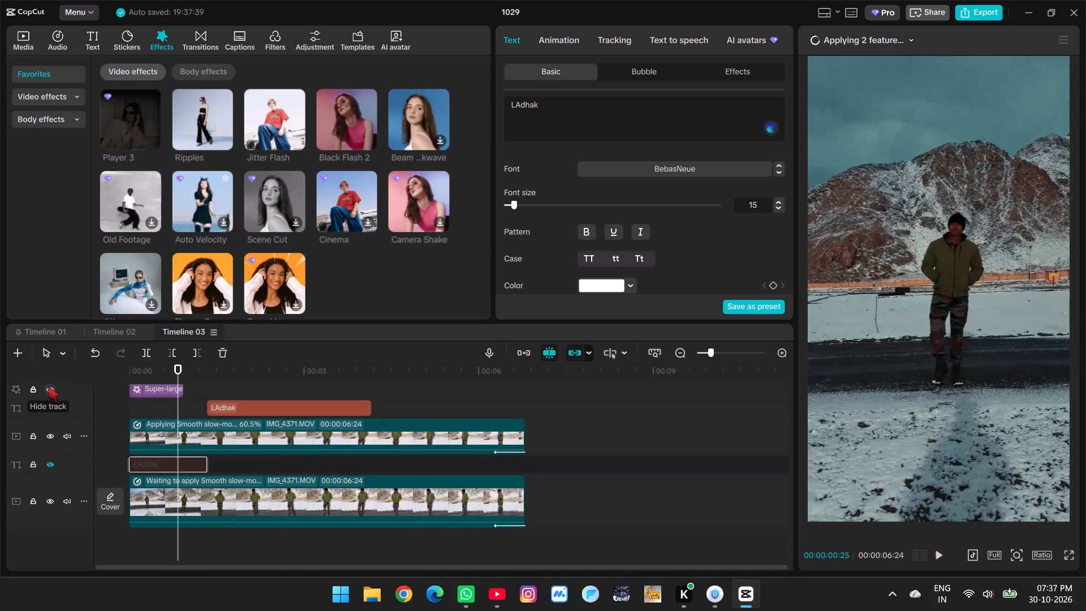
left_click(163, 405)
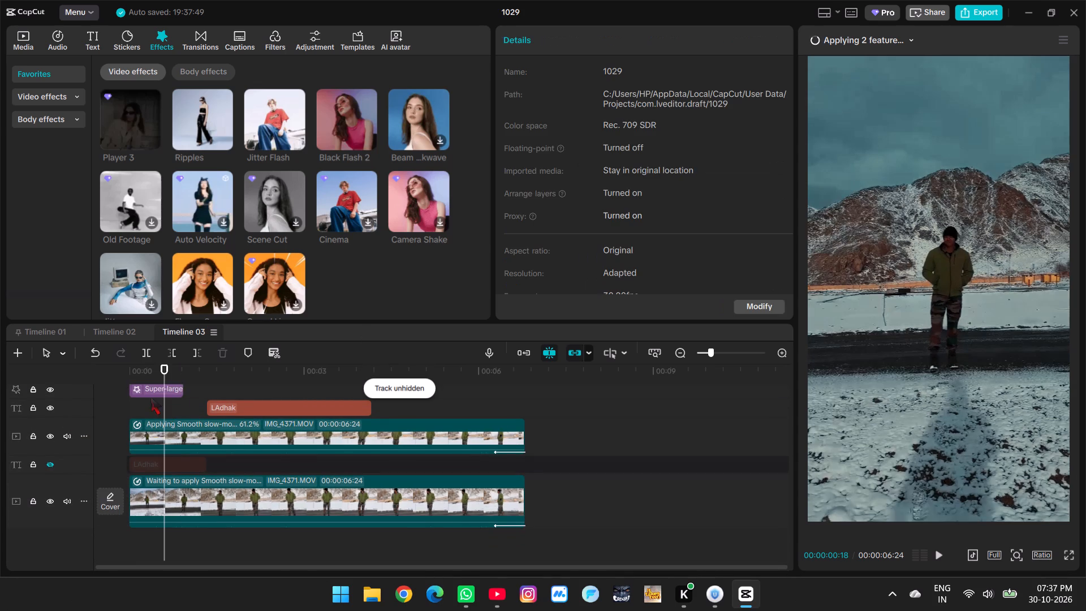
left_click(148, 395)
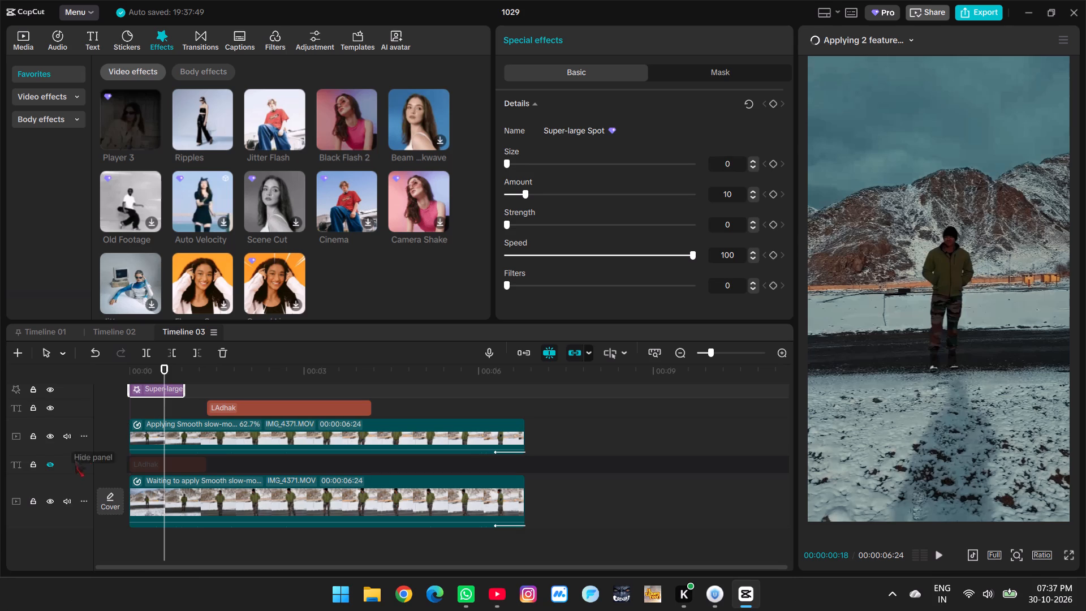
left_click(50, 462)
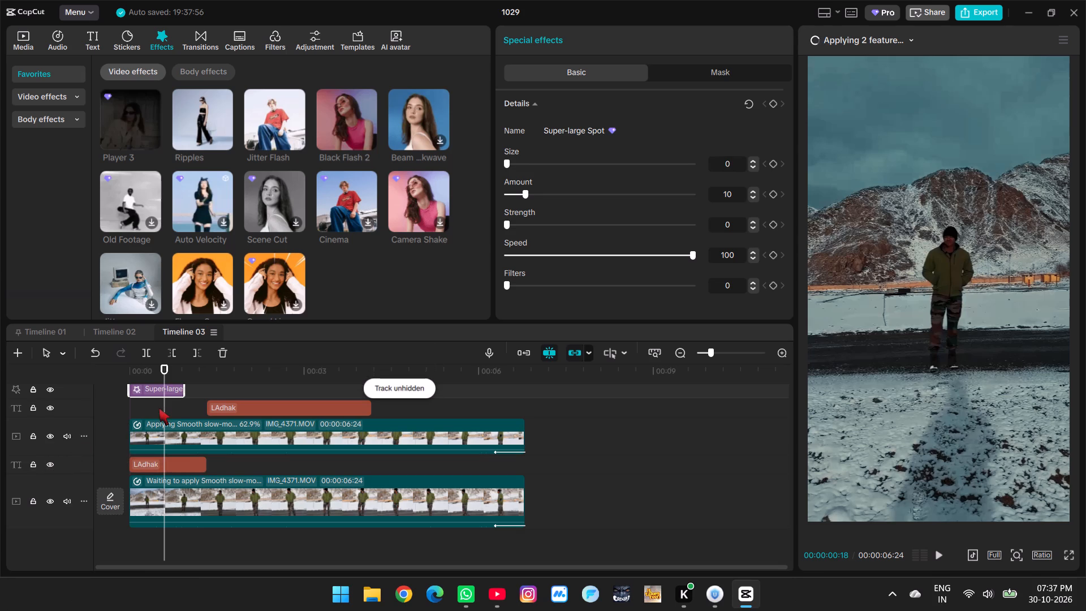
Check the handover between the two LAdhak titles, and the lower title's BebasNeue font and its start and end keyframes.
left_click_drag(165, 406, 213, 413)
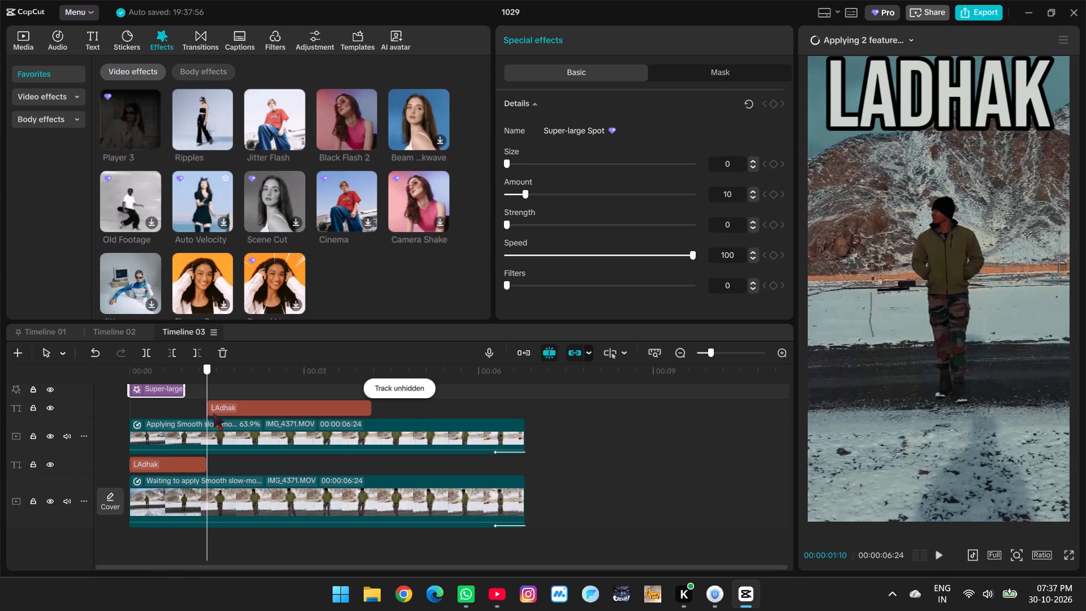
left_click_drag(213, 413, 212, 413)
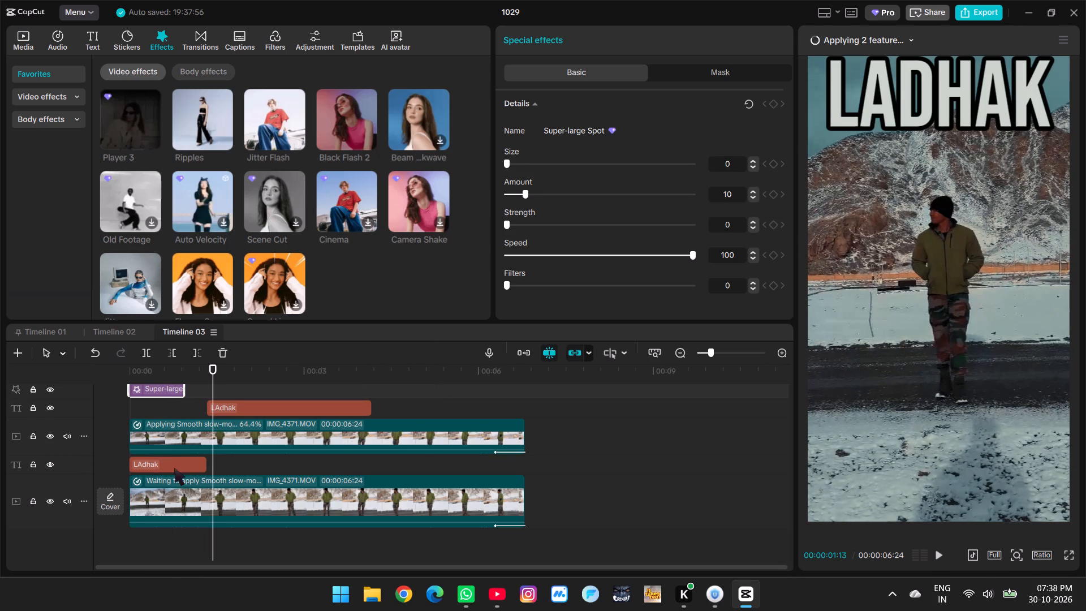
left_click(174, 468)
left_click(203, 464)
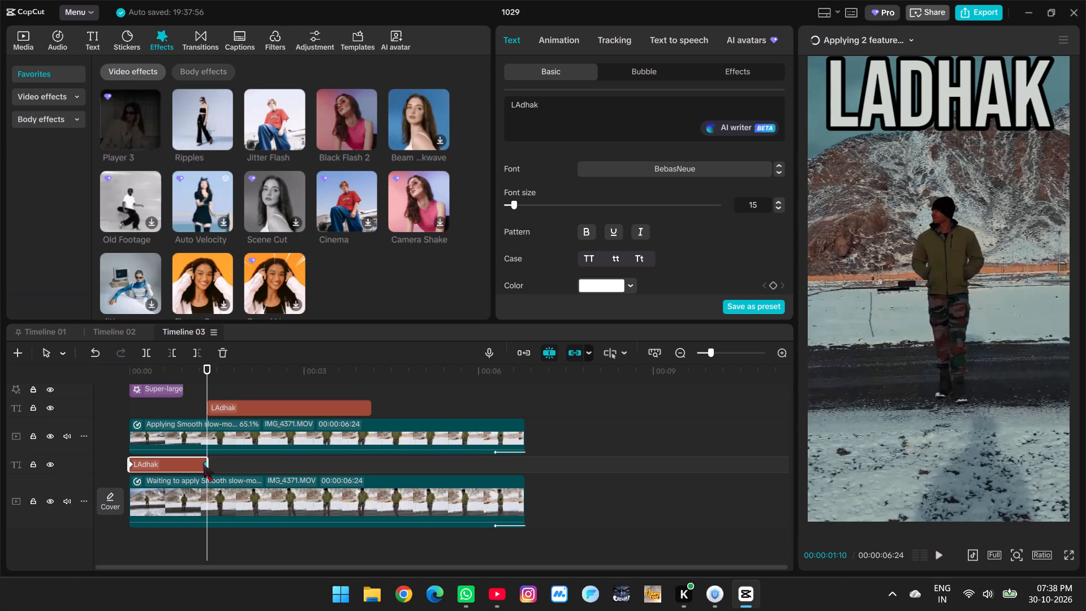
left_click(654, 168)
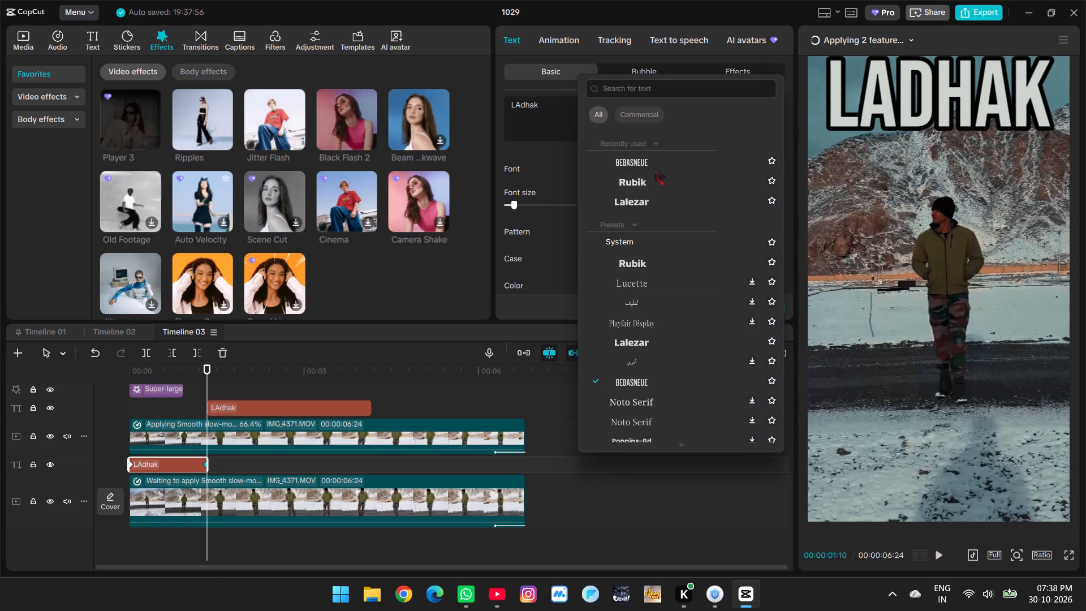
left_click(630, 386)
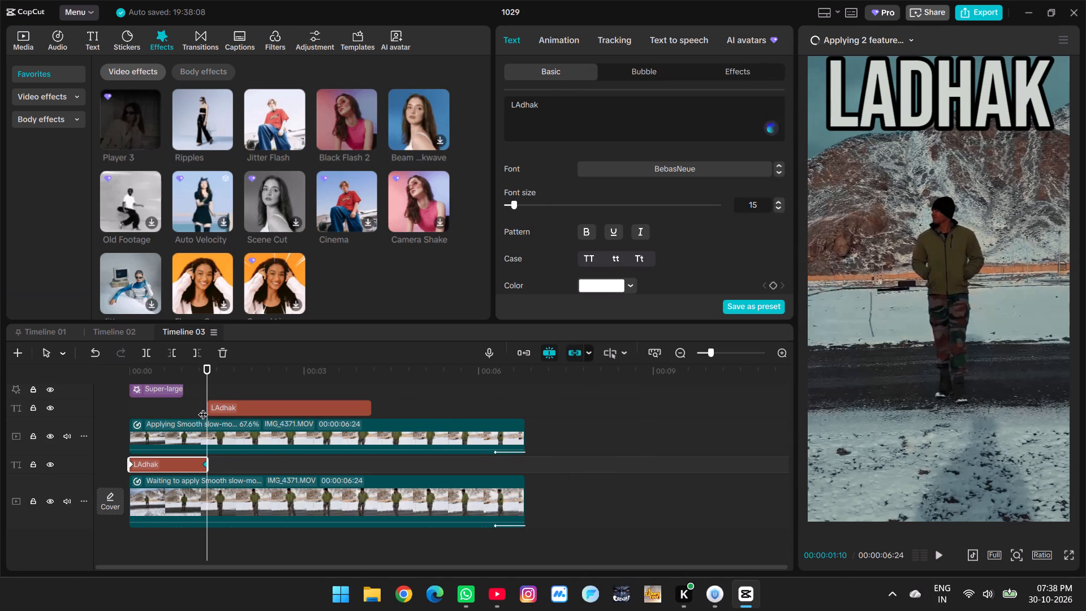
left_click(131, 465)
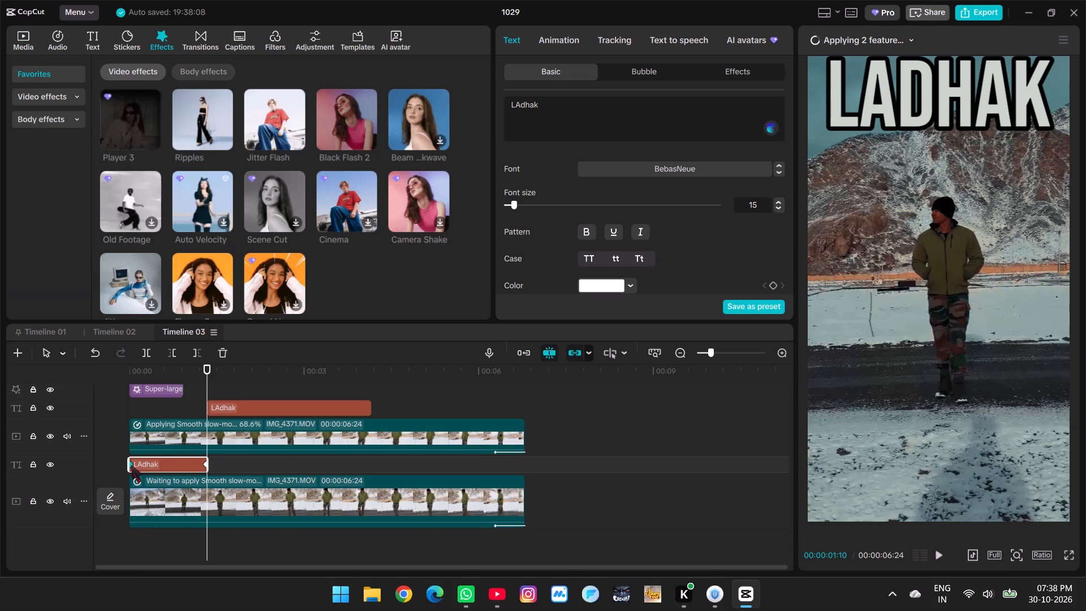
left_click(201, 464)
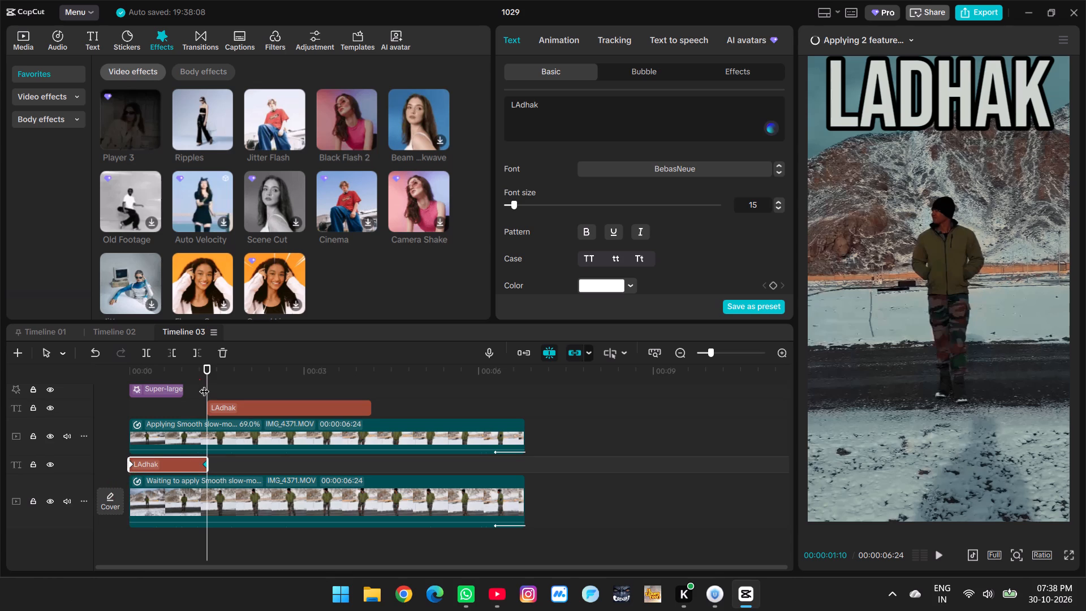
Scrub through the whole video from the opening to the fade-out, checking how the lower LAdhak title shows.
left_click_drag(204, 385, 109, 405)
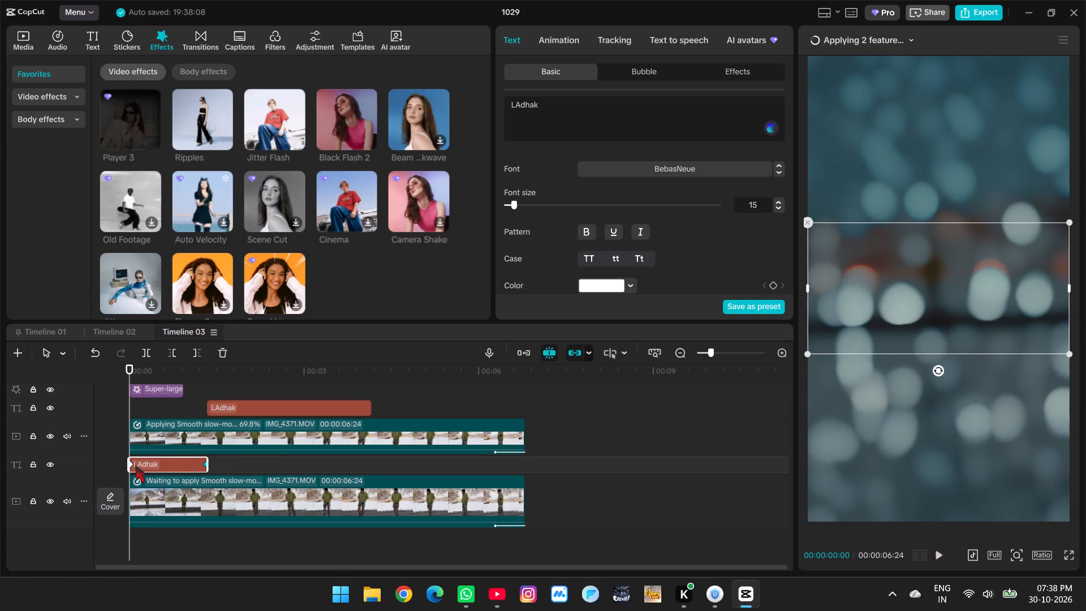
left_click(131, 465)
left_click_drag(128, 407, 156, 419)
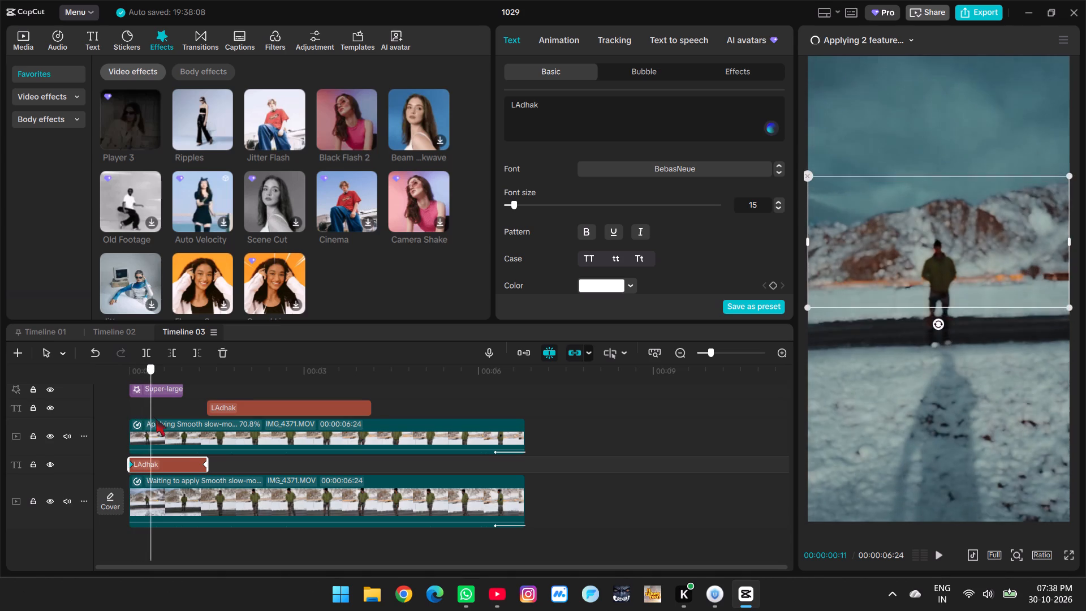
left_click_drag(156, 419, 202, 430)
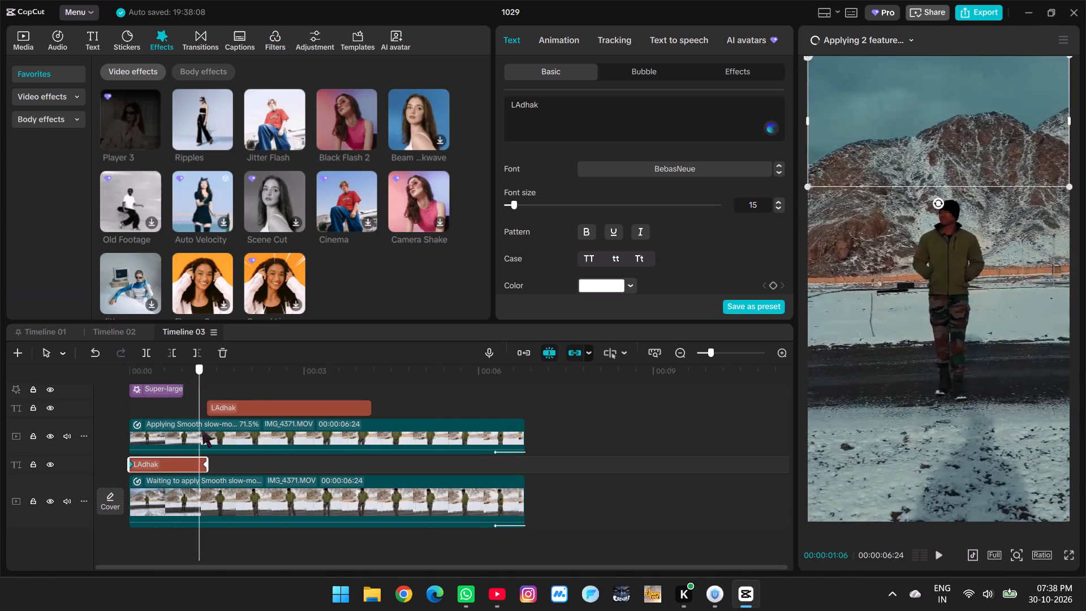
left_click_drag(202, 430, 341, 445)
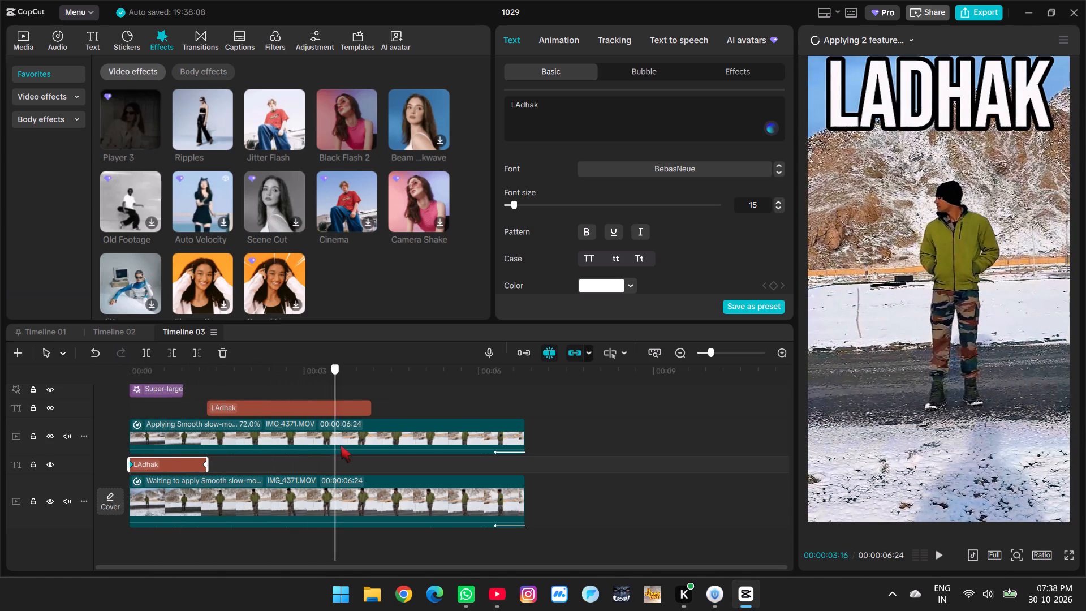
left_click_drag(341, 445, 492, 457)
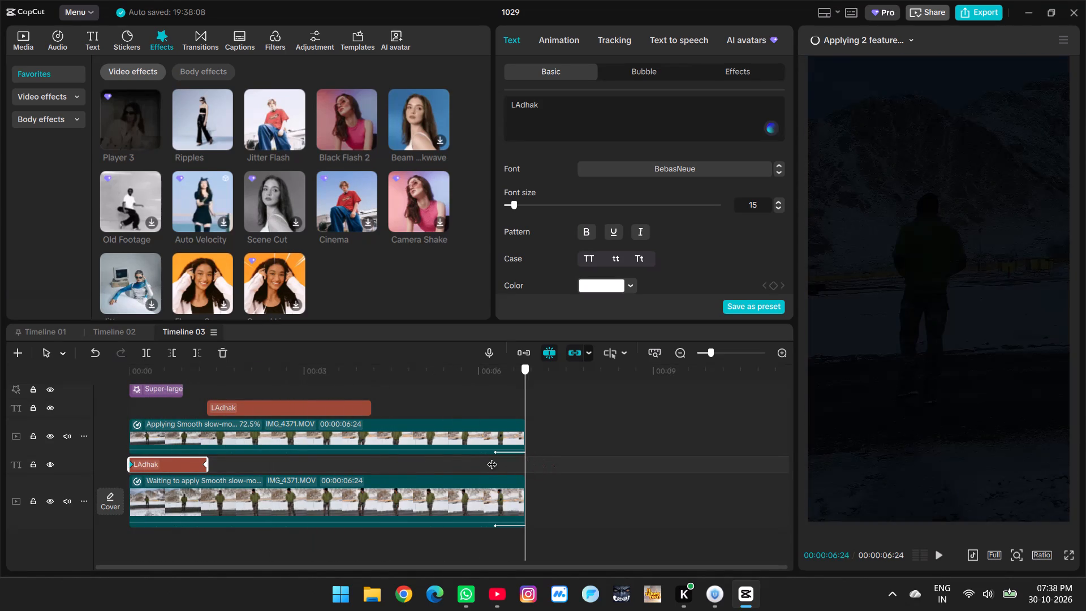
left_click_drag(492, 457, 154, 438)
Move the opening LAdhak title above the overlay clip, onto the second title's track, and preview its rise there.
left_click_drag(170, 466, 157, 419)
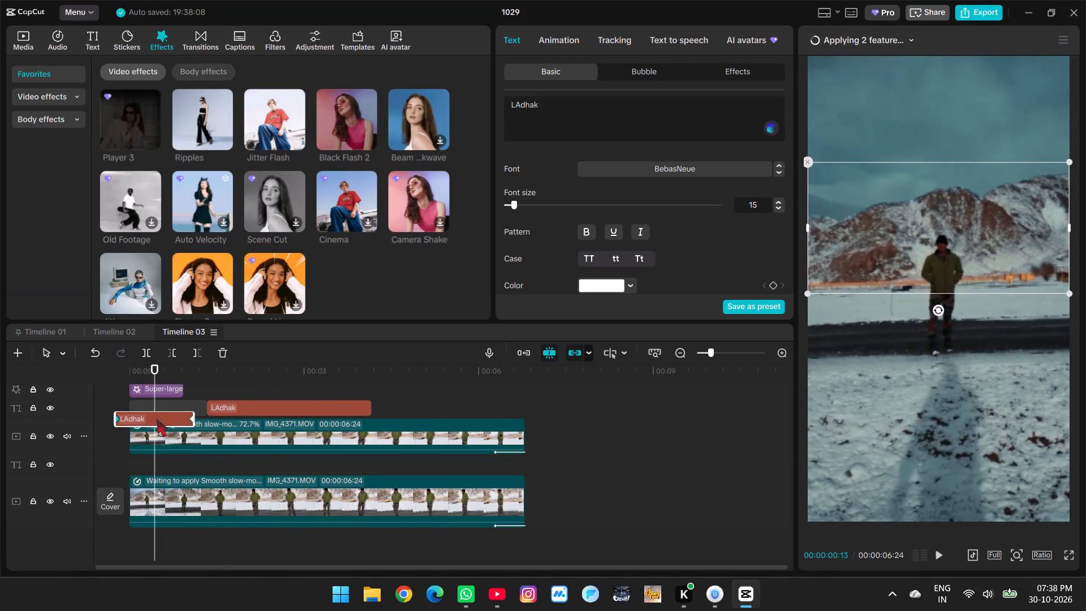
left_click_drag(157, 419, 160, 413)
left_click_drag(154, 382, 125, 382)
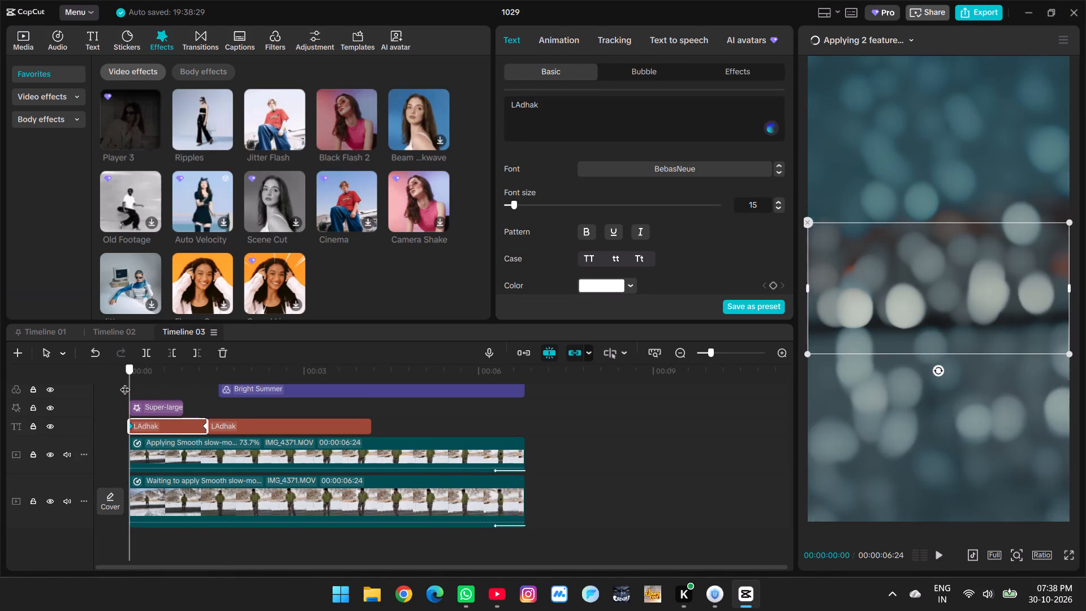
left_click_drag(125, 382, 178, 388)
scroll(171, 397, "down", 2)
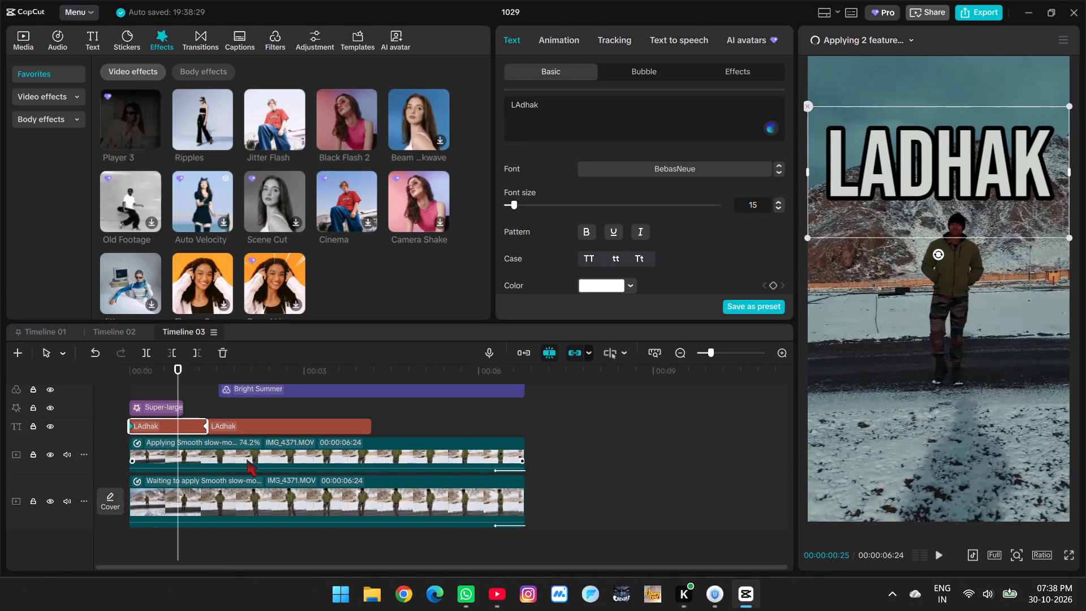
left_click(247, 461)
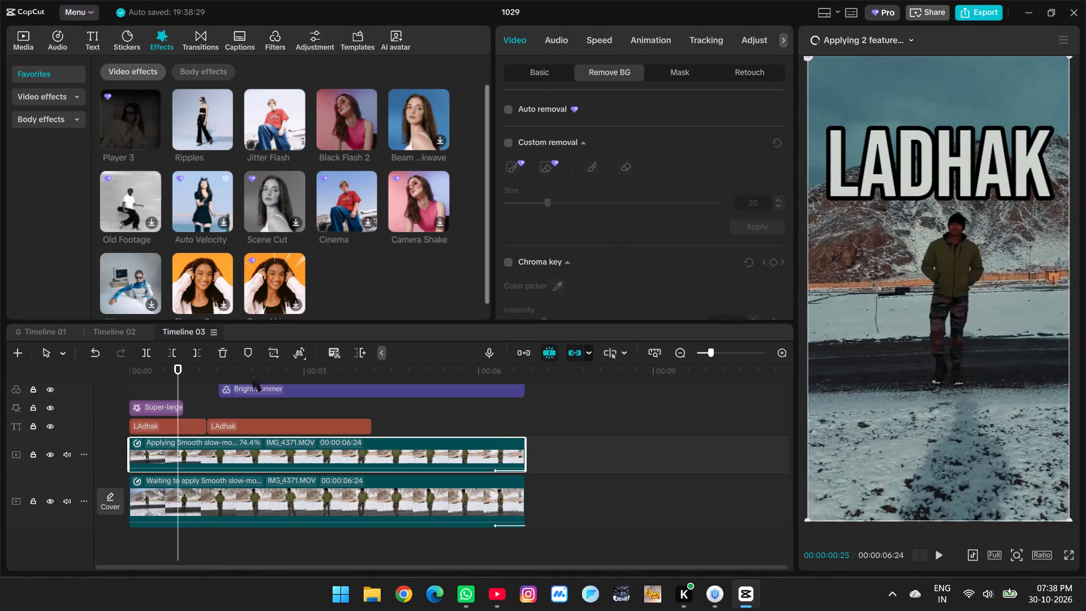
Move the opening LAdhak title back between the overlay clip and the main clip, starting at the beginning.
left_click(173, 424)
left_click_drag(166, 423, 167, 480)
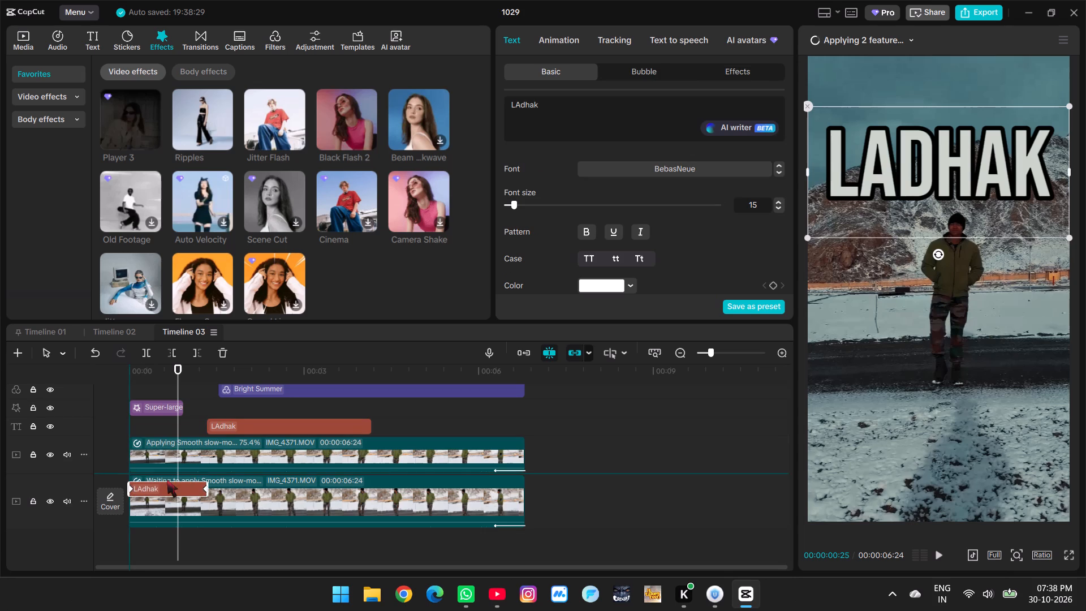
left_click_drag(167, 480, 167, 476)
Scrub from the opening past the end of the second LAdhak title to examine the titles, filters and overlay clip.
left_click(137, 423)
left_click_drag(137, 423, 235, 434)
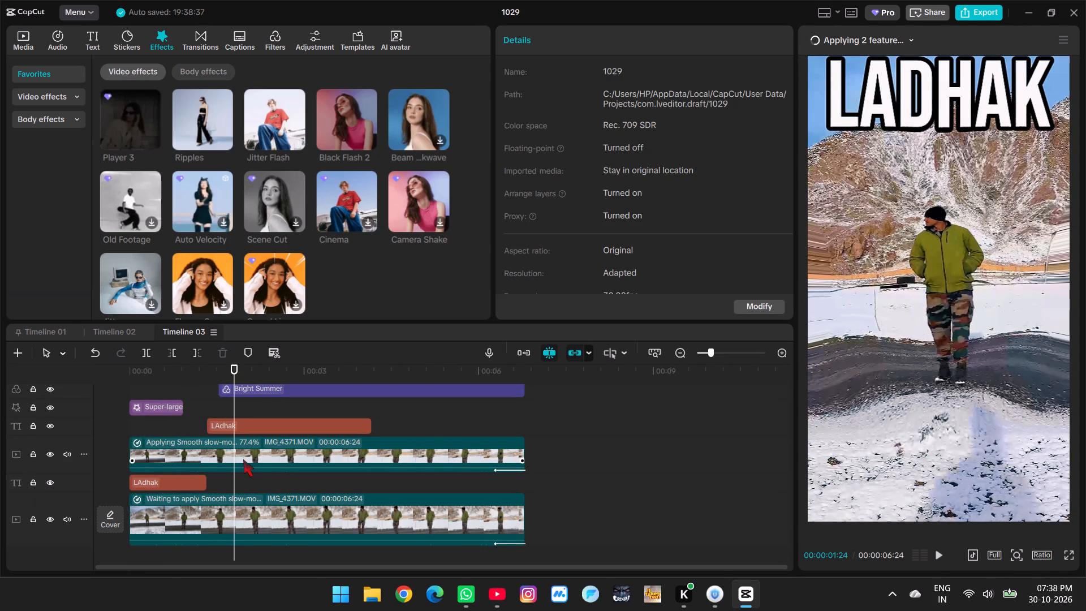
left_click_drag(235, 480, 353, 472)
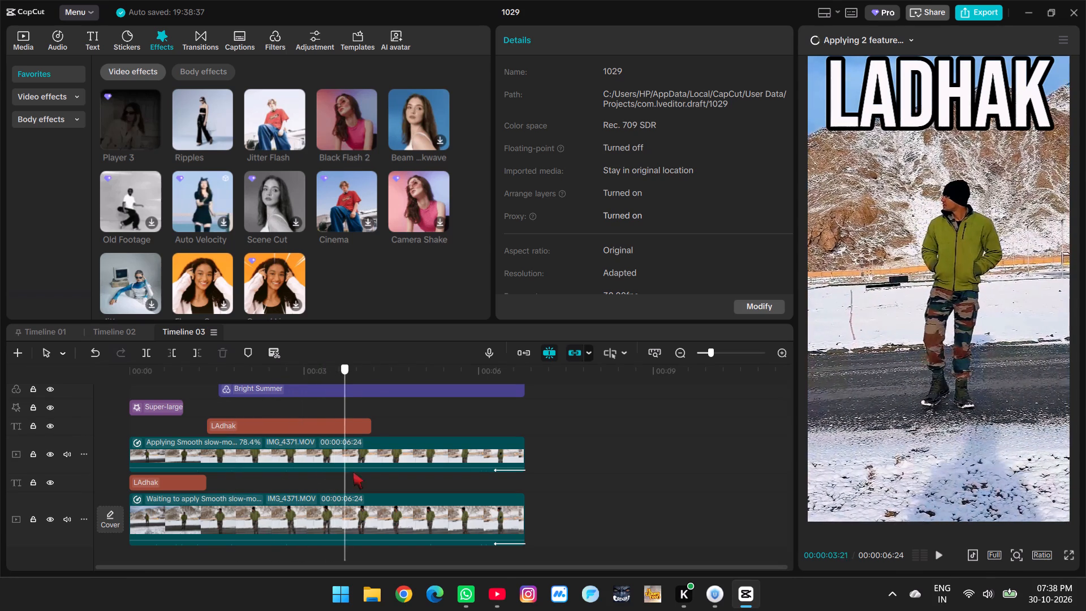
left_click_drag(353, 472, 378, 470)
left_click(347, 445)
scroll(347, 445, "up", 2)
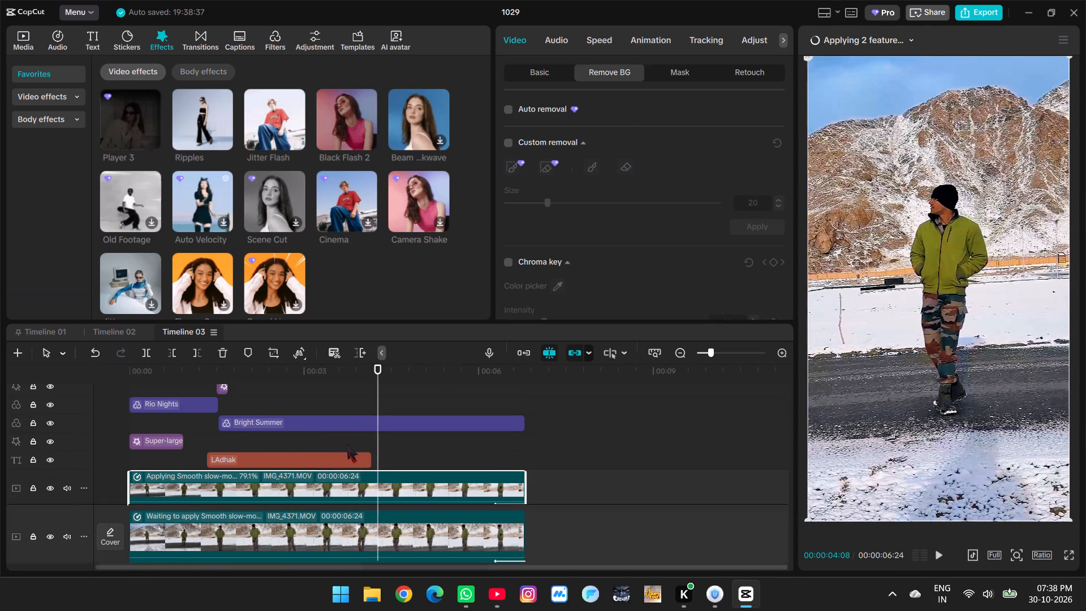
left_click(291, 418)
left_click(274, 401)
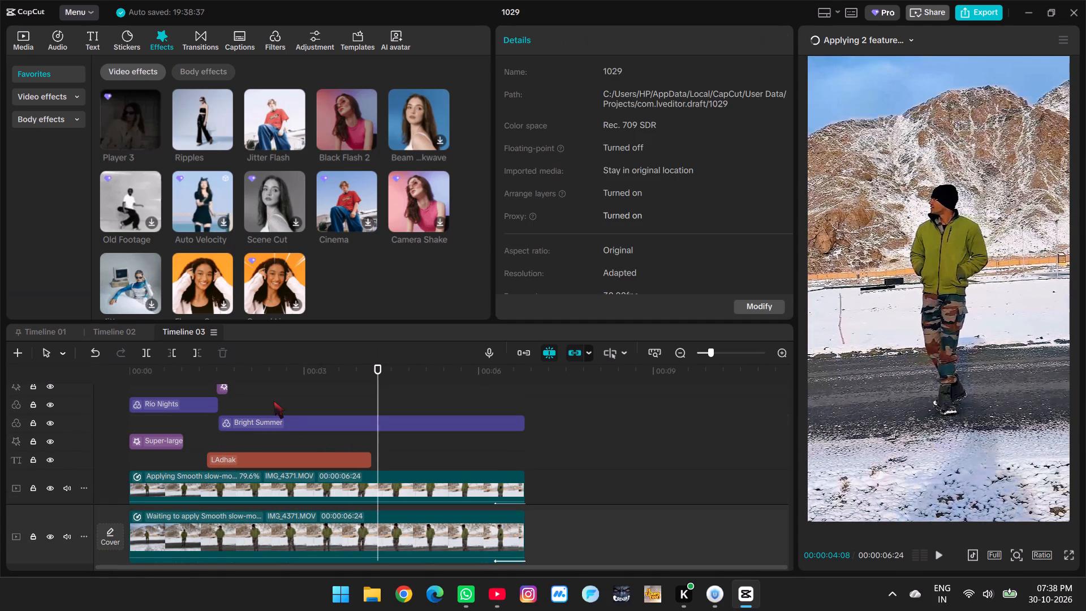
left_click_drag(274, 401, 297, 408)
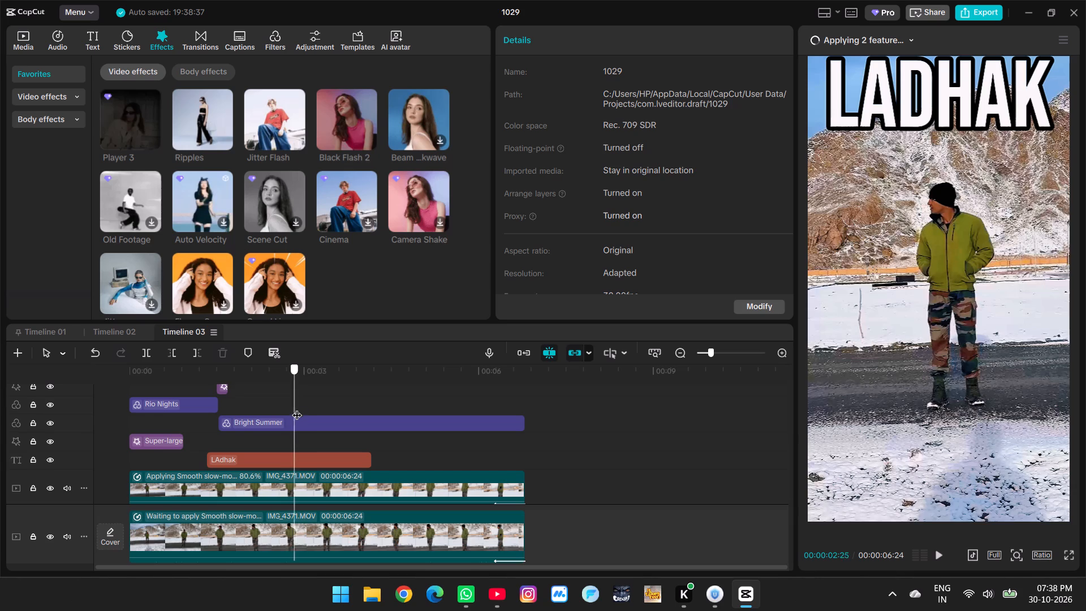
left_click_drag(297, 408, 328, 415)
Look over the second LAdhak title's text settings and the overlay clip's speed curve and retouch options.
scroll(321, 431, "down", 4)
left_click(312, 407)
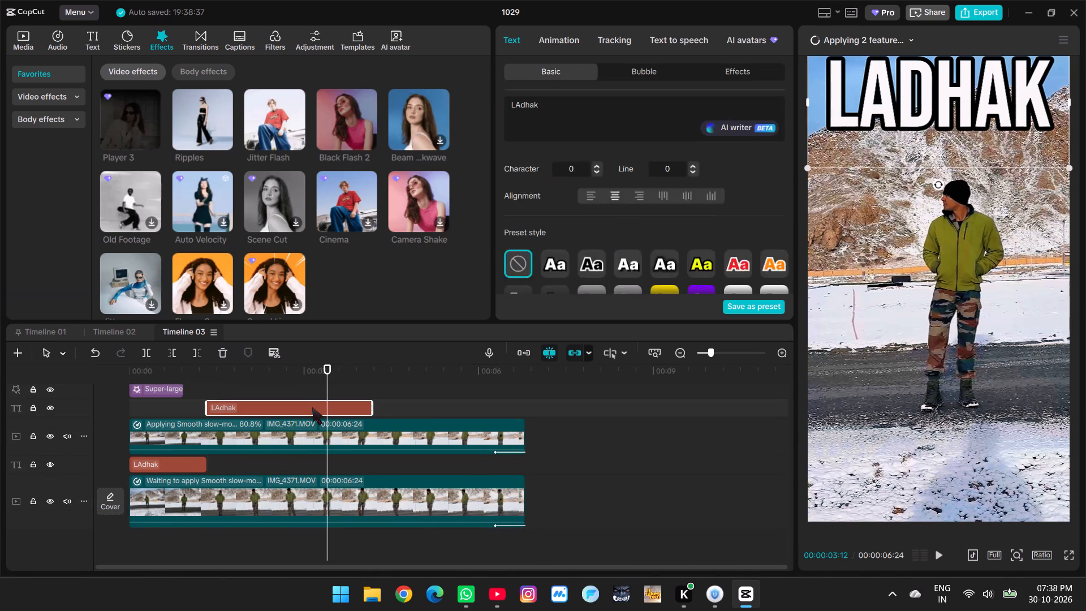
left_click(292, 407)
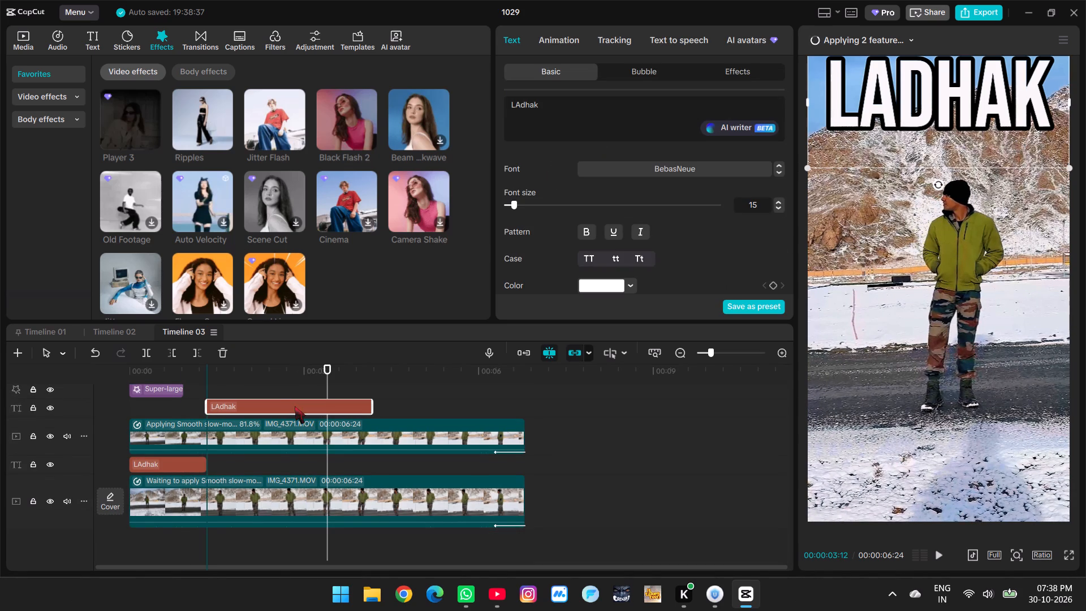
left_click(184, 407)
left_click(251, 442)
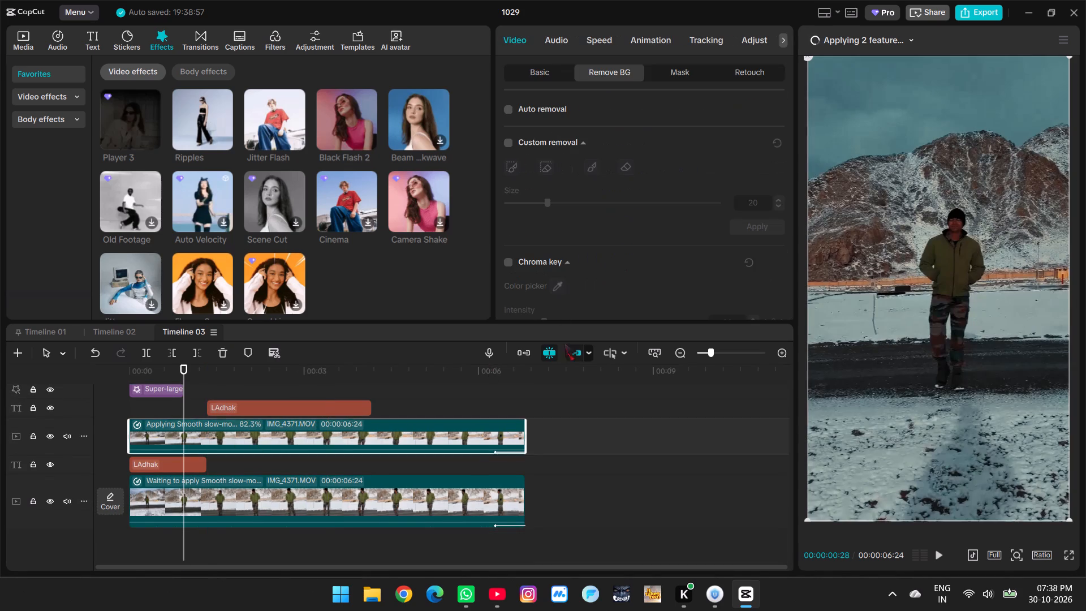
left_click(609, 37)
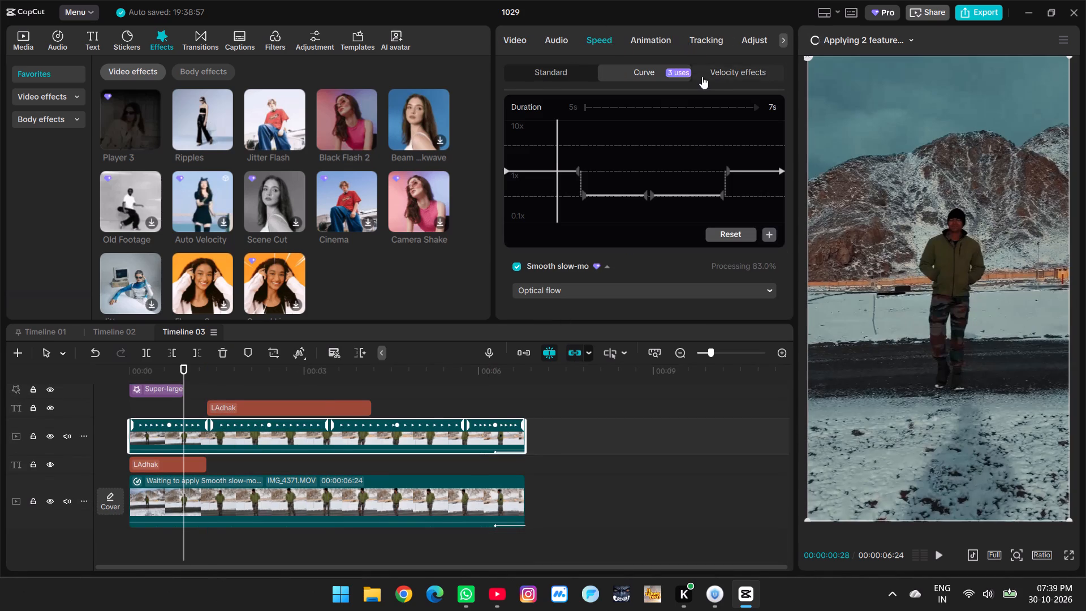
left_click(510, 42)
left_click(734, 77)
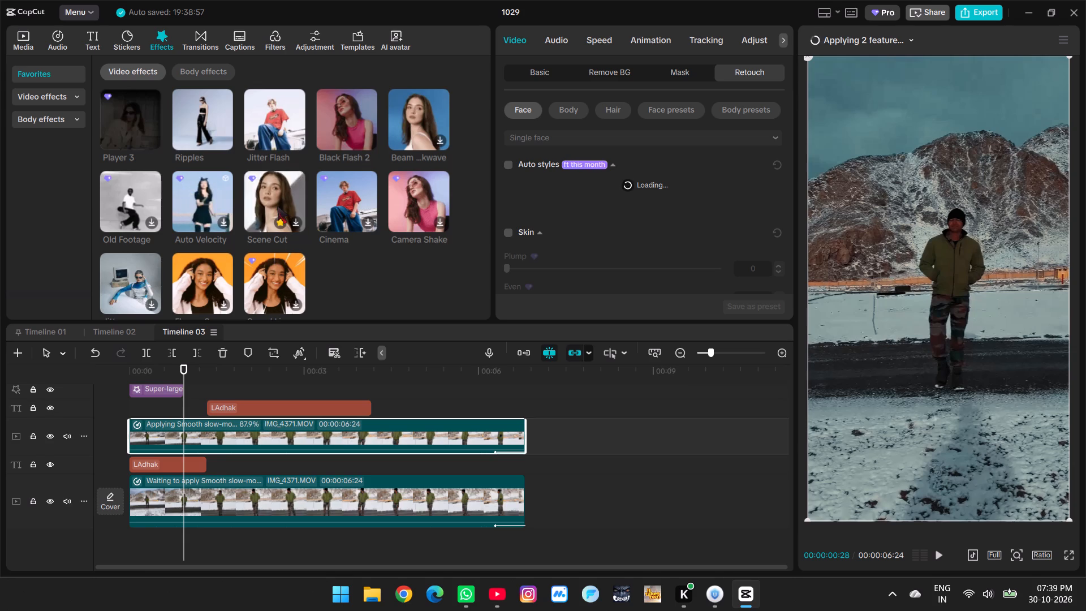
Switch to the empty Timeline 02 and place IMG_4371.MOV at its beginning.
left_click(126, 330)
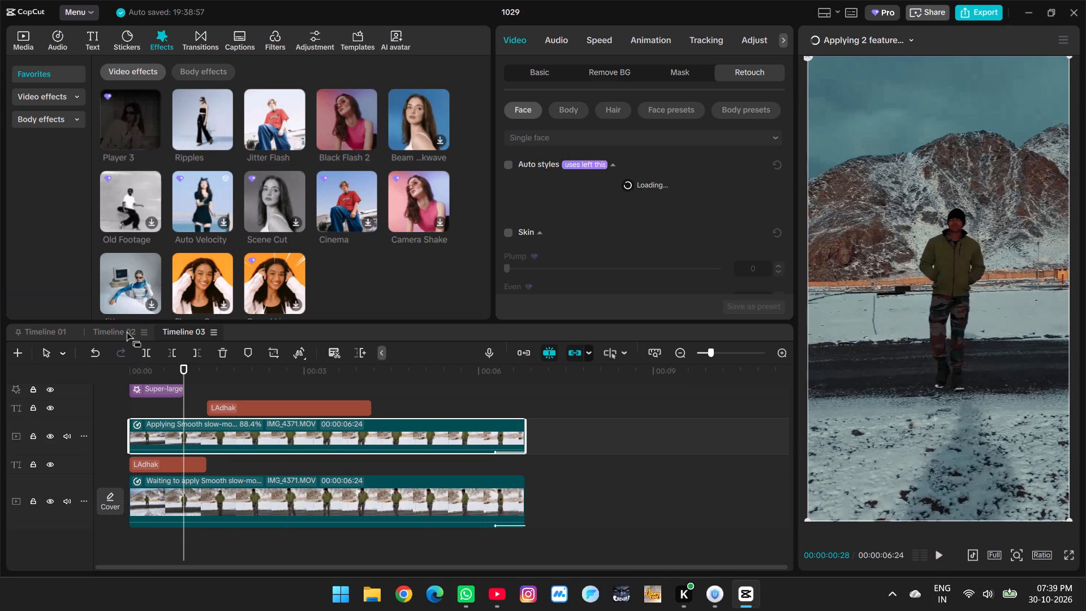
left_click(14, 44)
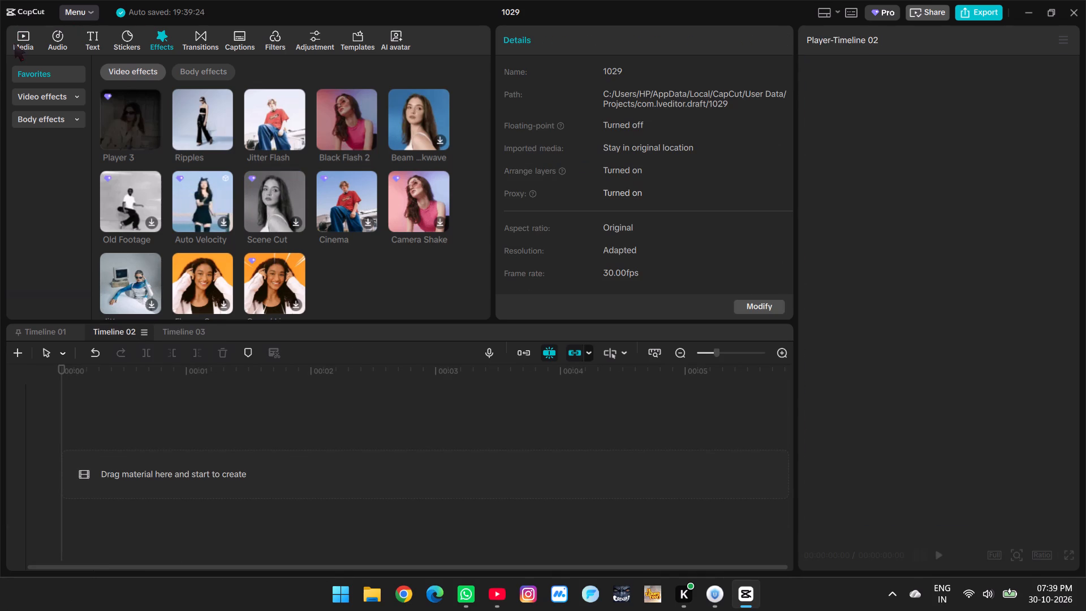
left_click_drag(253, 132, 180, 454)
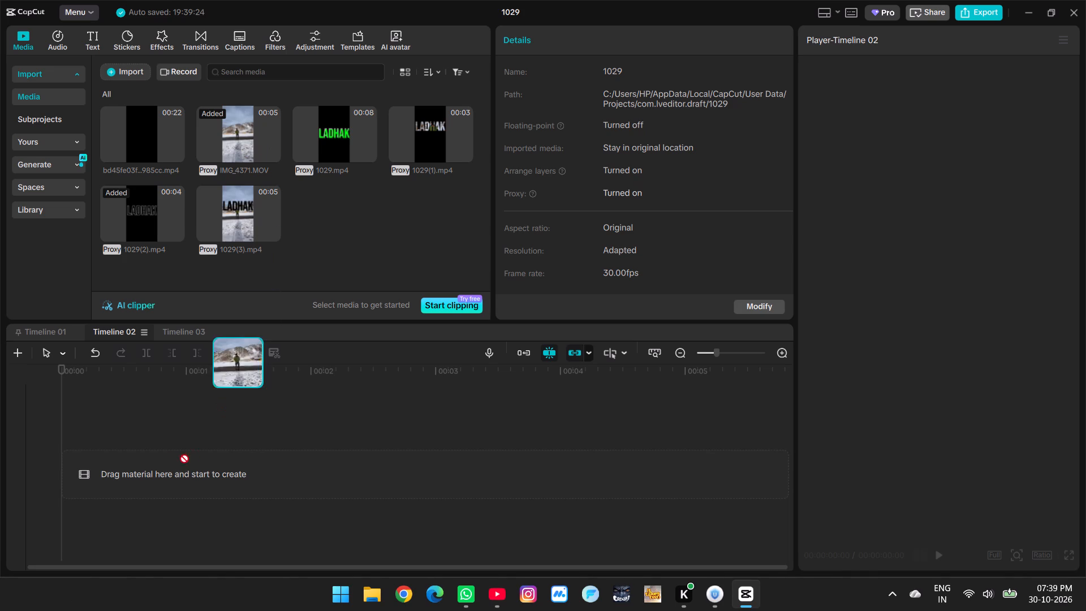
left_click_drag(180, 454, 97, 470)
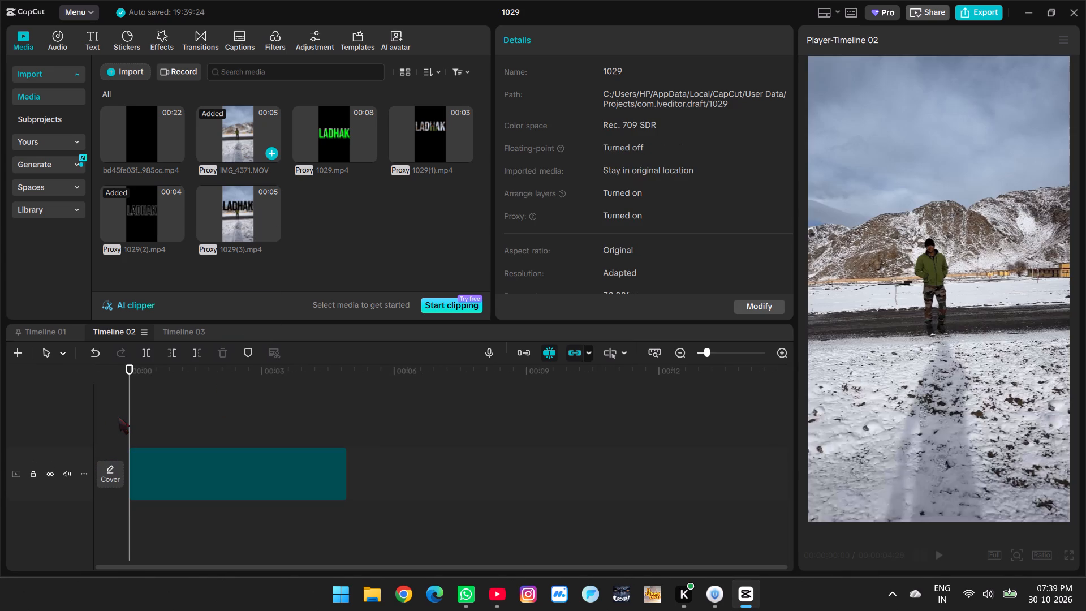
Split the IMG_4371.MOV clip at 00:00:00:15.
left_click_drag(130, 418, 148, 433)
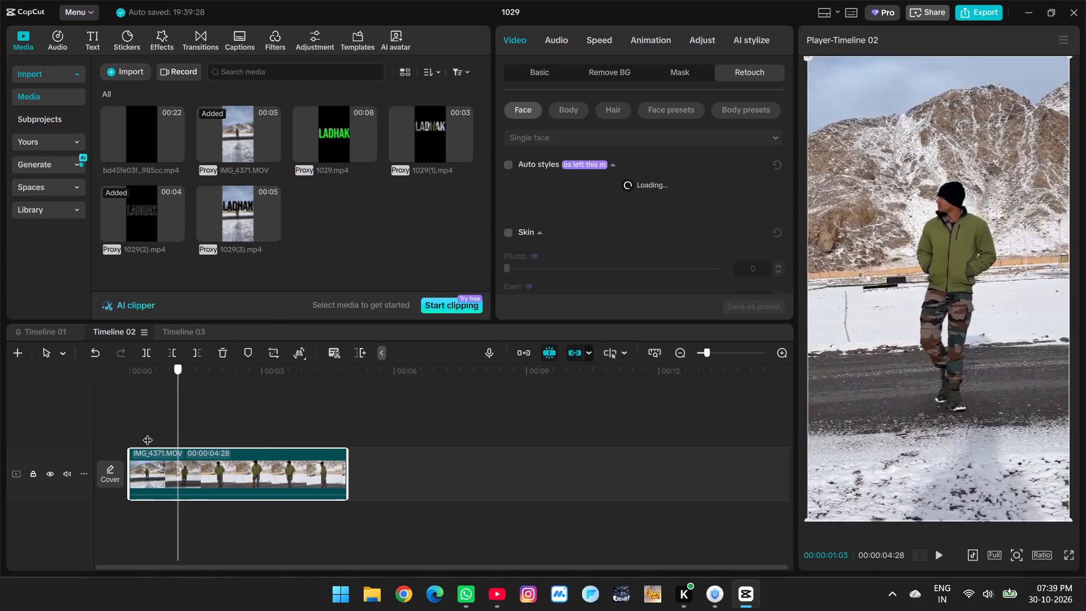
left_click_drag(148, 433, 122, 423)
scroll(143, 424, "up", 10)
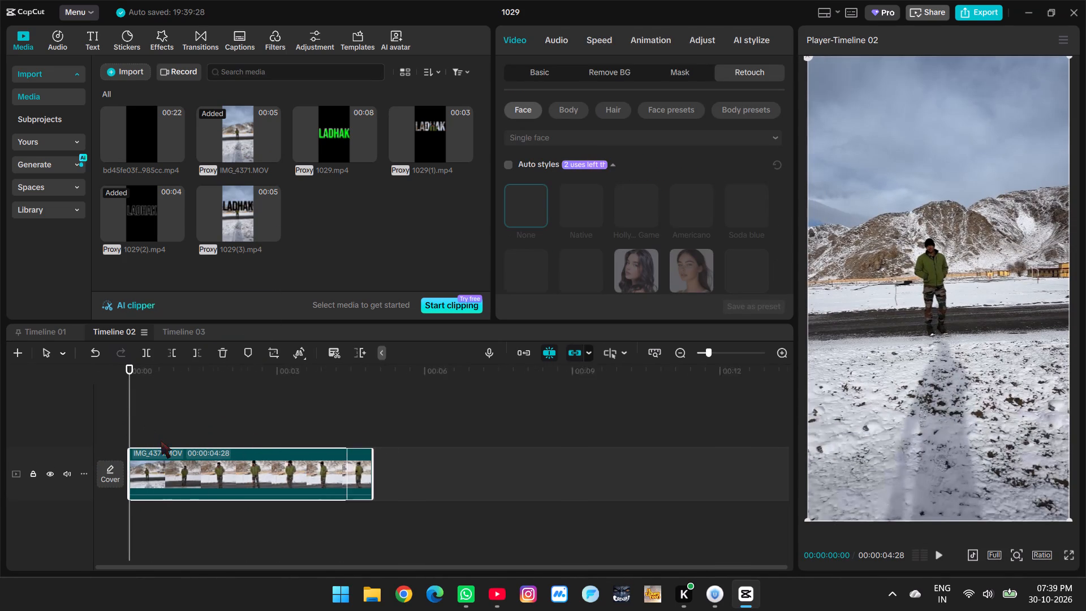
scroll(161, 441, "up", 20)
scroll(161, 441, "up", 5)
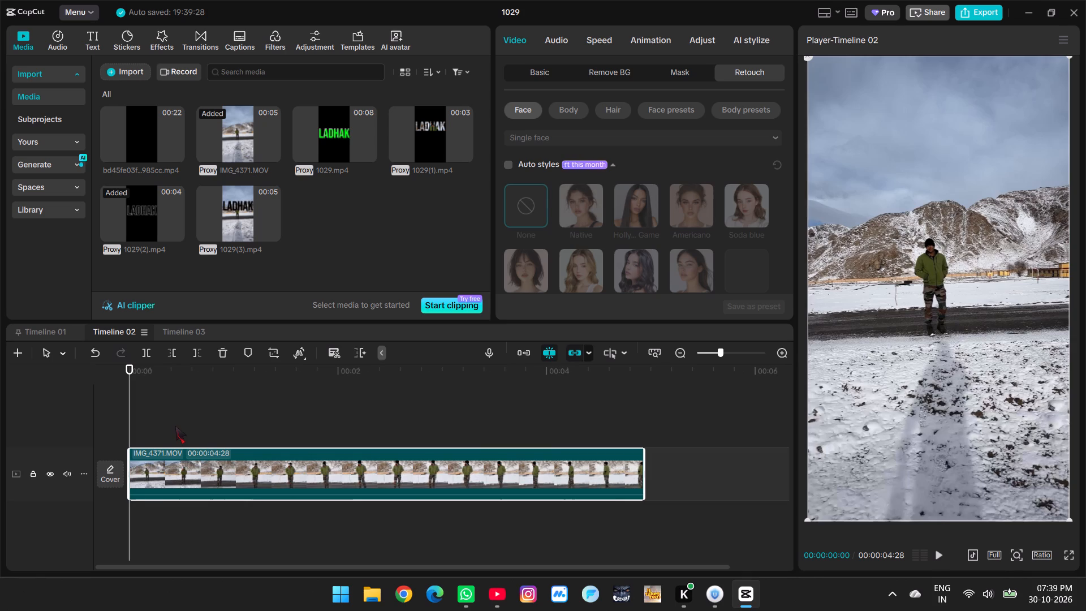
key("space")
key("space")
left_click(181, 458)
left_click(144, 352)
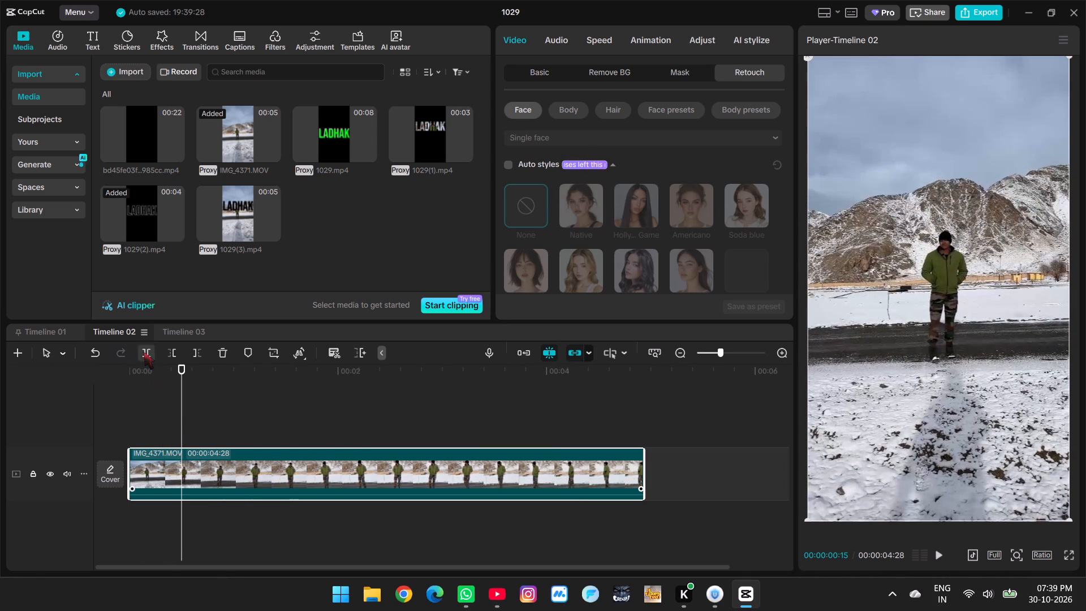
Trim the second segment's start to 00:00:00:18, close the gap to the first segment, and enable automatic gap closing on the main track.
left_click_drag(183, 424, 190, 424)
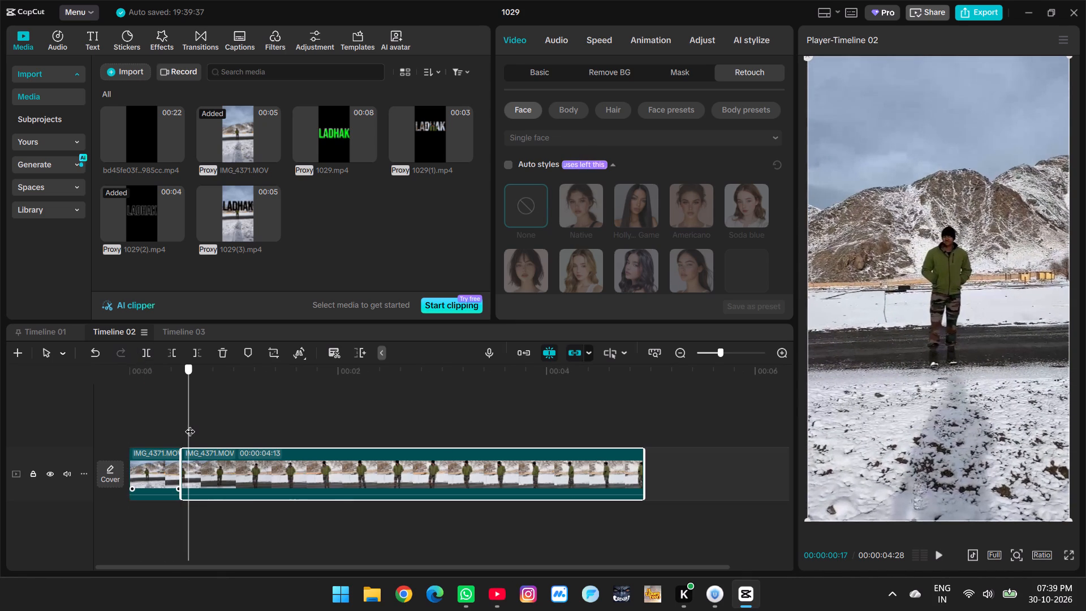
left_click_drag(190, 424, 192, 424)
left_click(169, 355)
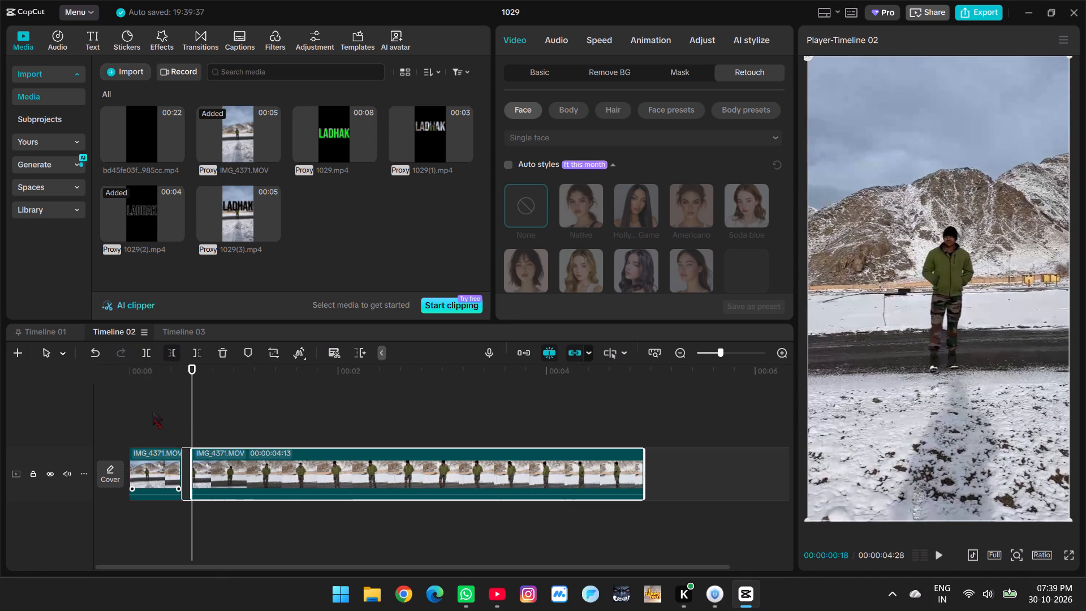
left_click(160, 416)
left_click_drag(227, 473, 217, 473)
left_click(529, 352)
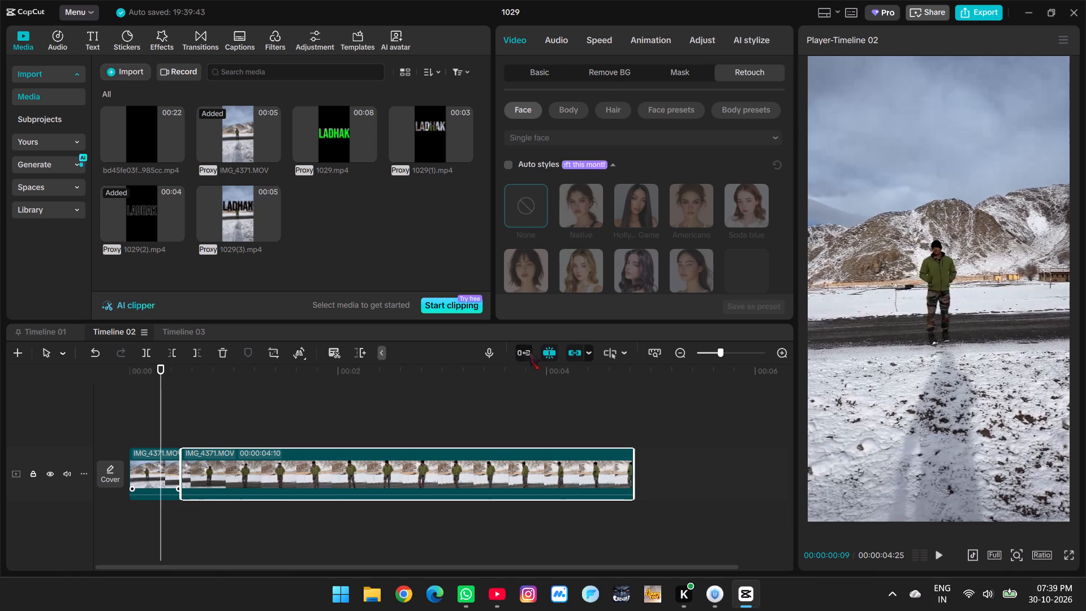
Play back the first jump cut and split the second segment at 00:00:01:08.
key("space")
key("space")
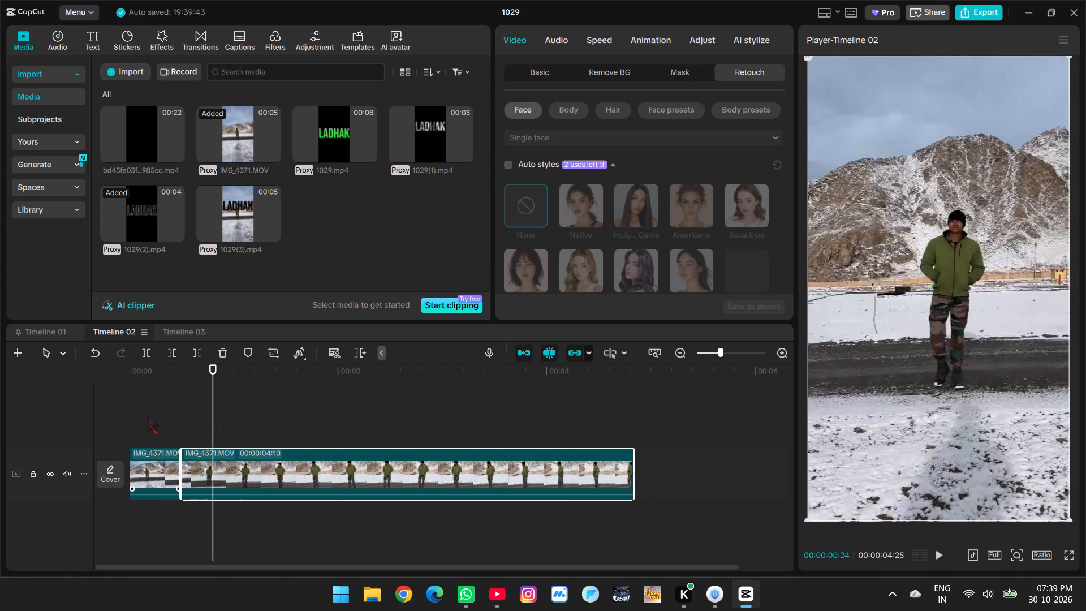
left_click(148, 416)
key("space")
key("space")
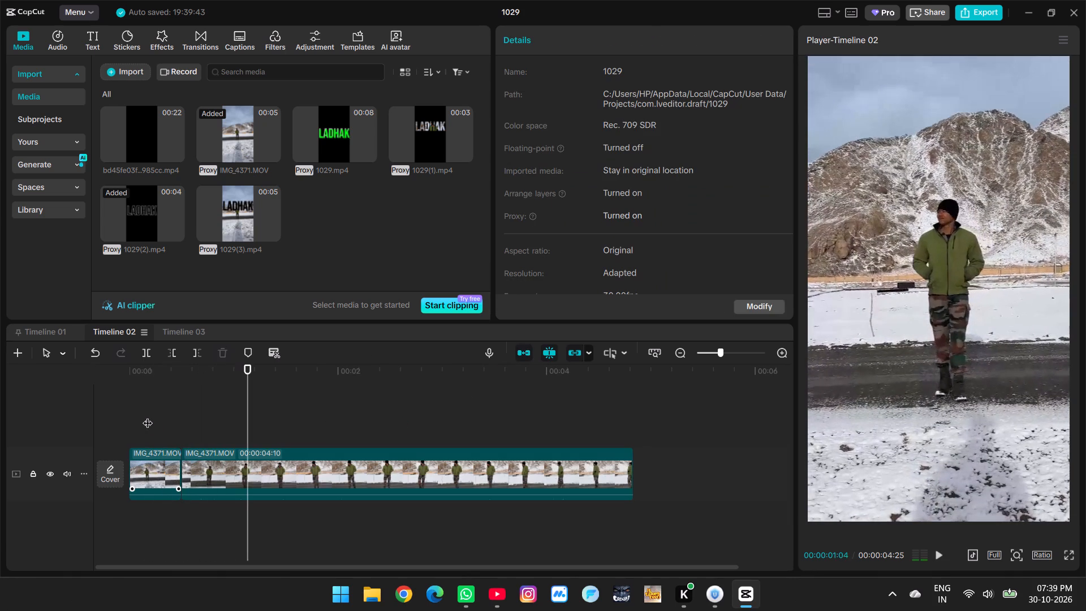
left_click(160, 431)
key("space")
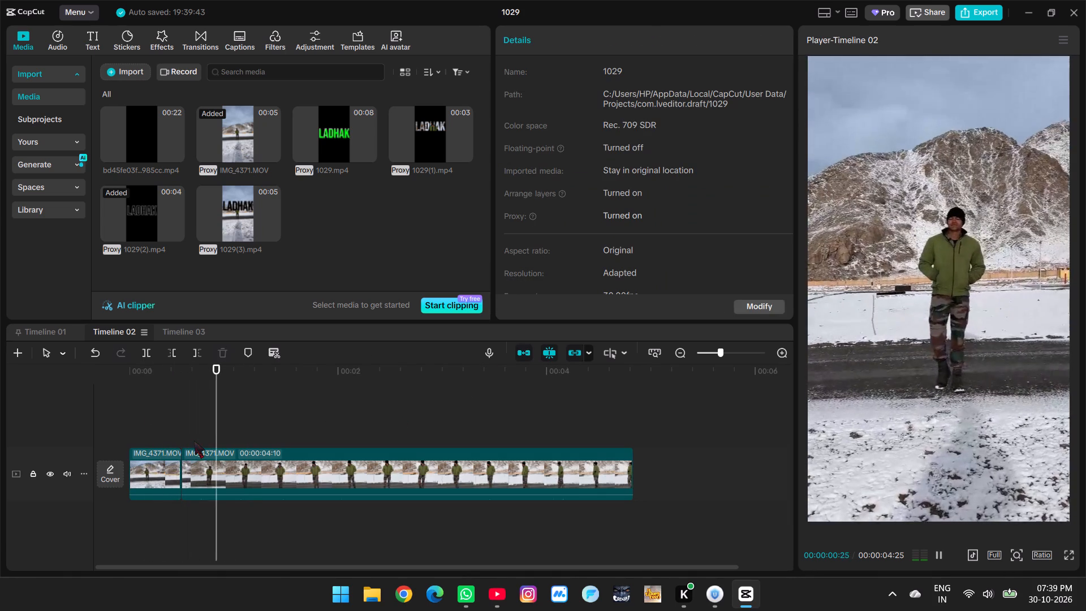
key("space")
key("space")
key("space")
left_click(240, 479)
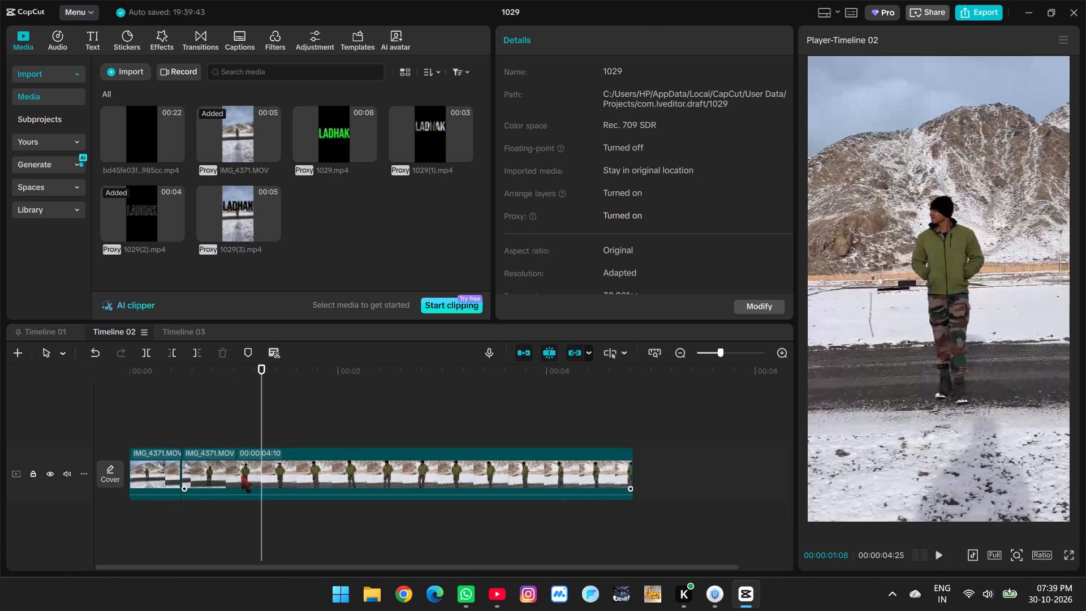
left_click(152, 357)
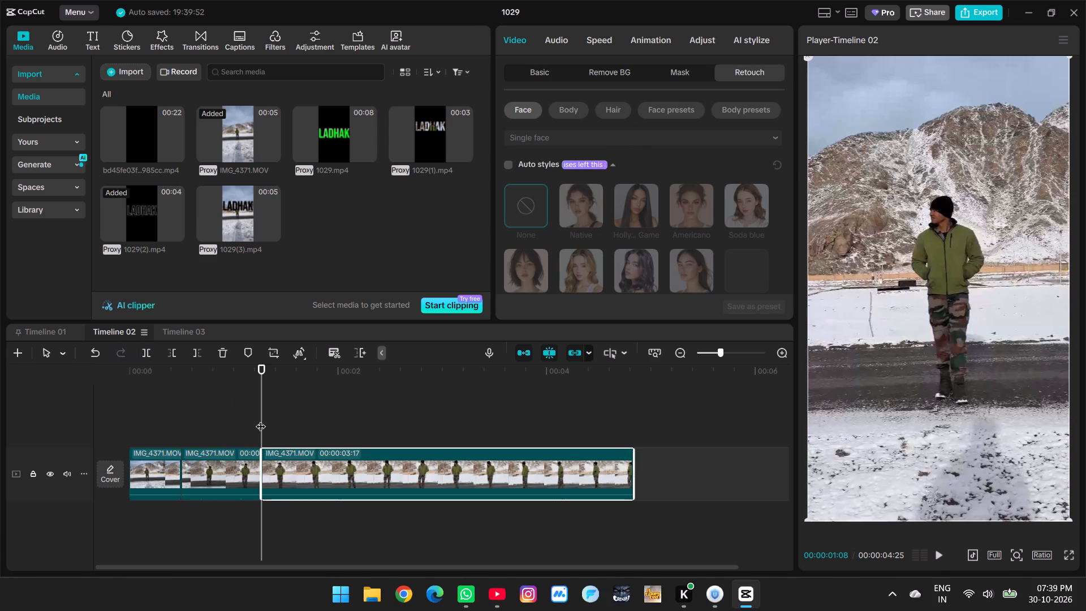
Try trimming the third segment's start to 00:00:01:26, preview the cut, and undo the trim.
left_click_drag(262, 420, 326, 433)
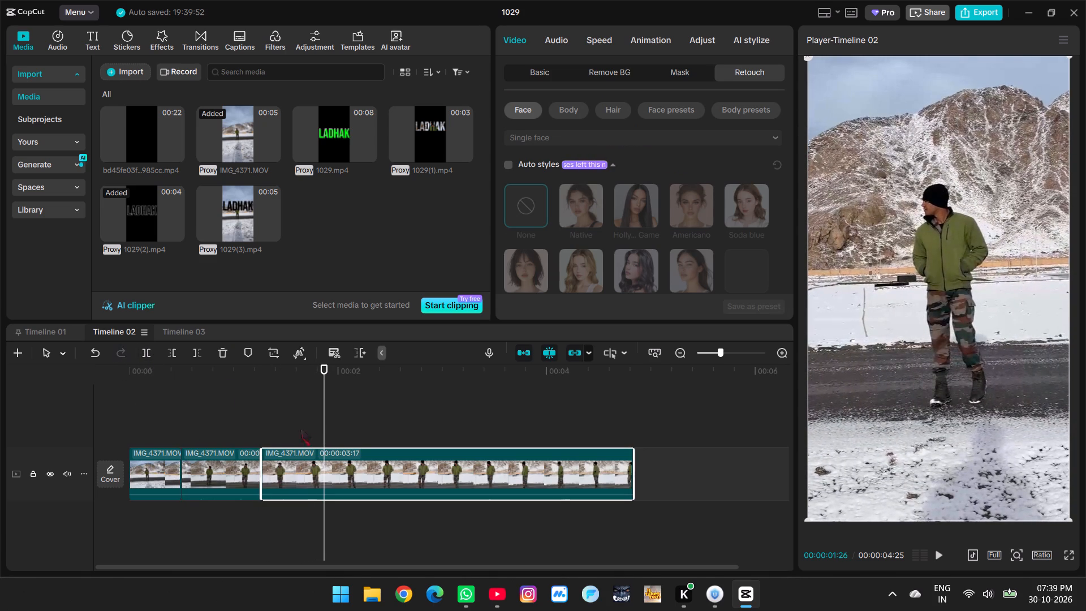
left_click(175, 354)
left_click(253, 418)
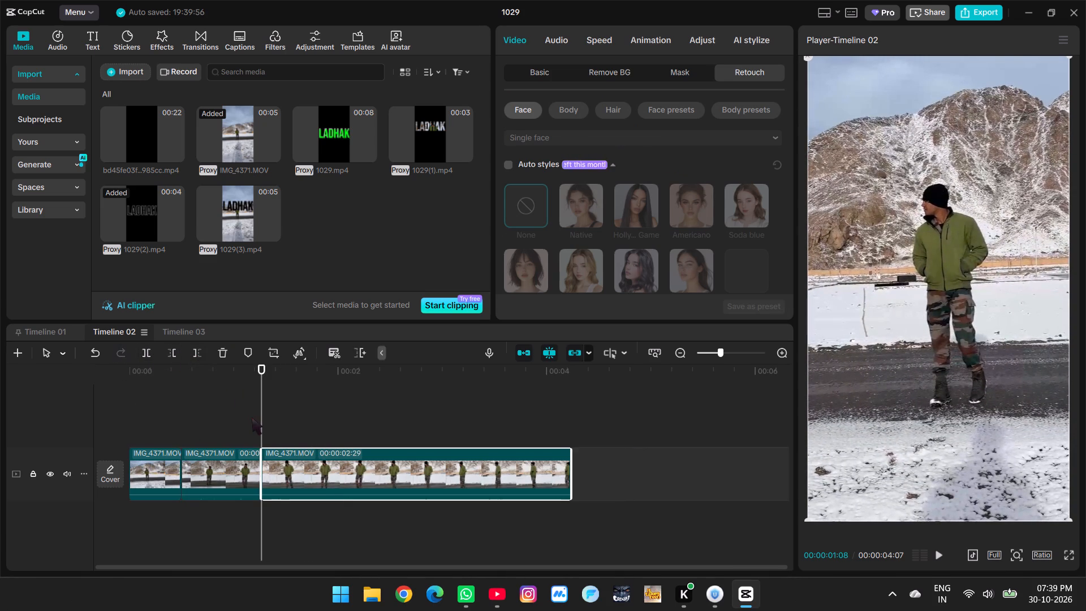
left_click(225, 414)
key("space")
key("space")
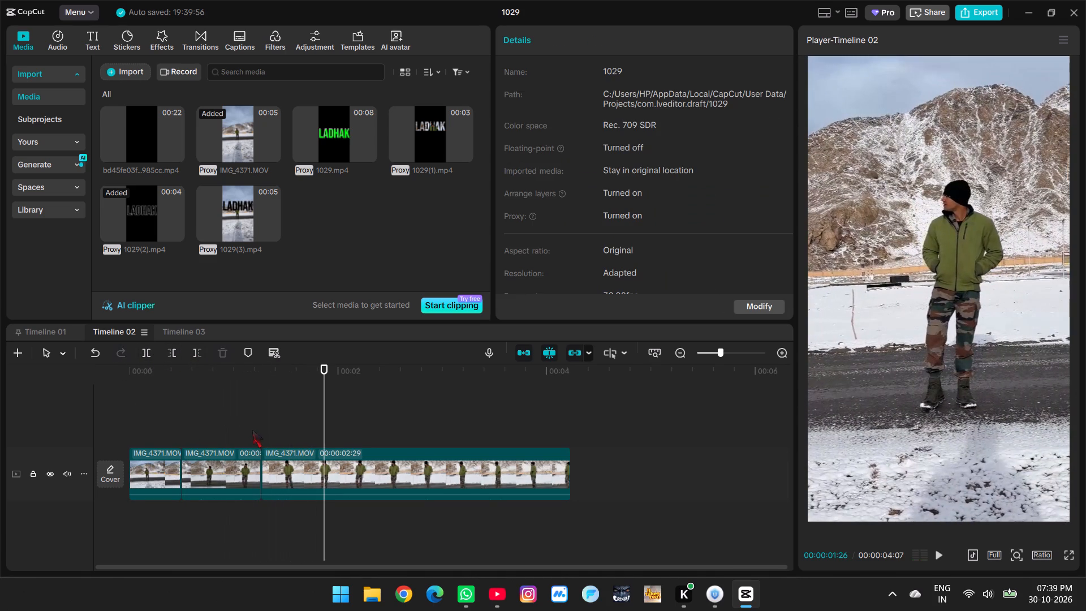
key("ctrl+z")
Trim the third segment's start to 00:00:01:21 to make the second jump cut.
left_click(311, 460)
double_click(270, 427)
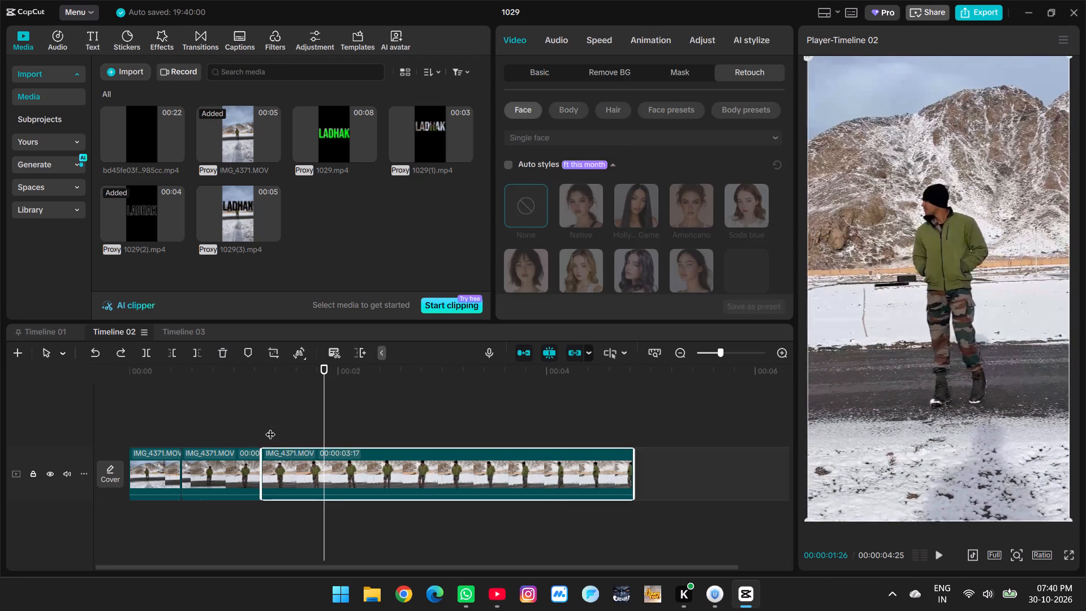
left_click_drag(266, 427, 305, 433)
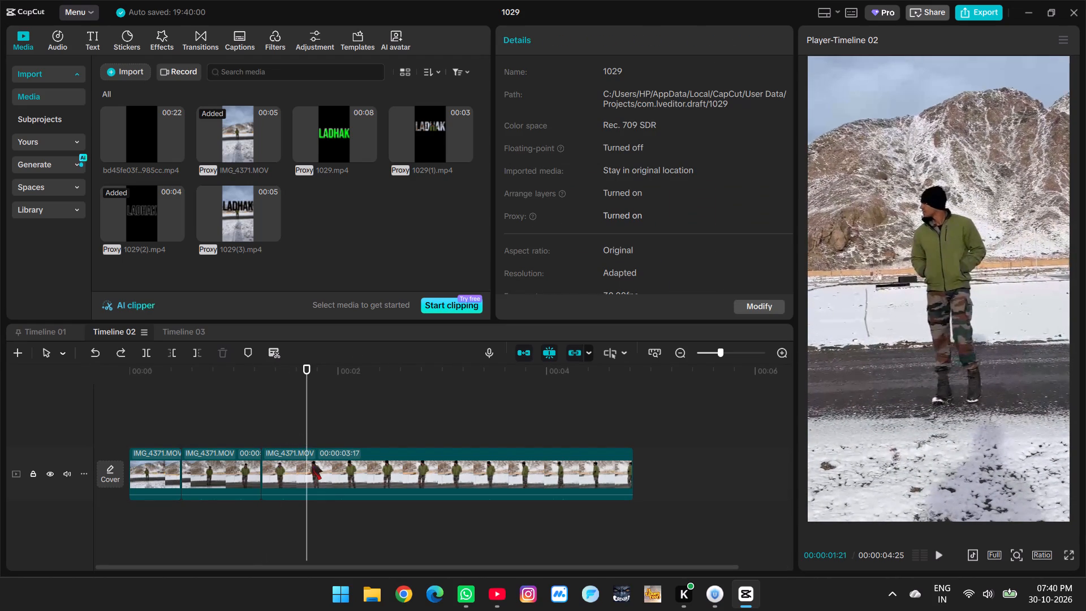
left_click(312, 462)
left_click(165, 352)
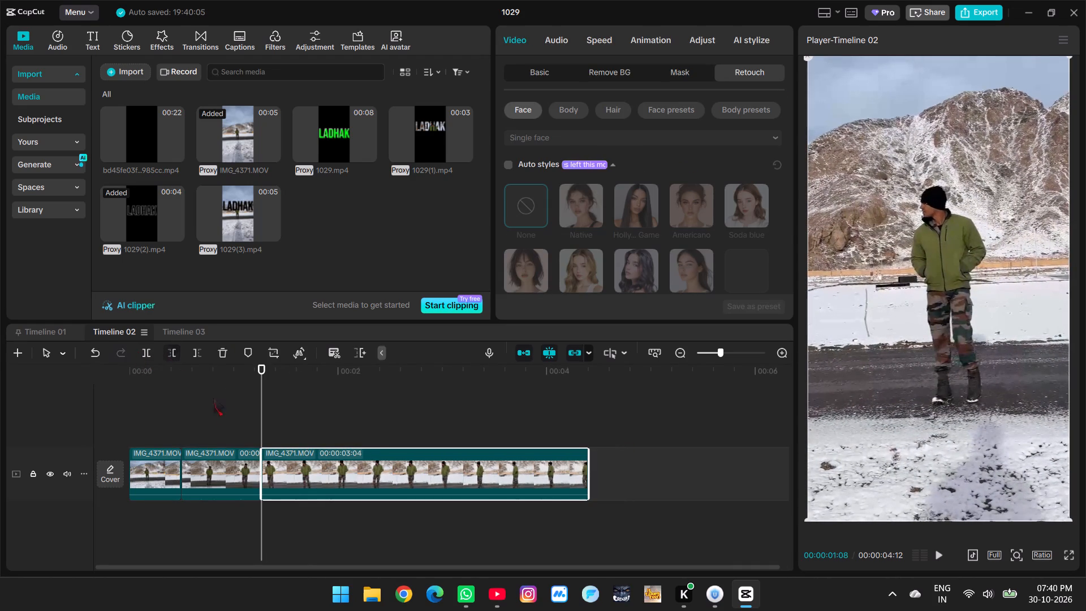
Split the third segment at 00:00:01:29 and trim the start of the remaining footage to 00:00:02:06.
left_click(235, 419)
key("space")
key("space")
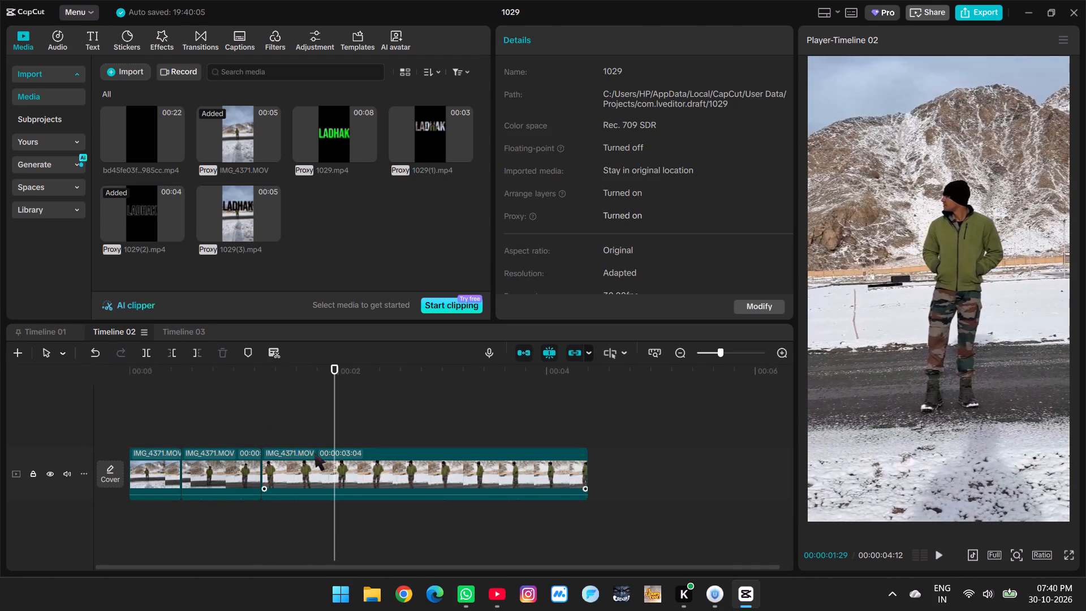
left_click(343, 478)
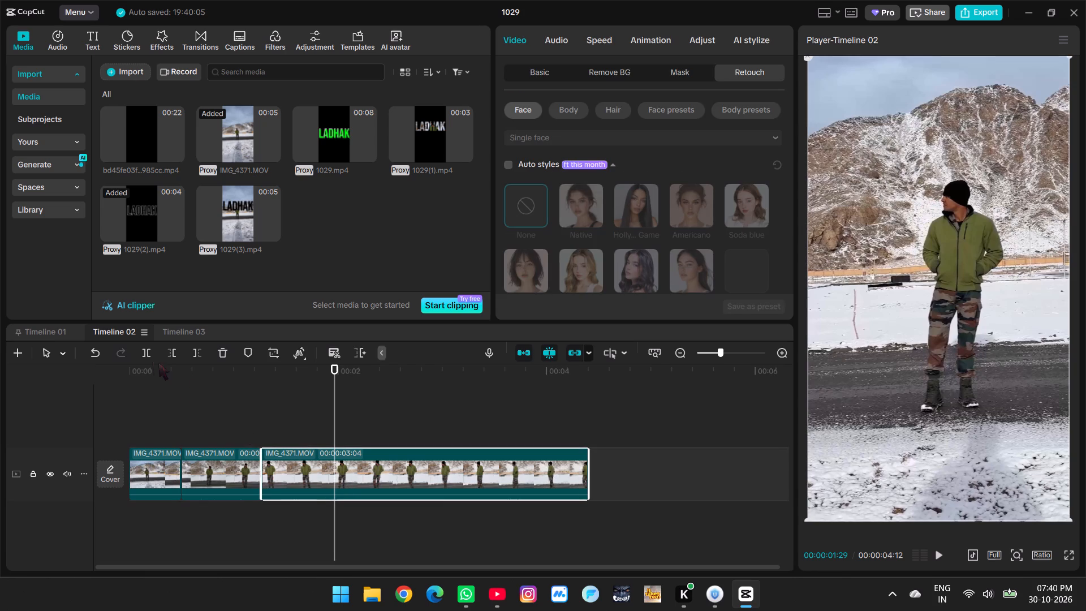
left_click(148, 360)
left_click_drag(338, 425, 371, 431)
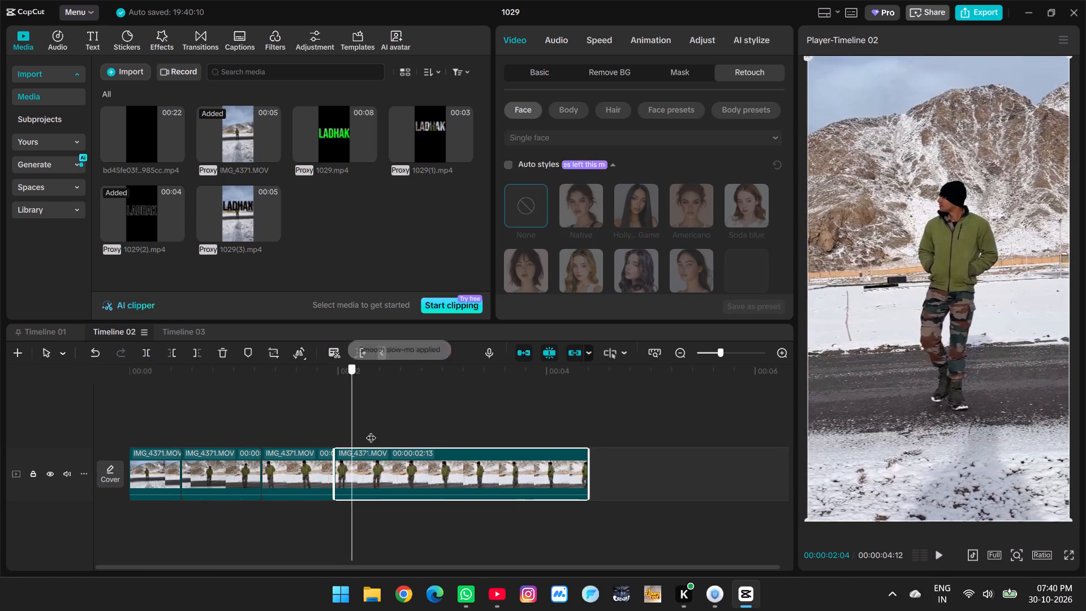
left_click_drag(371, 431, 358, 429)
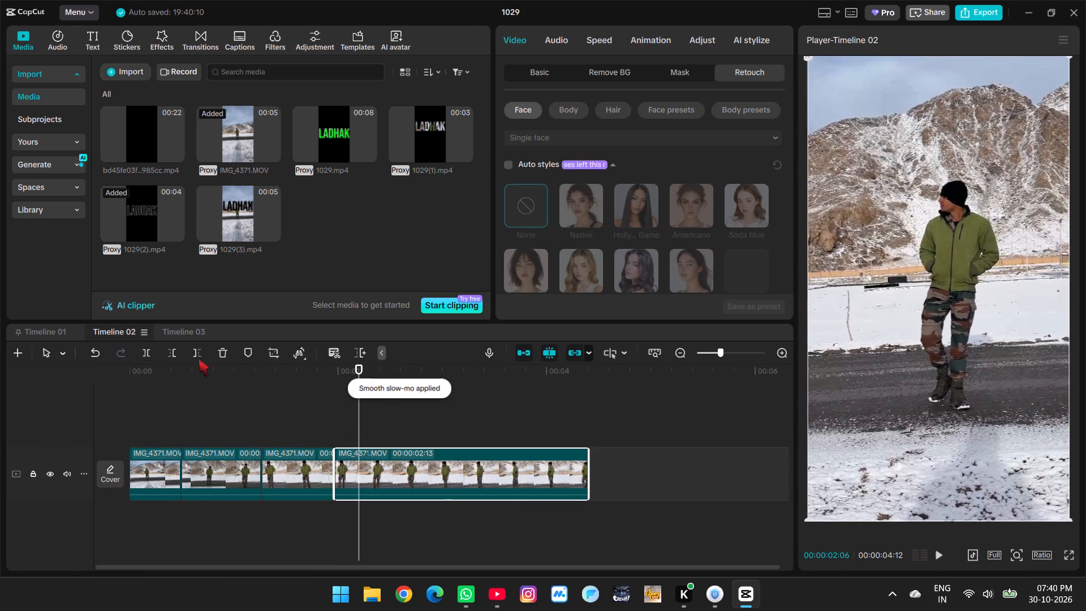
left_click(170, 355)
Split the last segment at 00:00:02:24 and trim the start of the remaining footage to 00:00:02:27.
left_click_drag(338, 427, 382, 429)
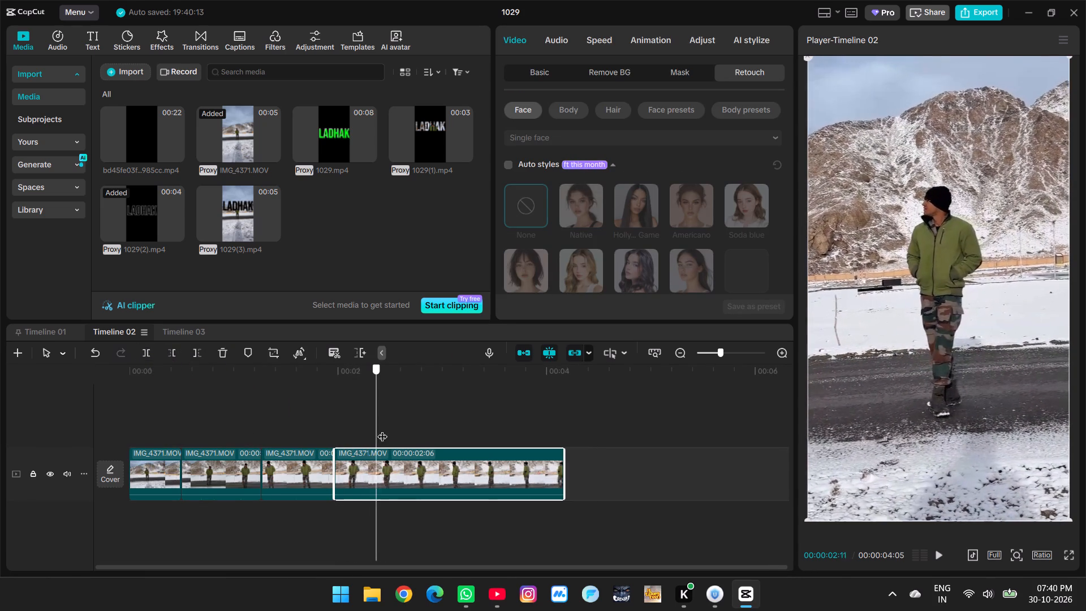
left_click_drag(382, 429, 421, 436)
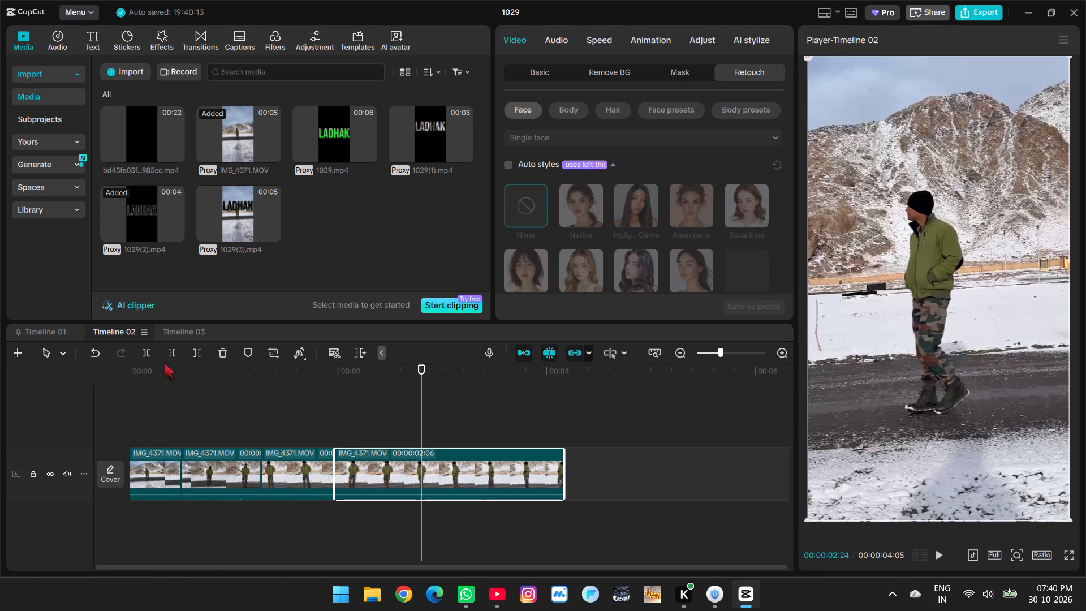
left_click(146, 356)
left_click_drag(419, 426, 441, 427)
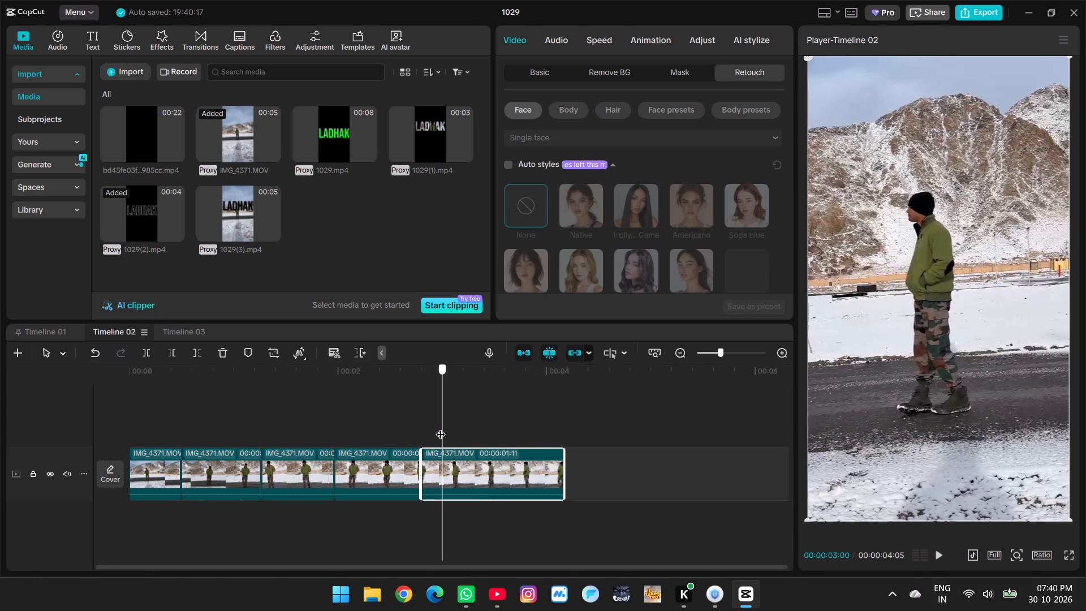
left_click_drag(441, 427, 433, 427)
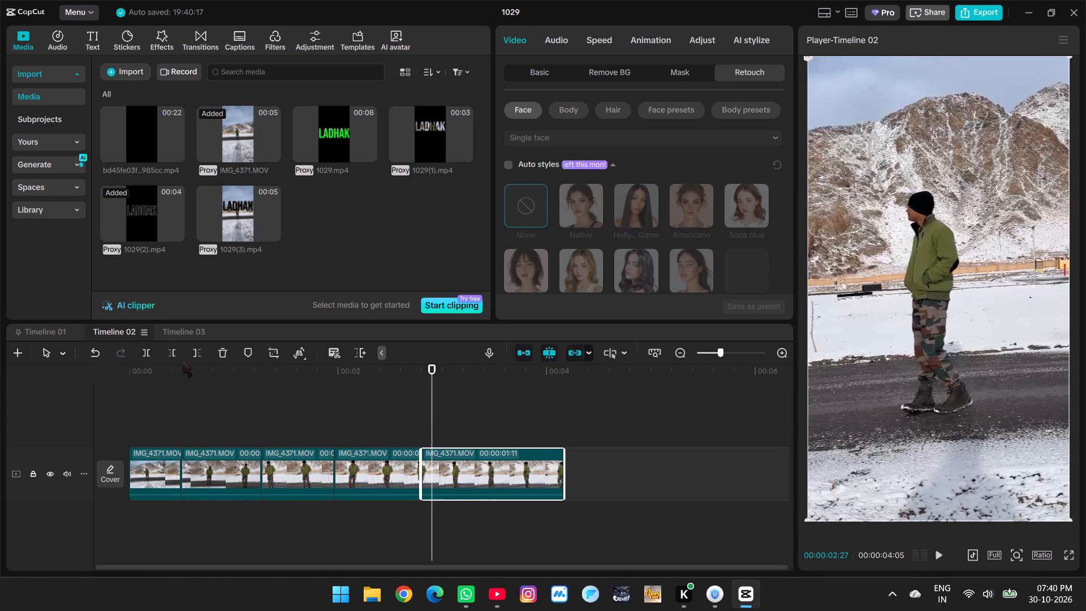
left_click(174, 356)
Play the jump-cut sequence from the beginning and split the last segment at 00:00:03:15.
left_click(86, 402)
left_click(170, 408)
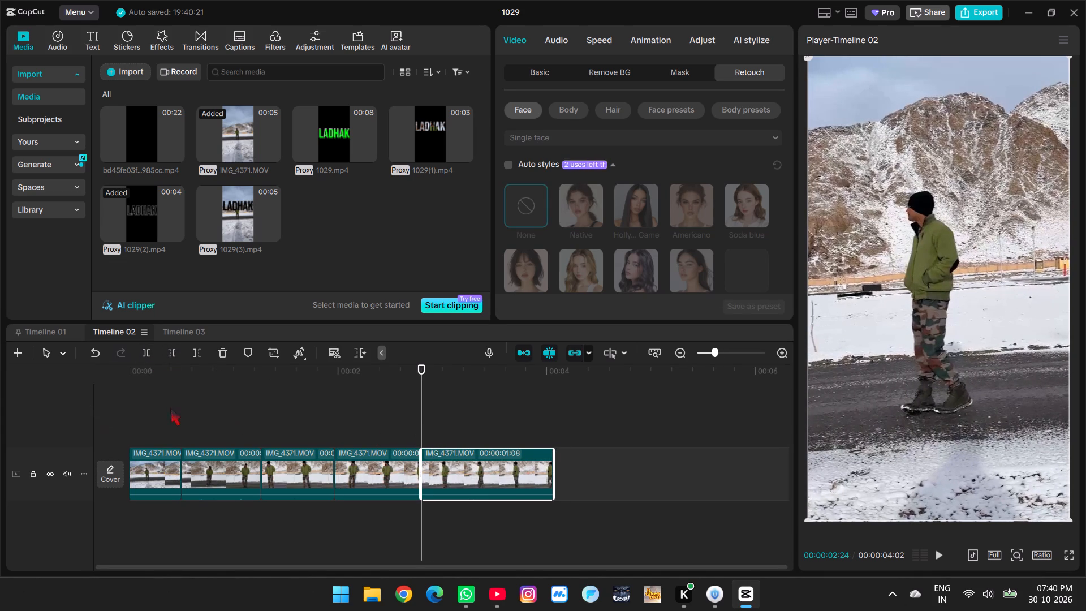
left_click_drag(170, 408, 130, 411)
key("space")
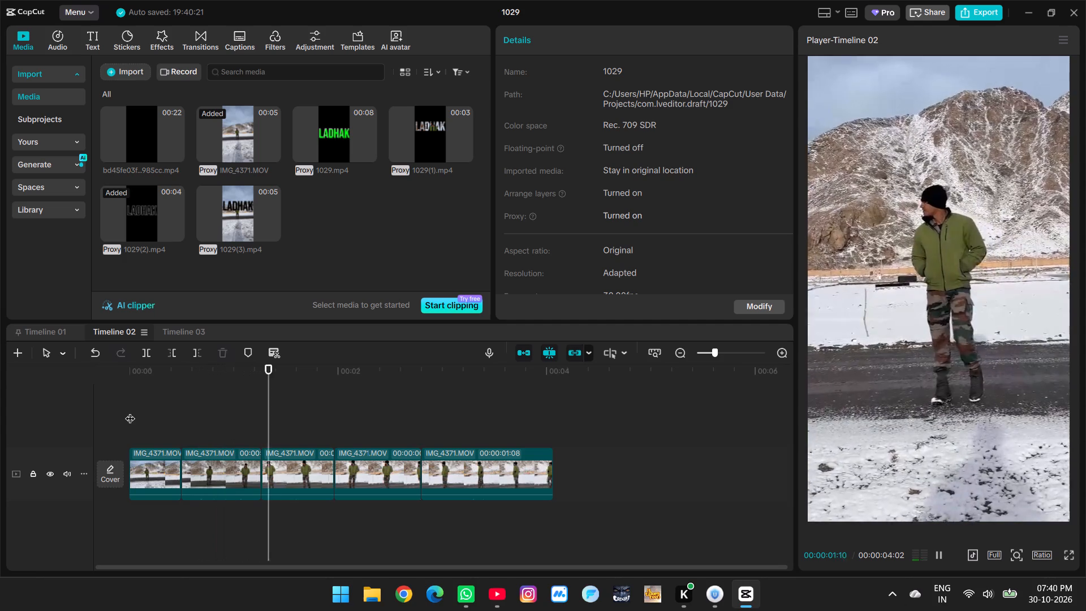
key("space")
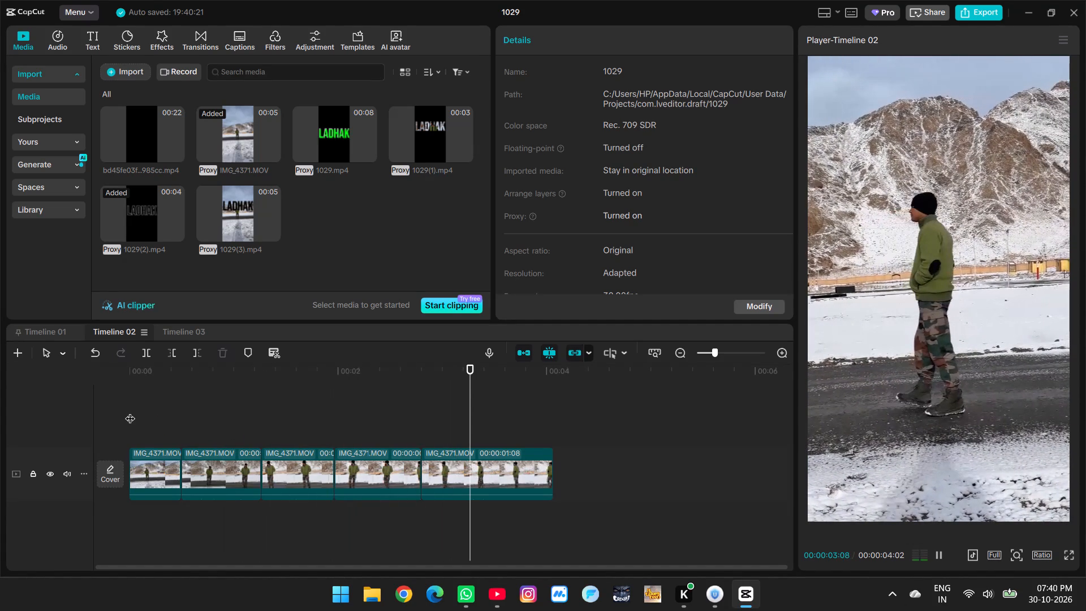
key("space")
key("space")
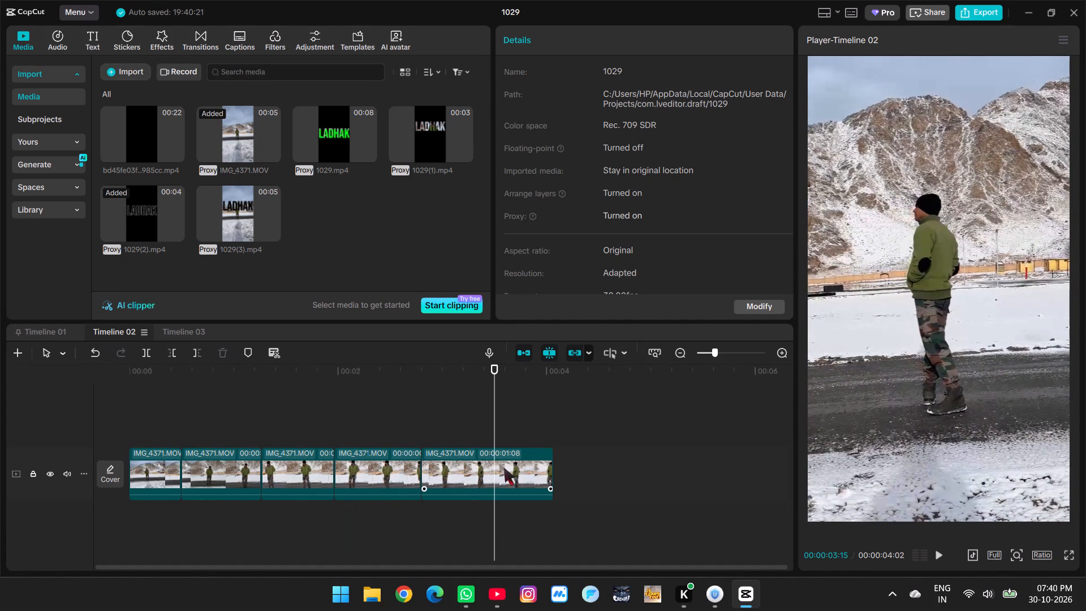
left_click(505, 468)
left_click(146, 354)
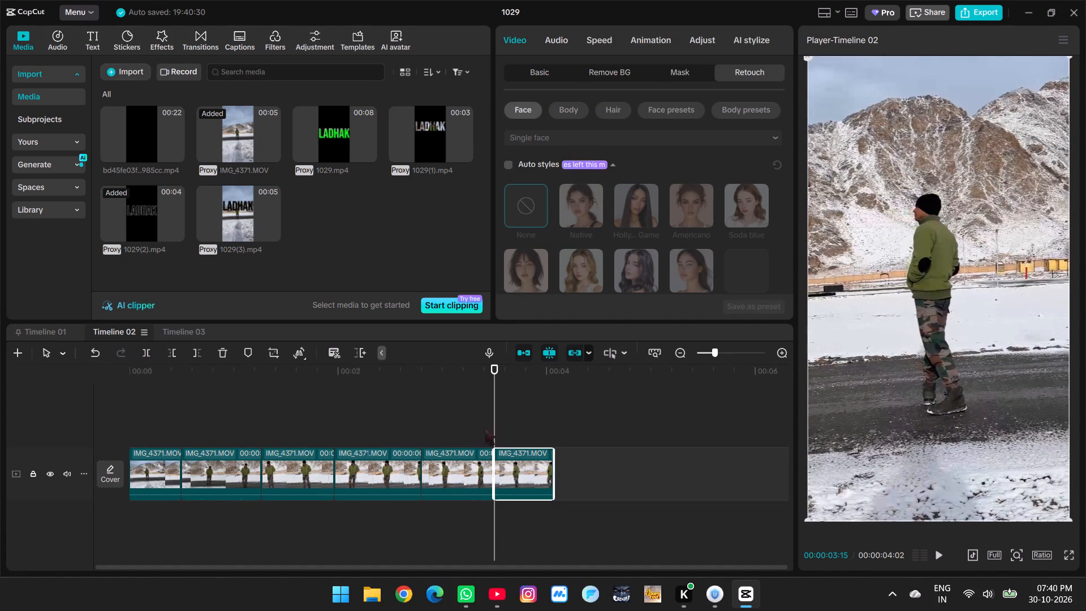
Trim the last segment's start to 00:00:03:21 and play back the jump cuts.
left_click_drag(494, 430, 507, 434)
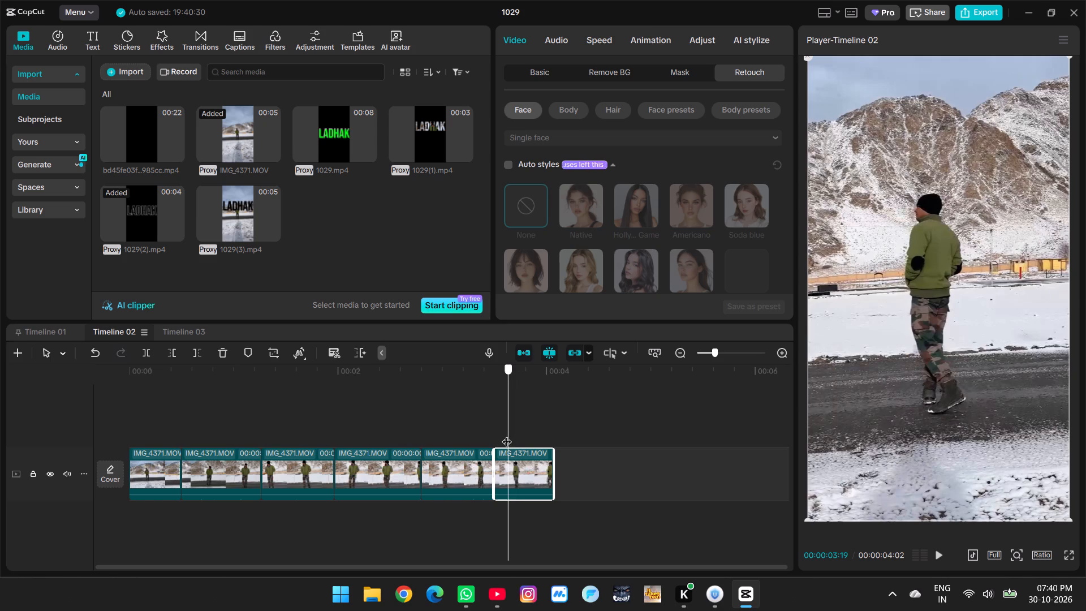
left_click_drag(507, 434, 517, 434)
left_click(171, 352)
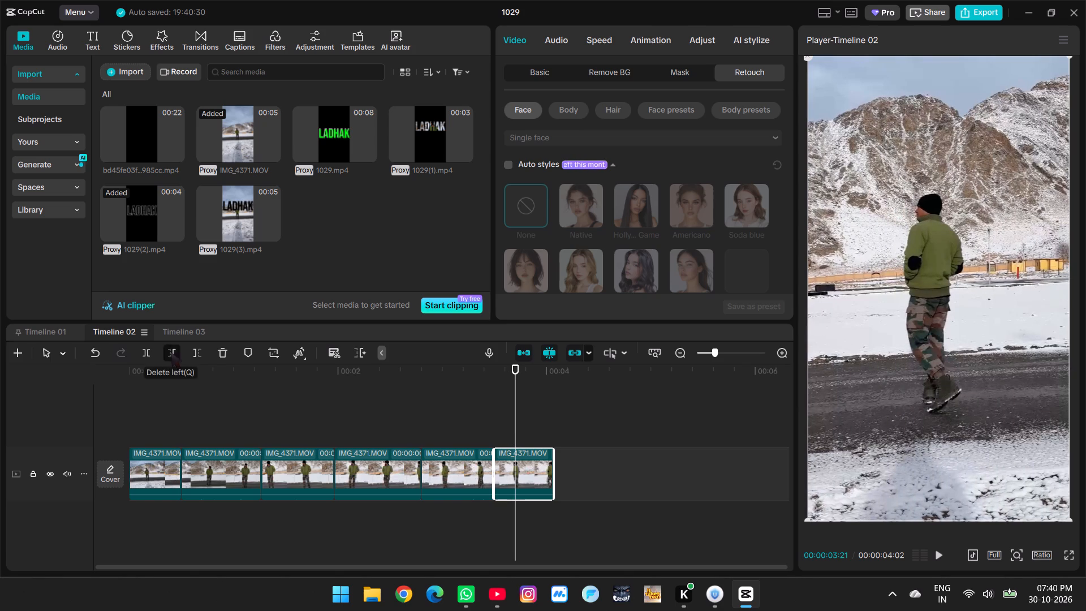
left_click(460, 430)
key("space")
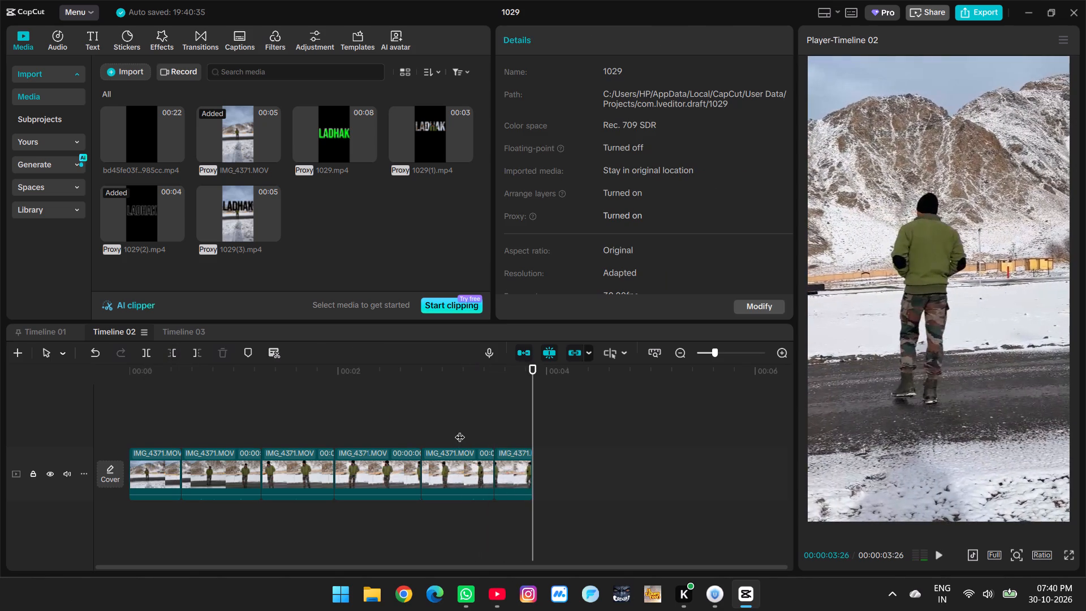
key("space")
left_click_drag(317, 419, 302, 419)
key("space")
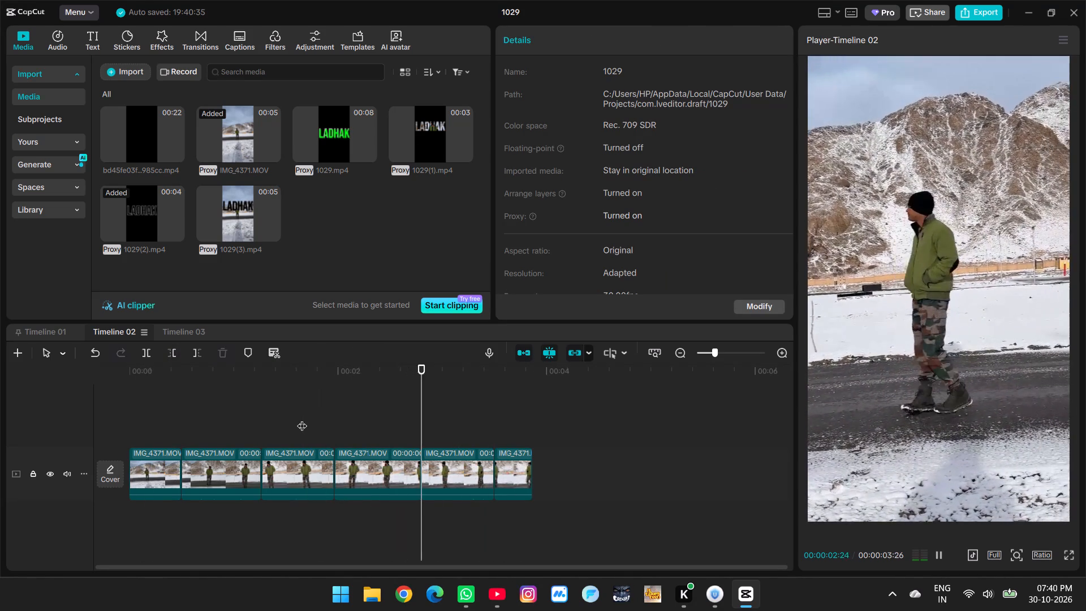
left_click(128, 415)
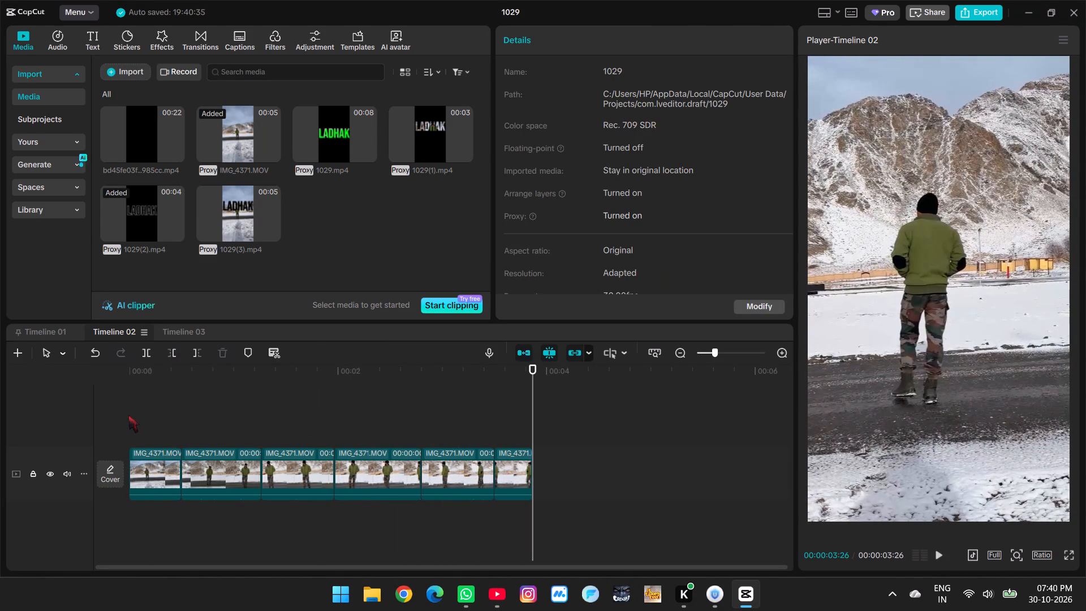
Add the Jitter Flash effect at the start of the second segment and trim its end to 00:00:00:24.
left_click(152, 429)
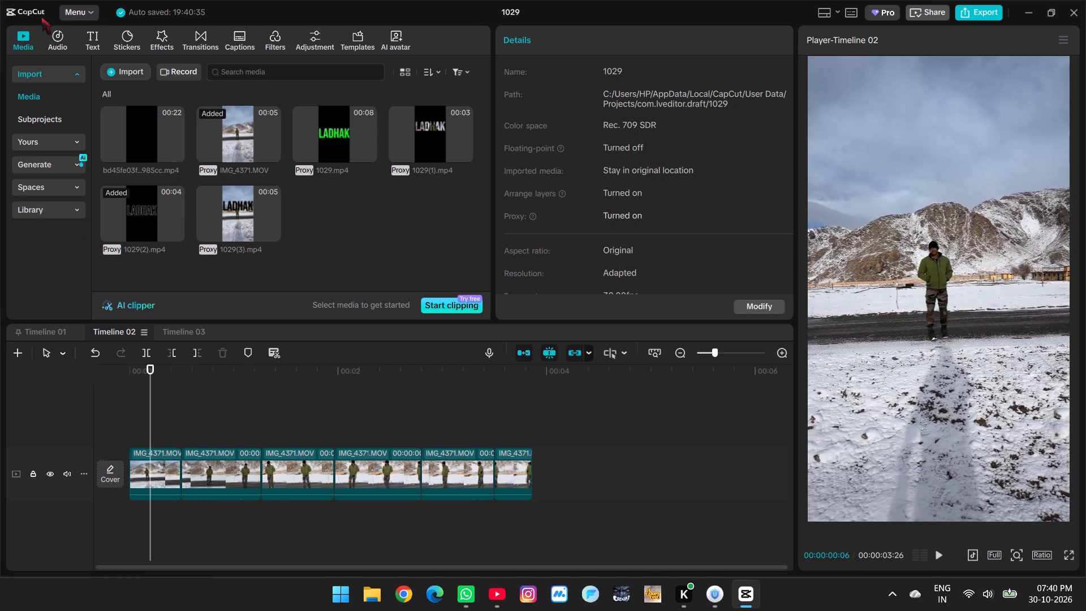
left_click(157, 40)
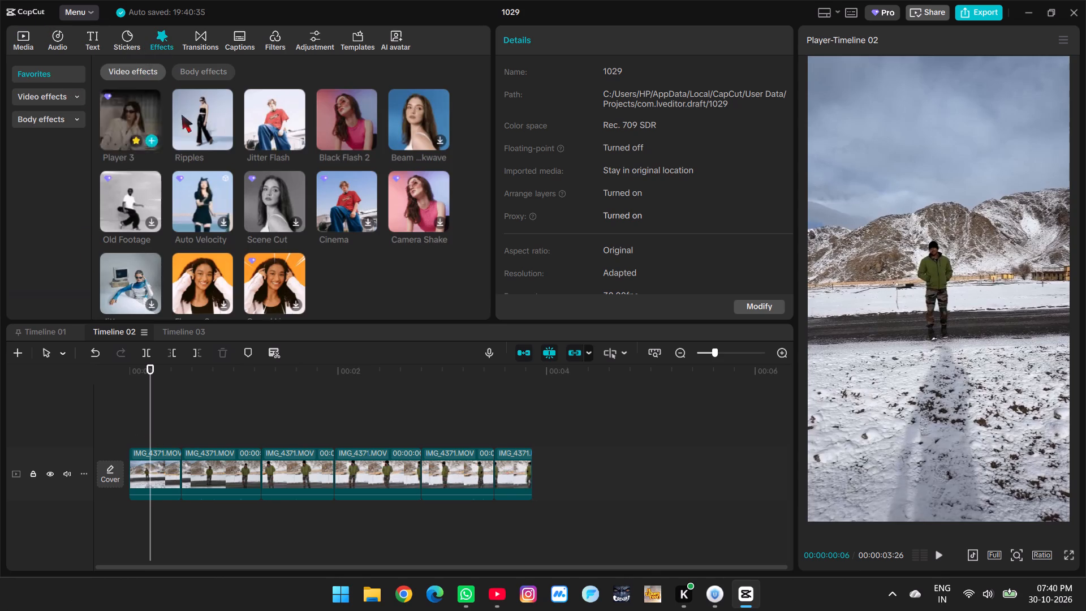
left_click_drag(281, 113, 180, 444)
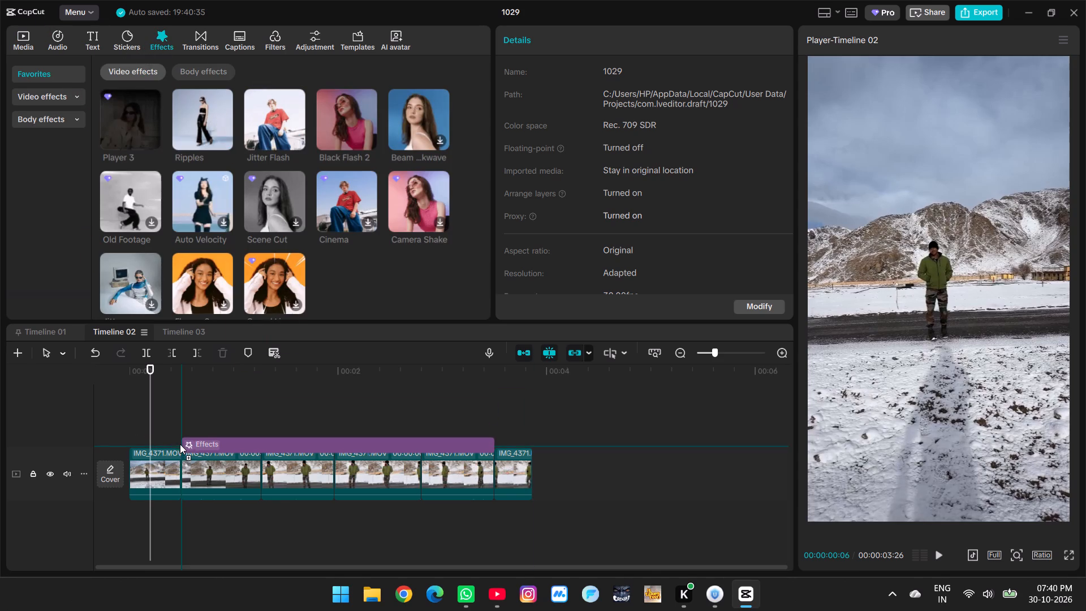
left_click_drag(180, 444, 180, 442)
left_click(174, 416)
key("space")
key("space")
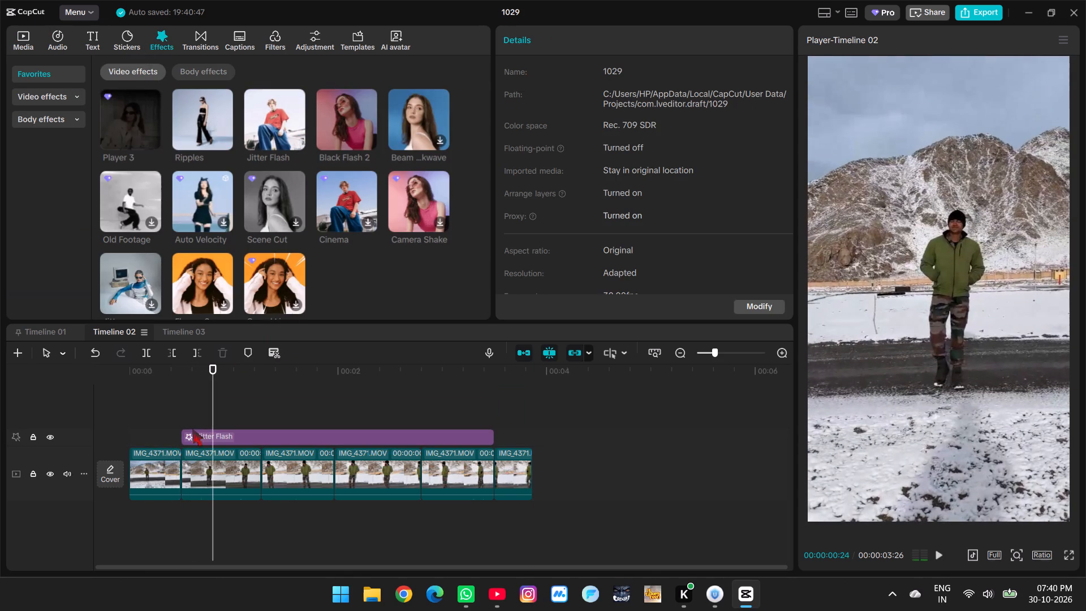
left_click(197, 437)
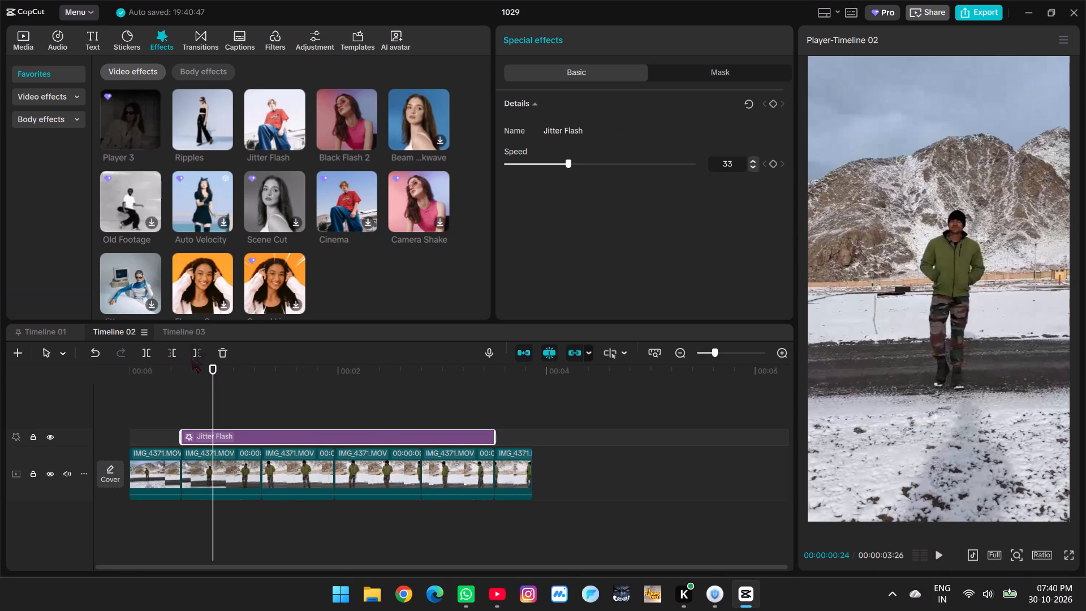
left_click(191, 355)
Copy the trimmed Jitter Flash effect to the start of the third, fourth, fifth and sixth segments and play the sequence.
key("ctrl+c")
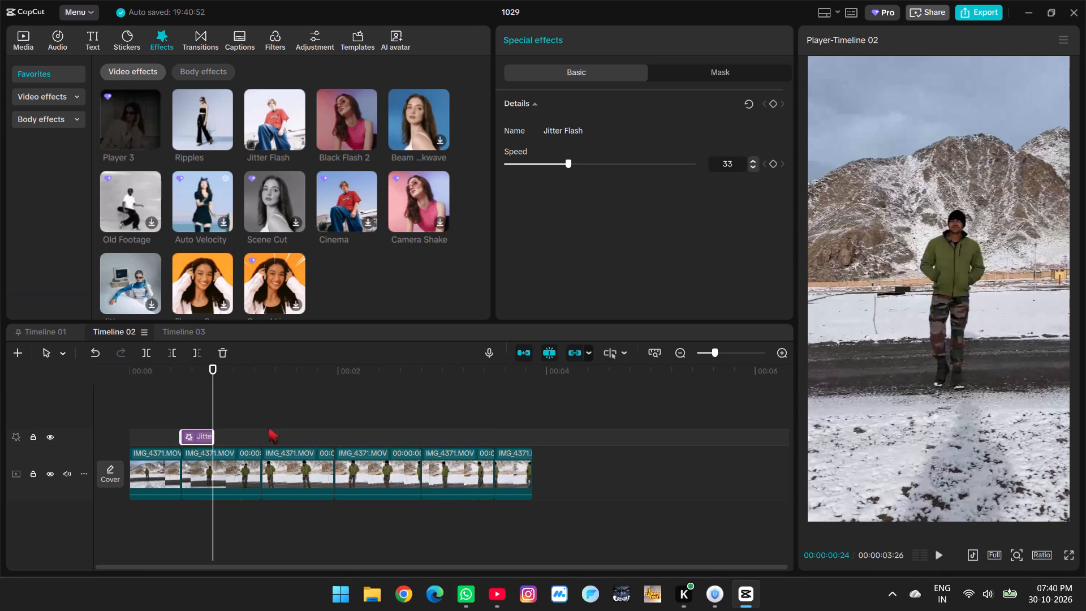
left_click(261, 425)
key("ctrl+v")
left_click(343, 437)
left_click(335, 434)
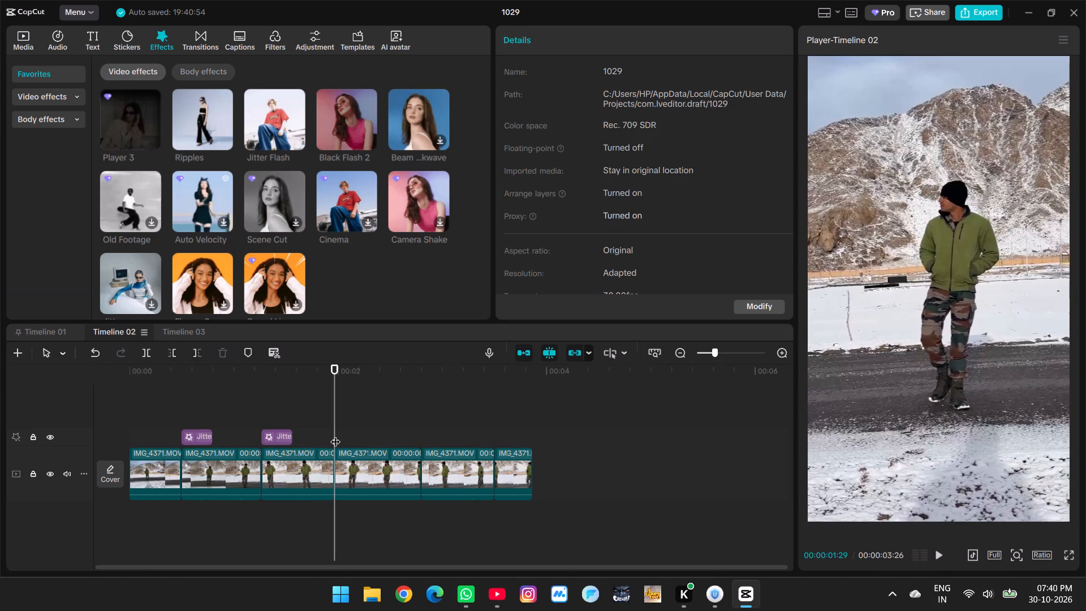
key("ctrl+v")
left_click(419, 438)
key("ctrl+v")
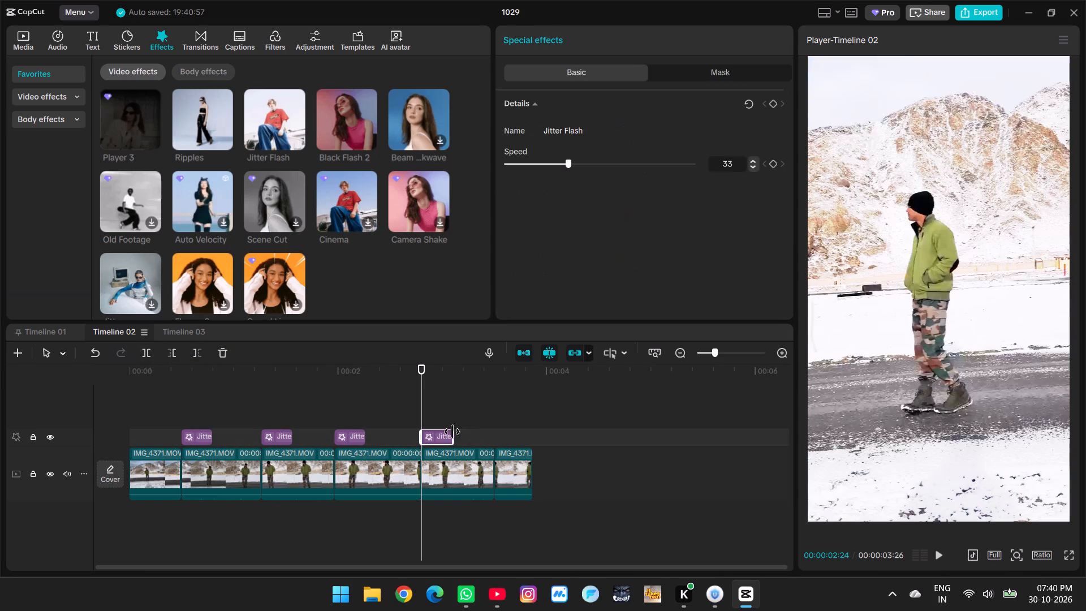
double_click(499, 437)
key("ctrl+v")
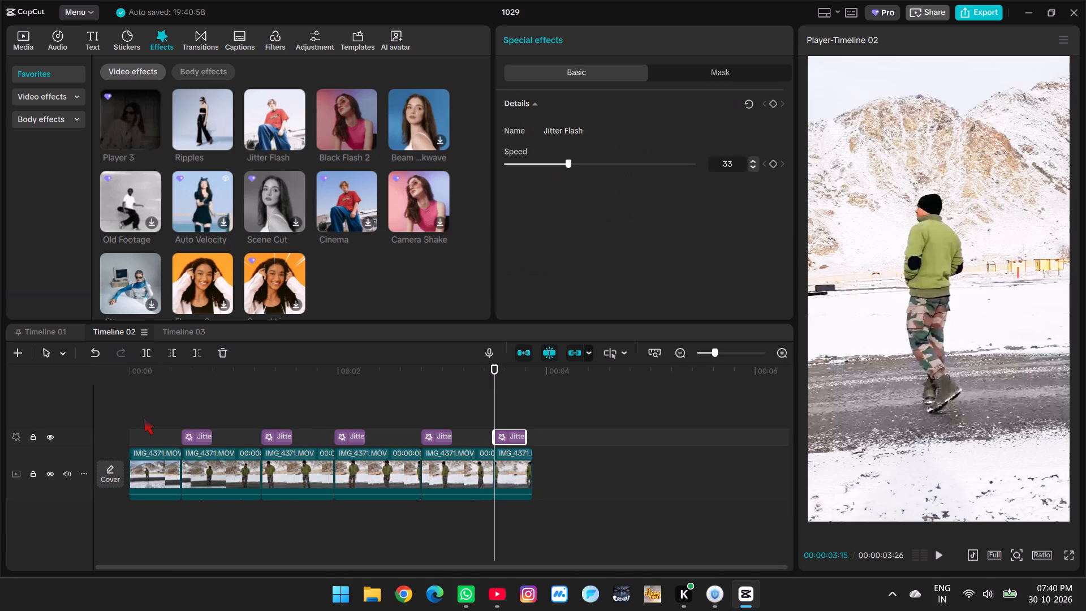
left_click(185, 412)
key("space")
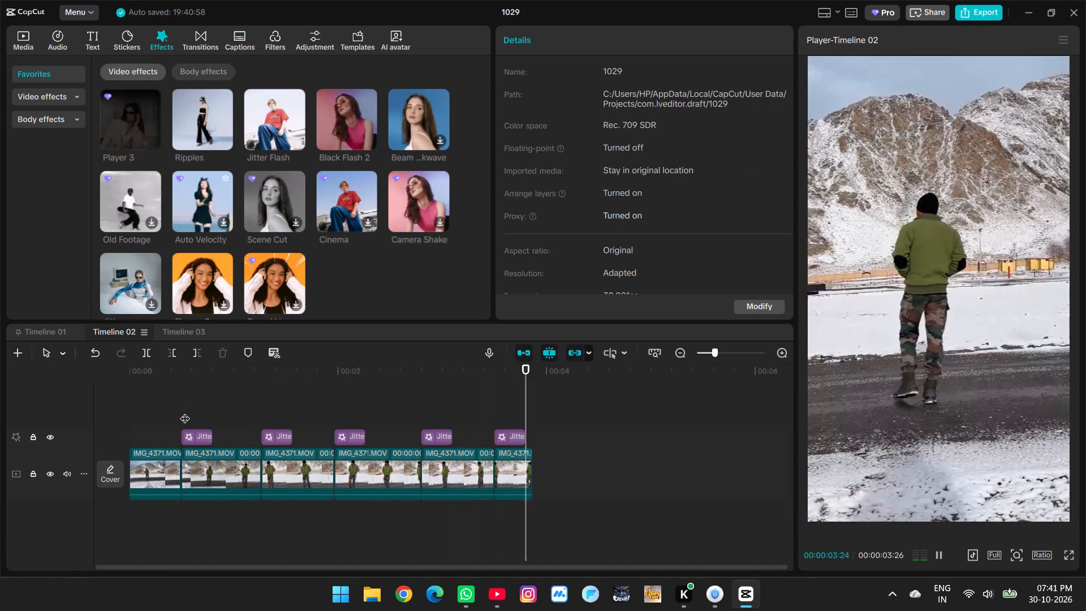
key("space")
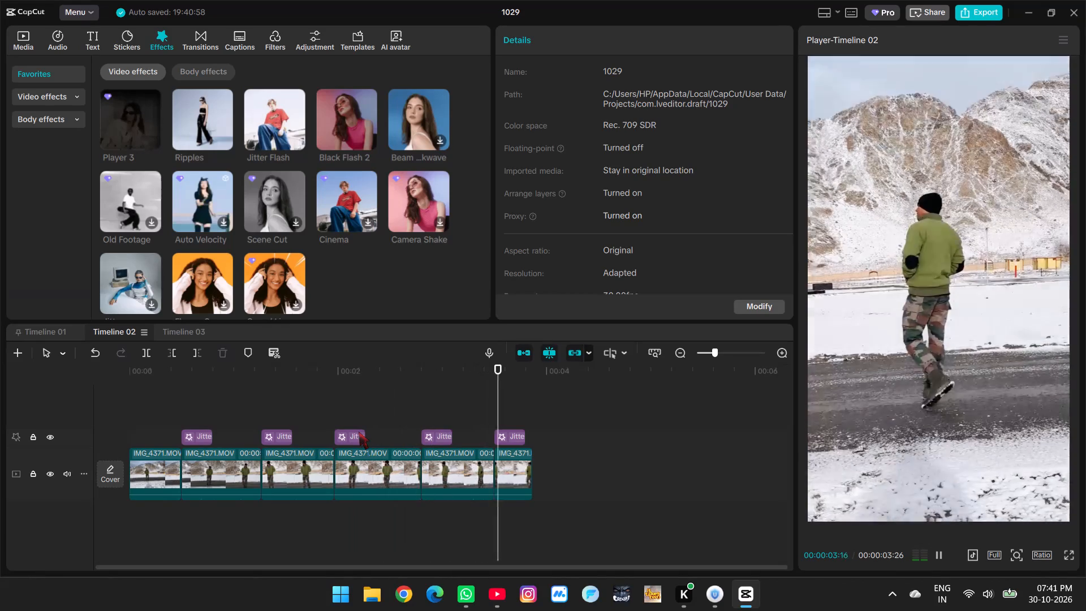
Slow the second segment to 0.60x and turn on smooth slow-mo with Optical flow.
left_click(158, 419)
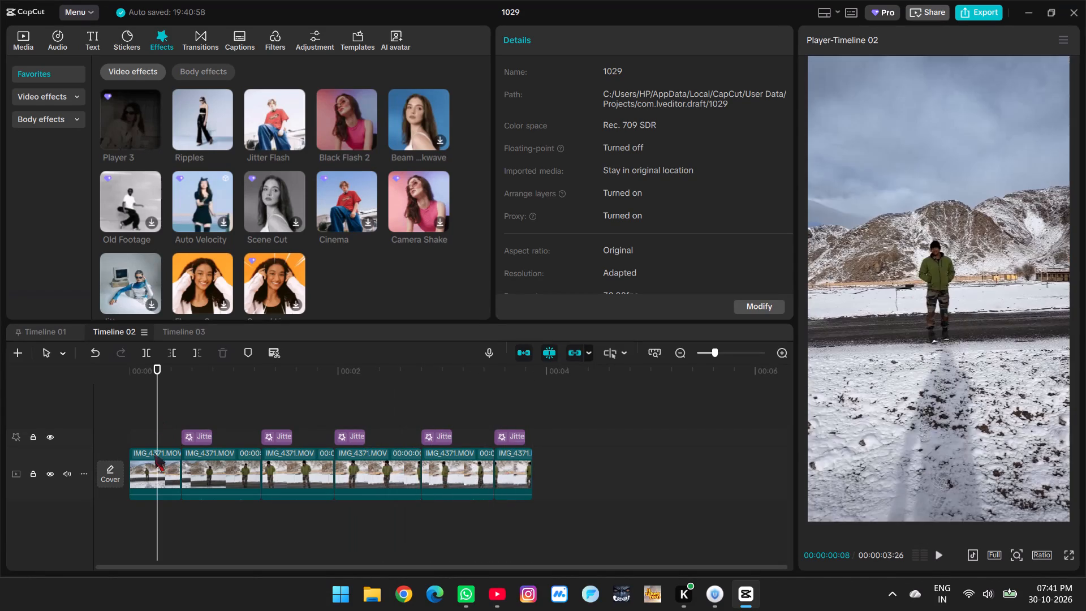
key("space")
key("space")
left_click(204, 476)
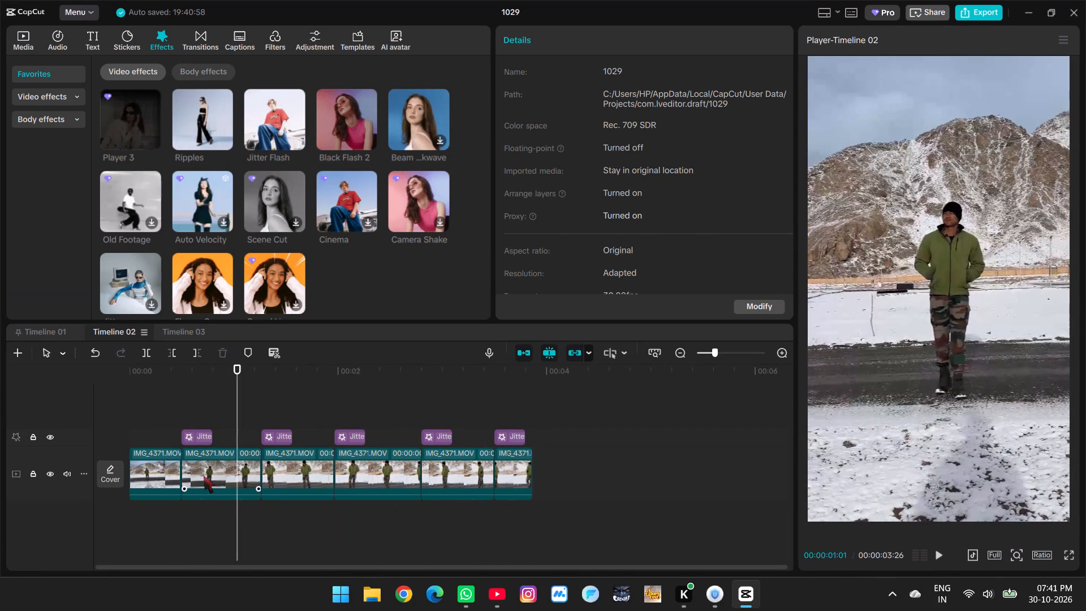
left_click(617, 33)
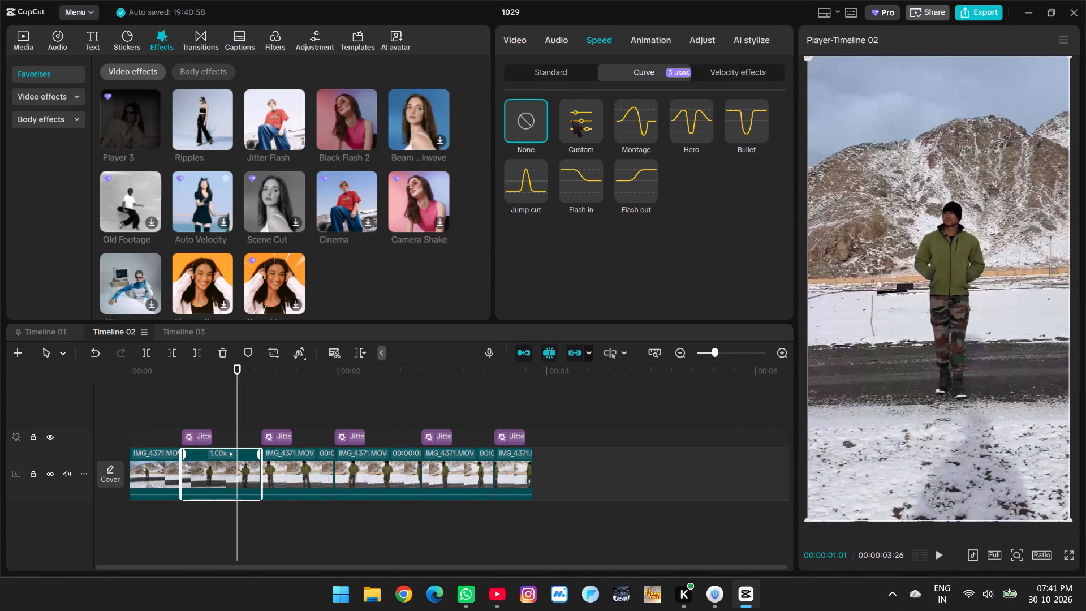
left_click(558, 75)
triple_click(775, 131)
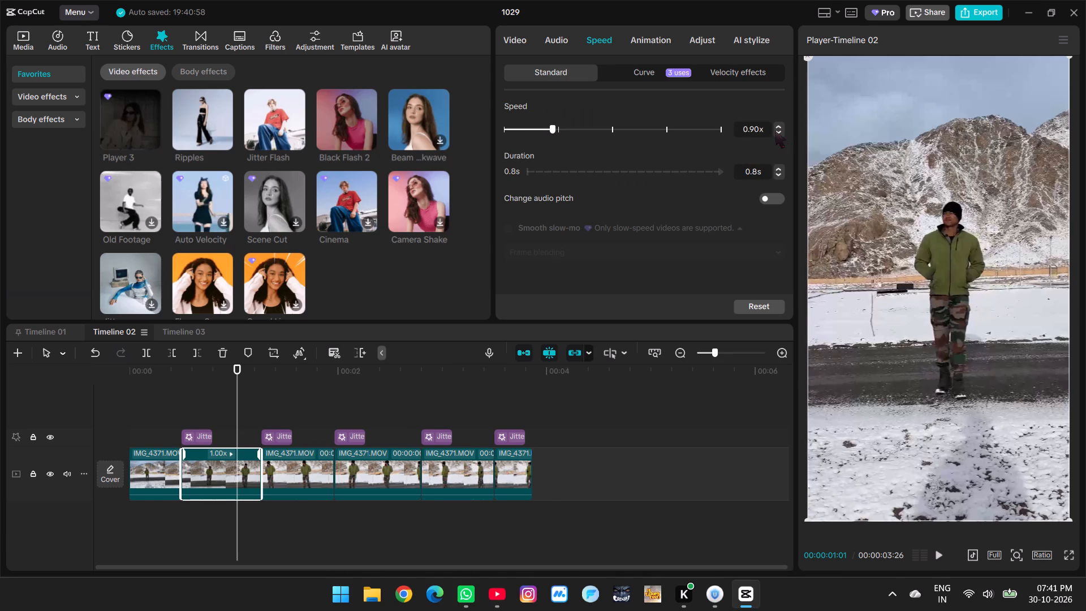
left_click(775, 133)
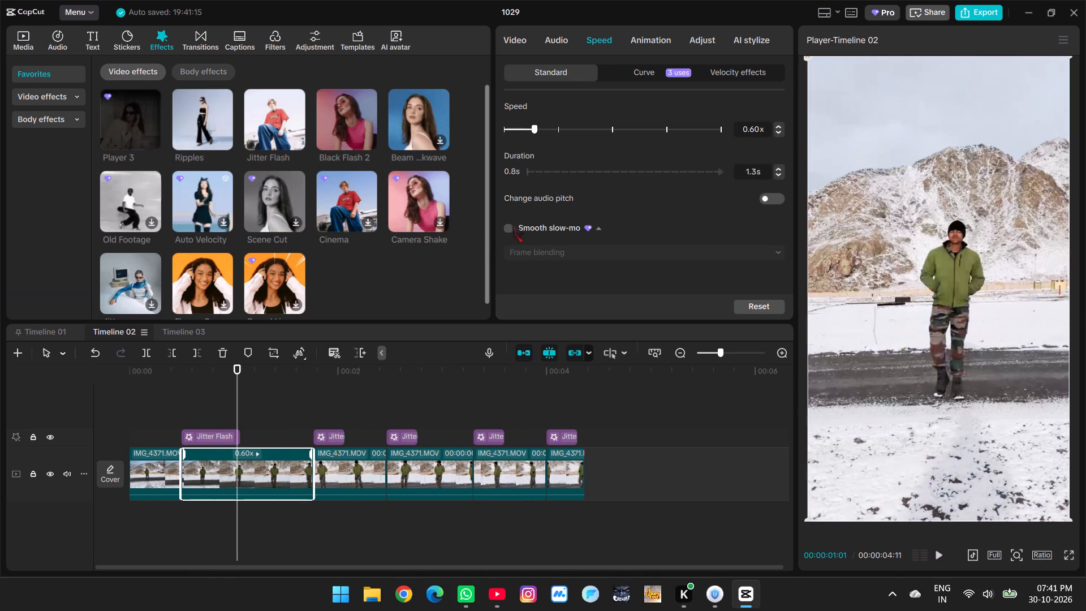
left_click(507, 229)
left_click_drag(518, 243, 518, 248)
left_click(522, 254)
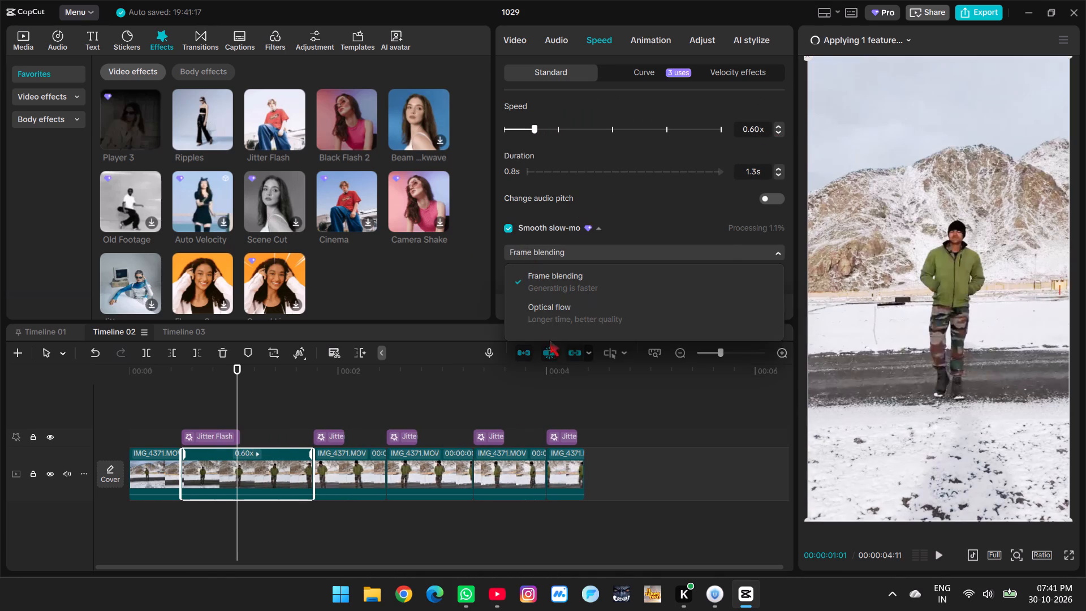
left_click(565, 314)
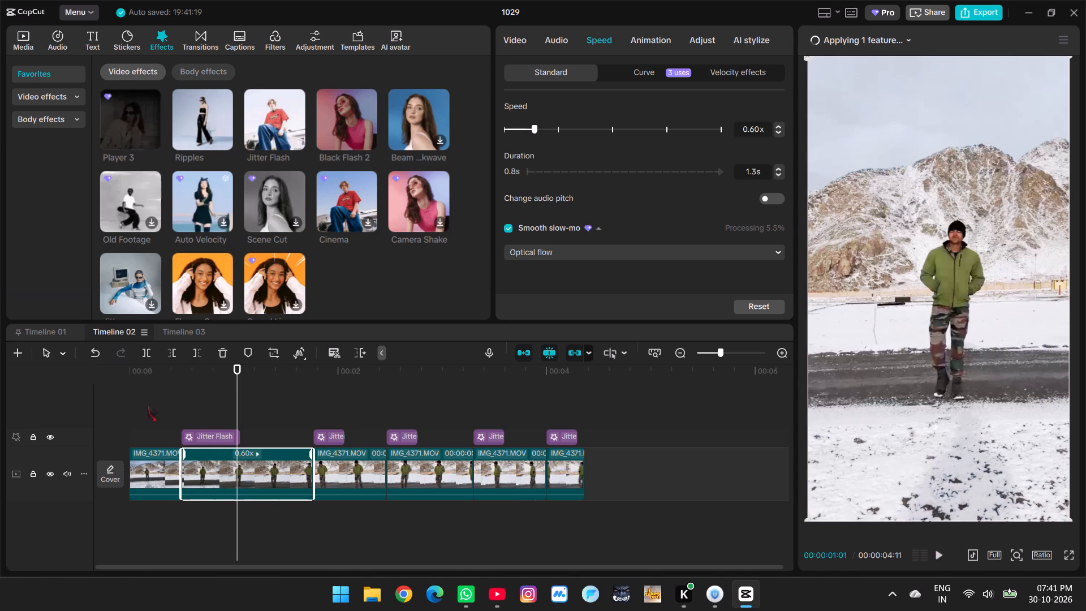
left_click(190, 390)
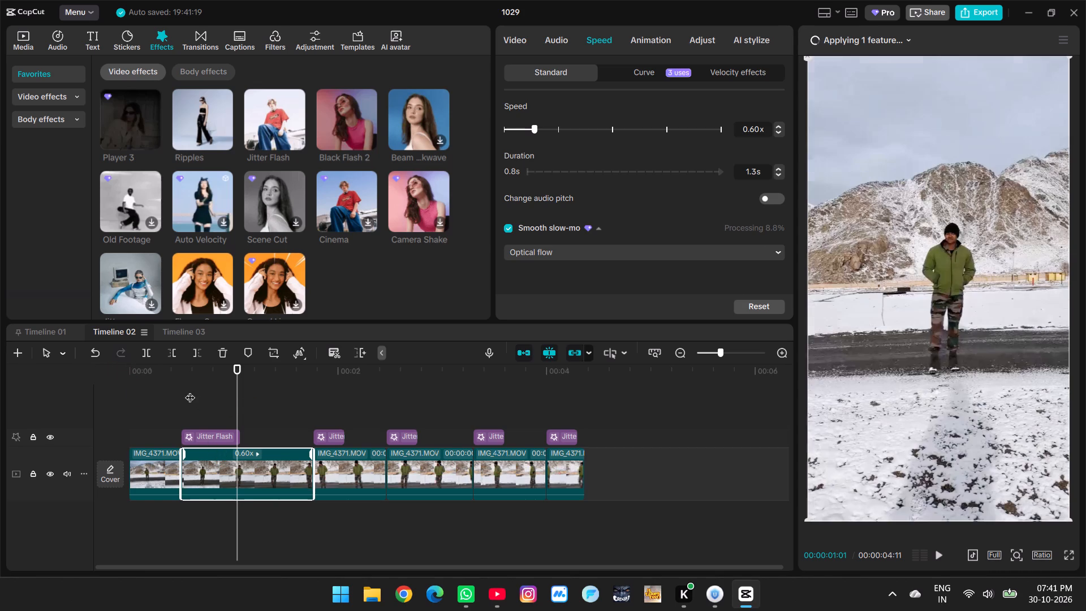
Switch to Timeline 03, play its LADHAK text section and return to the beginning.
left_click(171, 335)
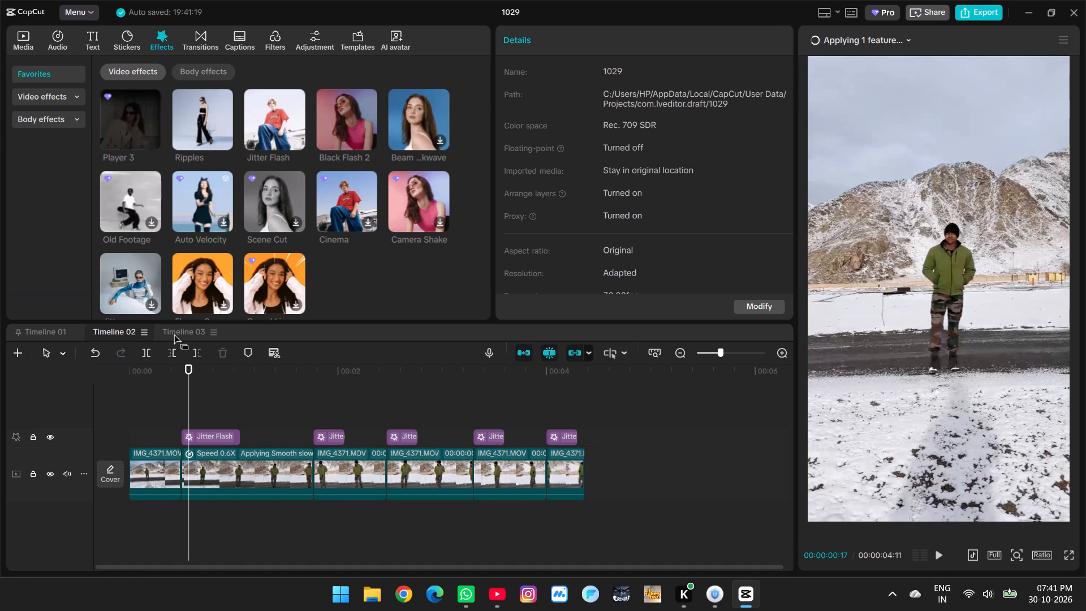
left_click(173, 333)
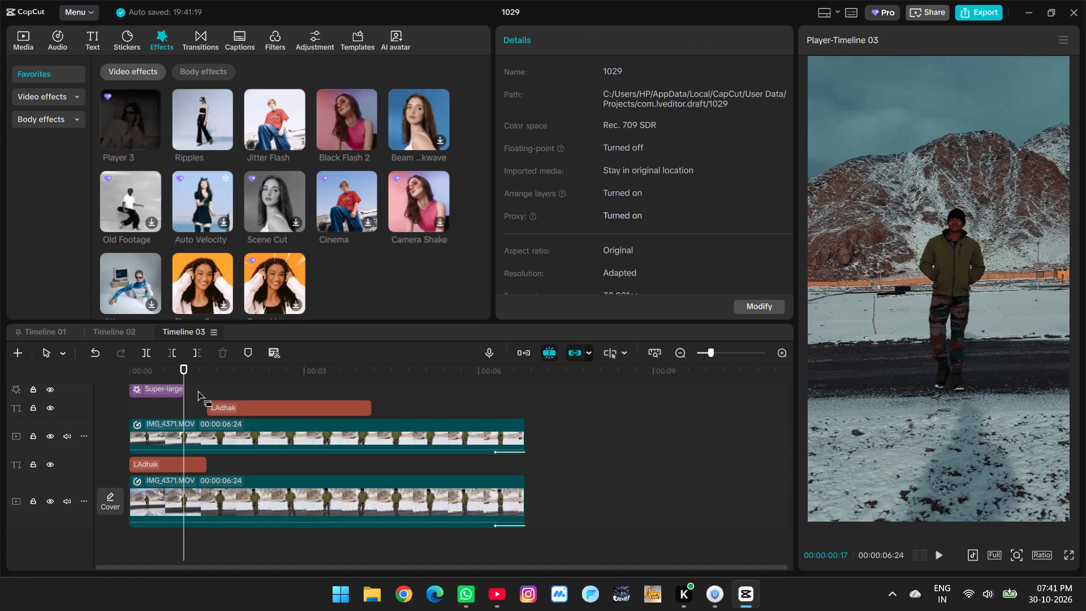
key("space")
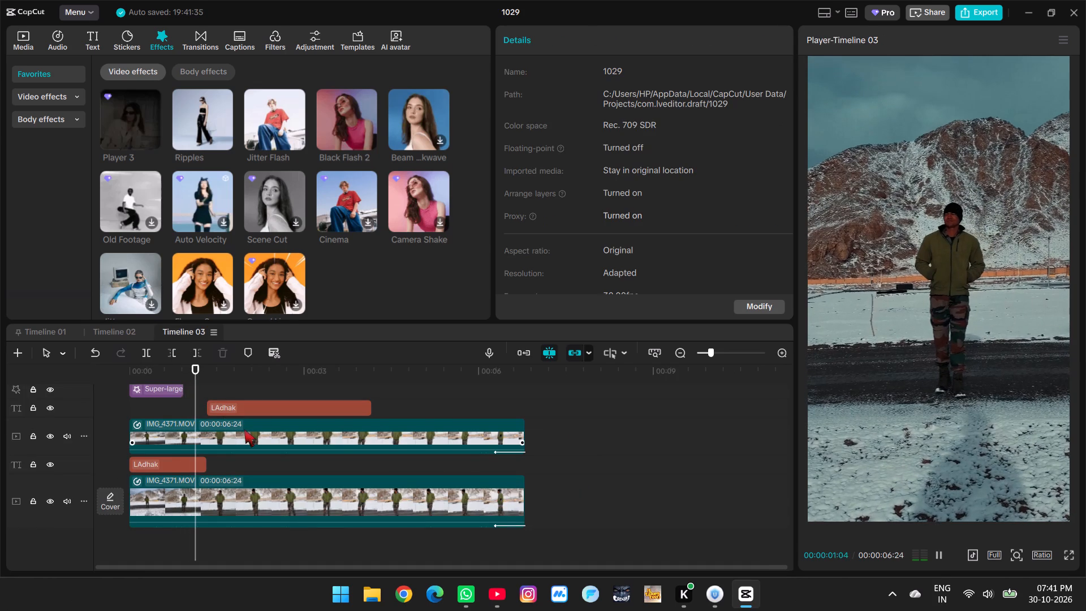
key("space")
left_click(252, 433)
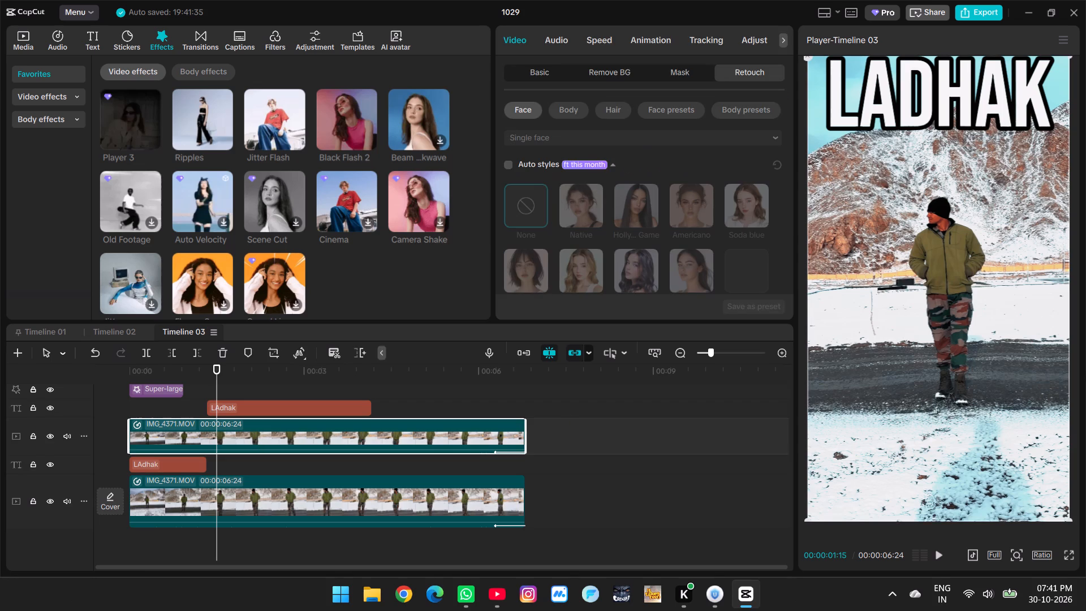
scroll(1085, 376, "down", 2, "ctrl")
left_click(141, 408)
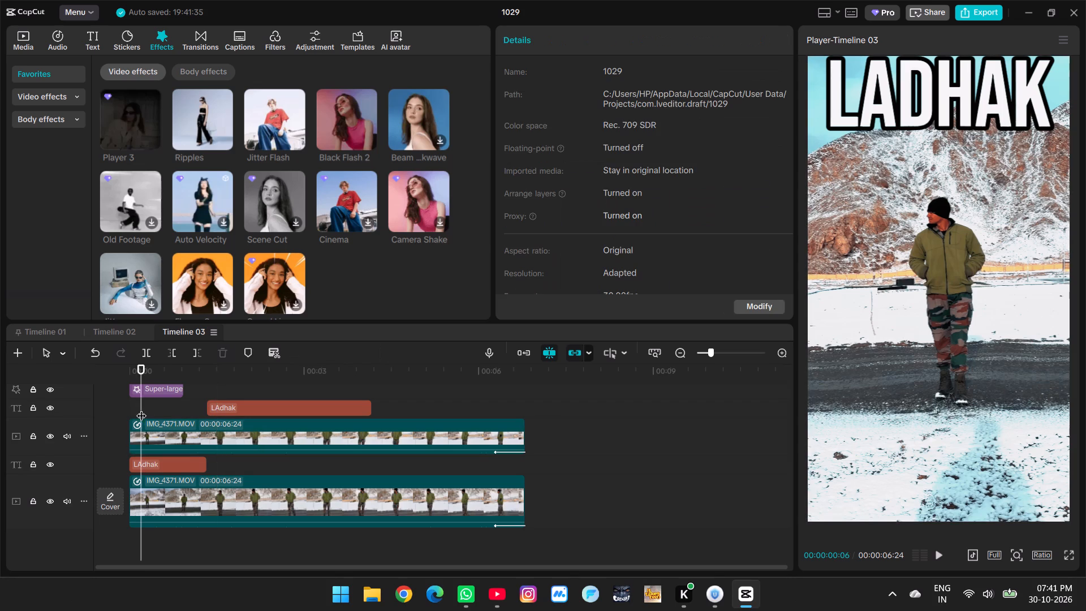
left_click_drag(141, 408, 127, 408)
key("space")
key("space")
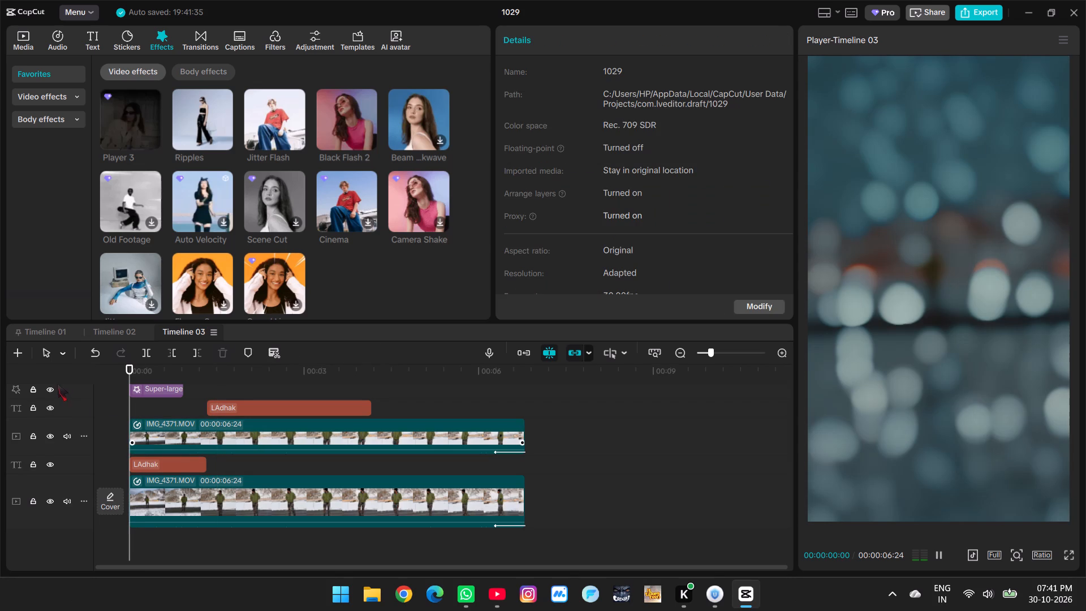
Hide the tracks holding the Super-large effect and the Rio Nights filter.
left_click(51, 386)
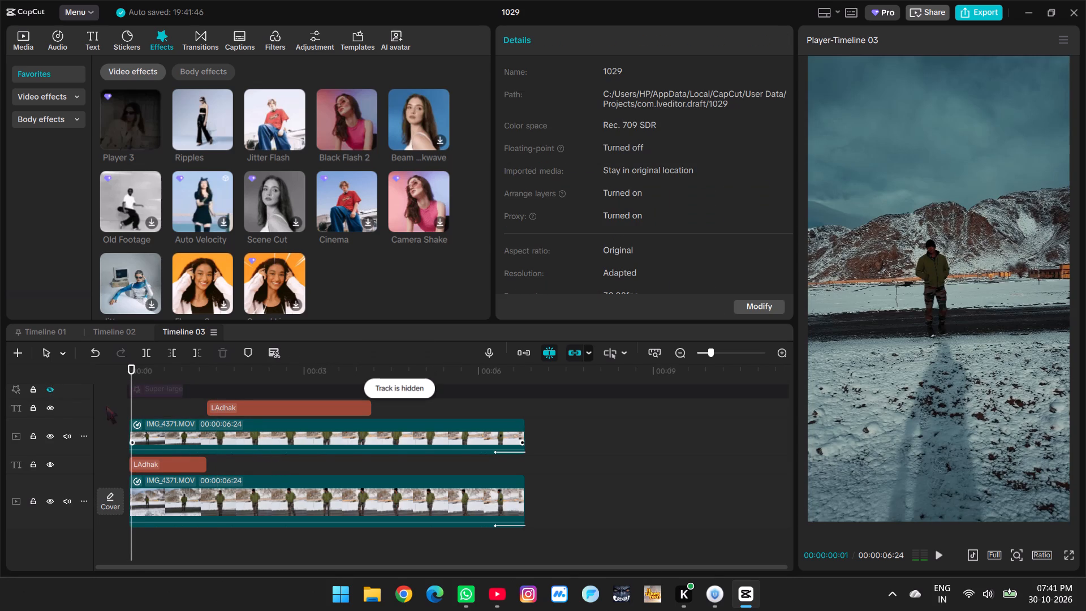
scroll(108, 406, "up", 6)
left_click(49, 420)
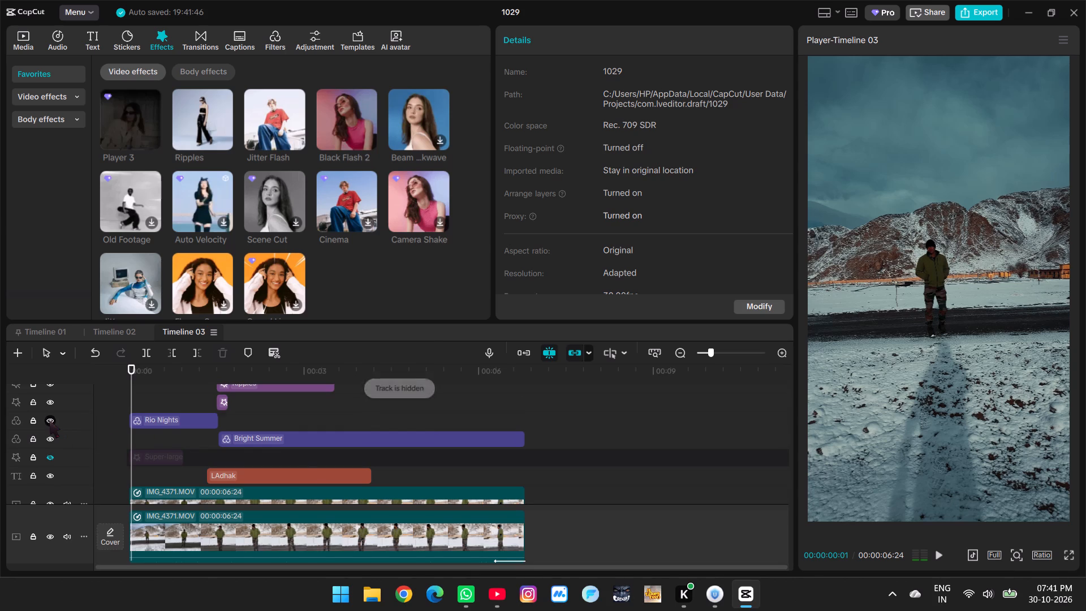
Apply custom background removal to the upper IMG_4371.MOV clip, marking the man and the mountains behind him with the Smart brush.
scroll(354, 475, "down", 2)
left_click(376, 487)
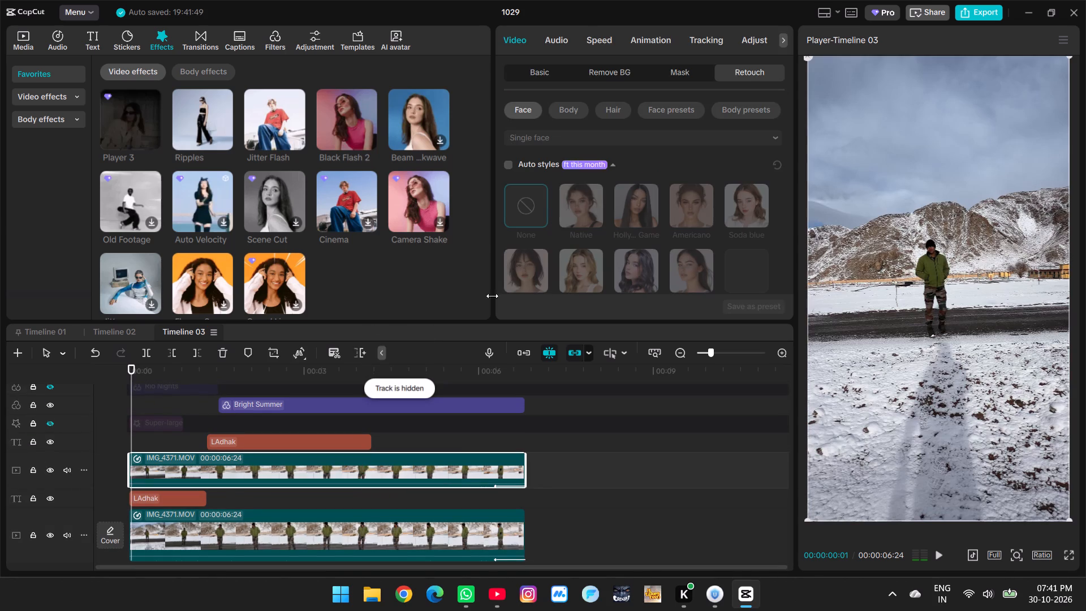
left_click(610, 76)
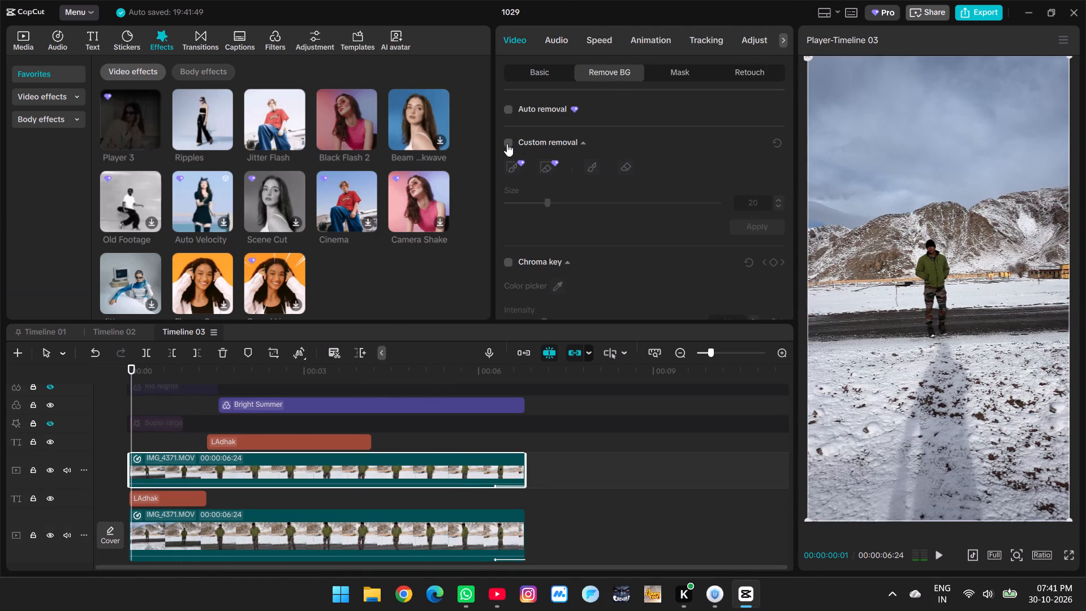
left_click(507, 144)
left_click(516, 167)
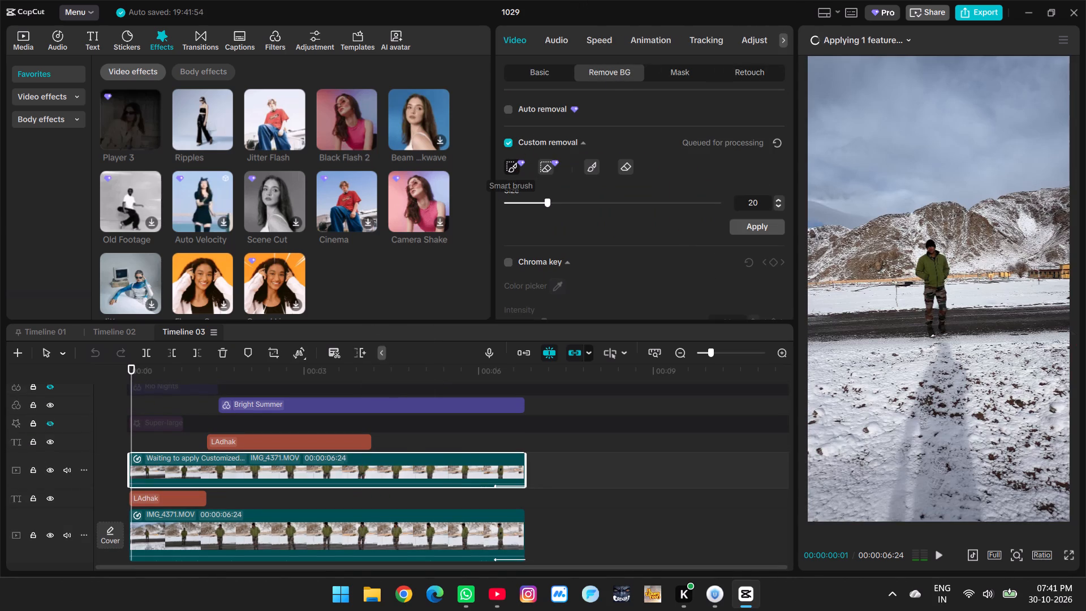
left_click_drag(938, 312, 934, 259)
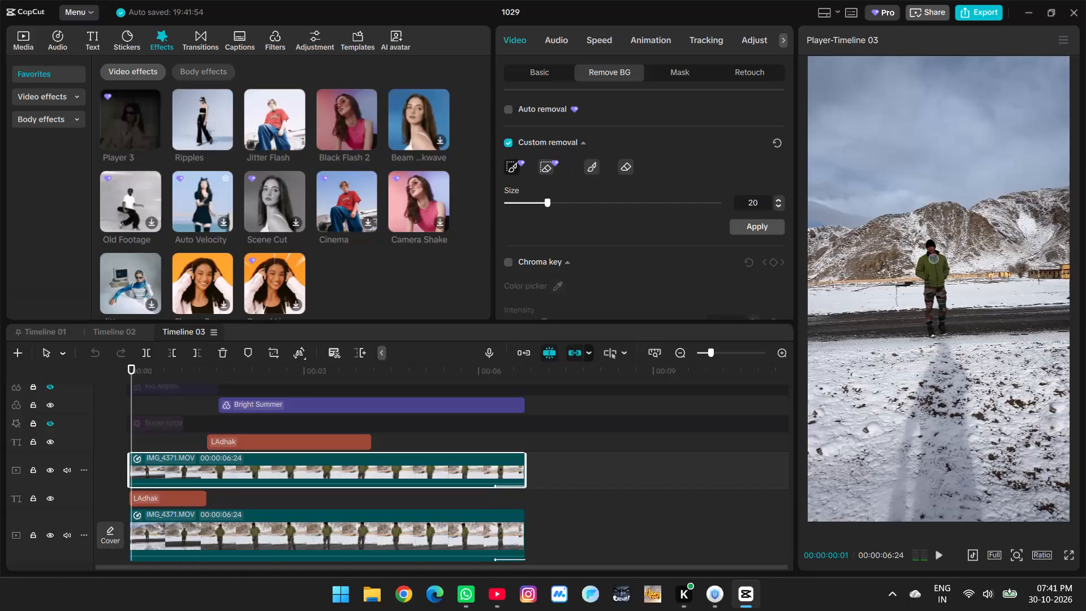
left_click_drag(855, 257, 1016, 322)
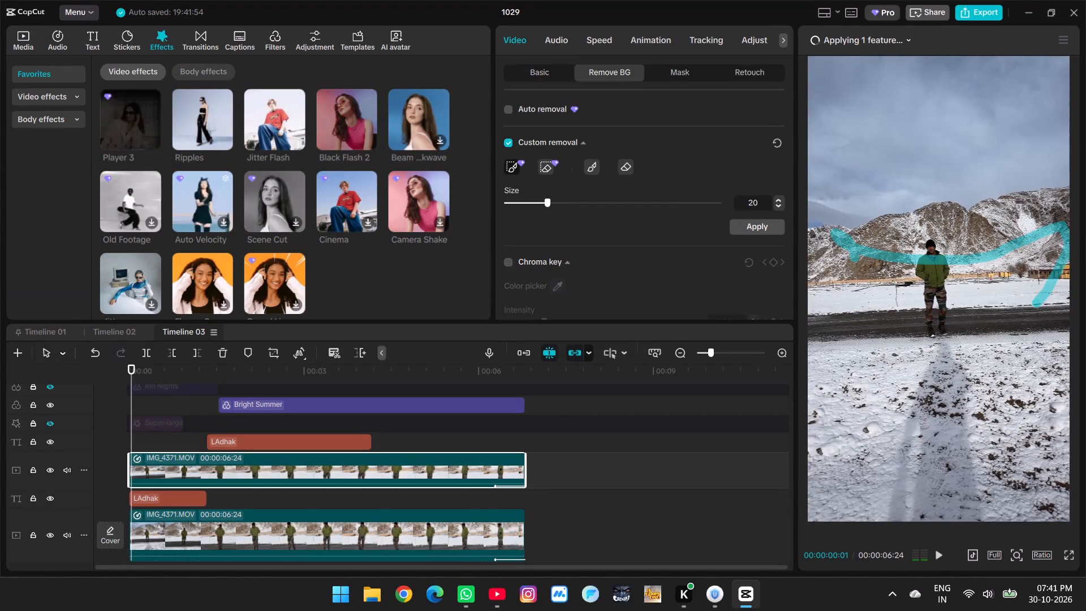
left_click_drag(1016, 322, 1085, 267)
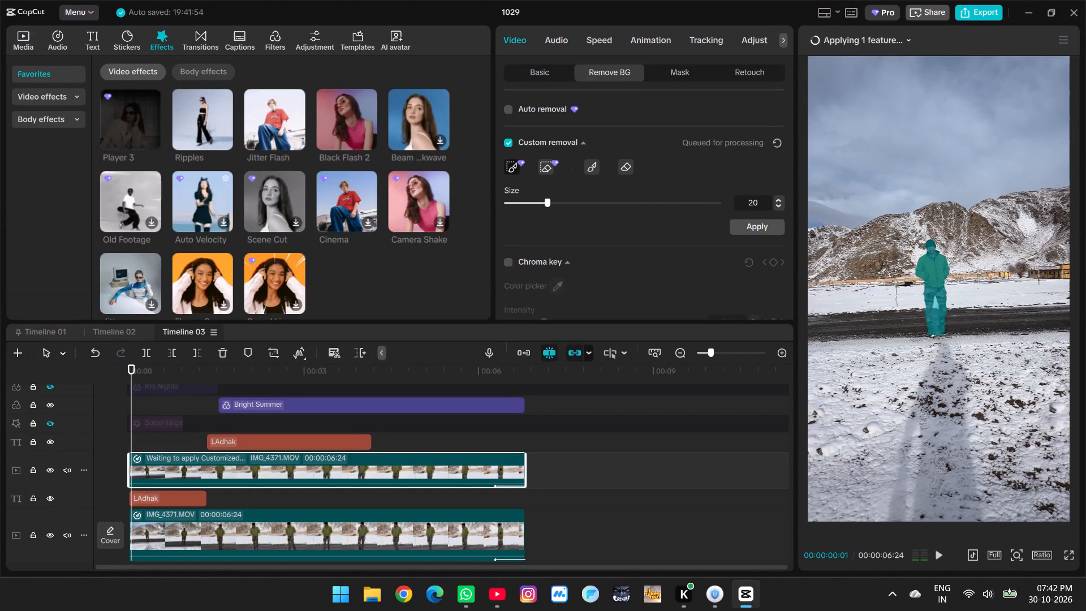
left_click_drag(822, 243, 1018, 244)
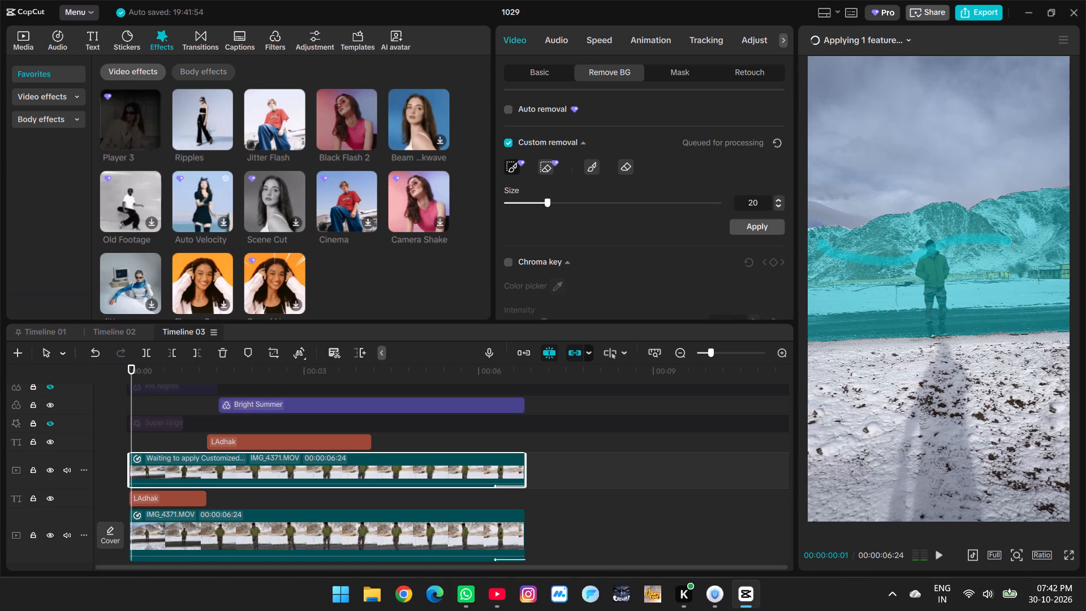
left_click_drag(1018, 244, 870, 253)
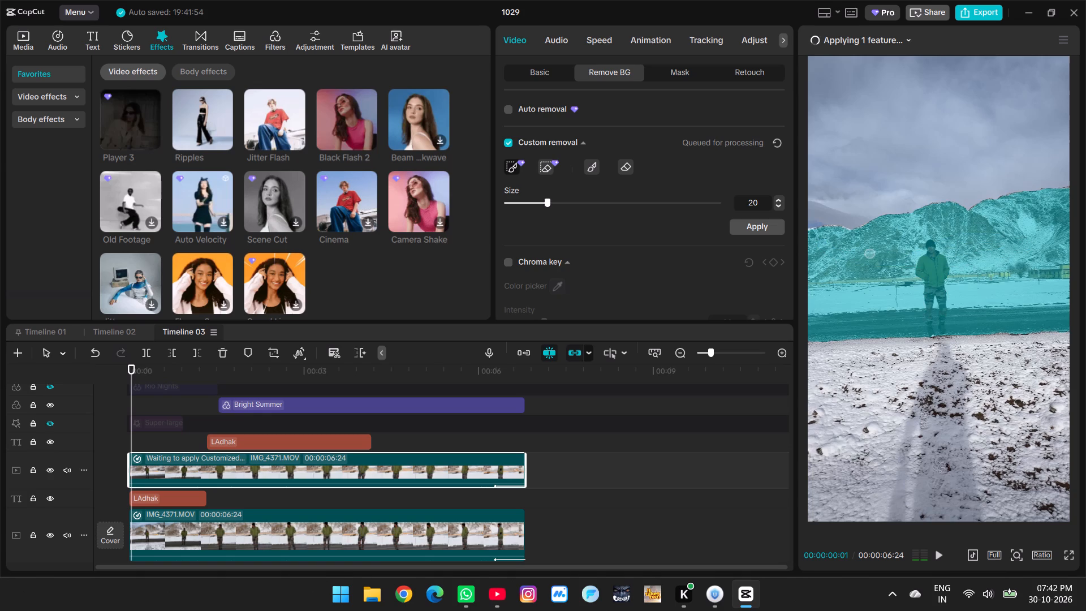
left_click(763, 229)
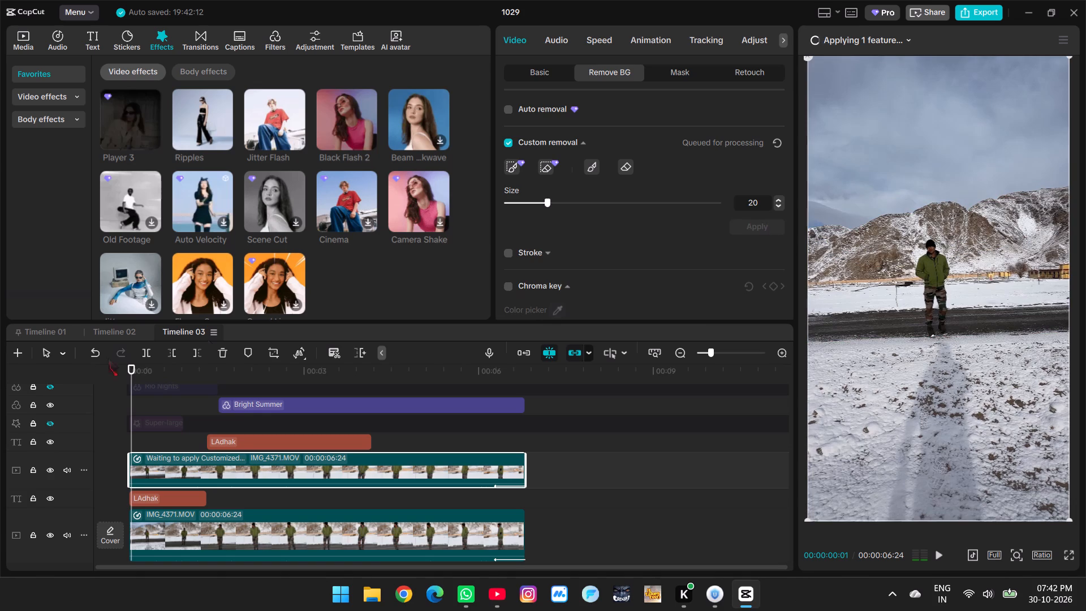
Play the opening section through the start of the second LADHAK text to check how the text sits behind the mountains.
key("space")
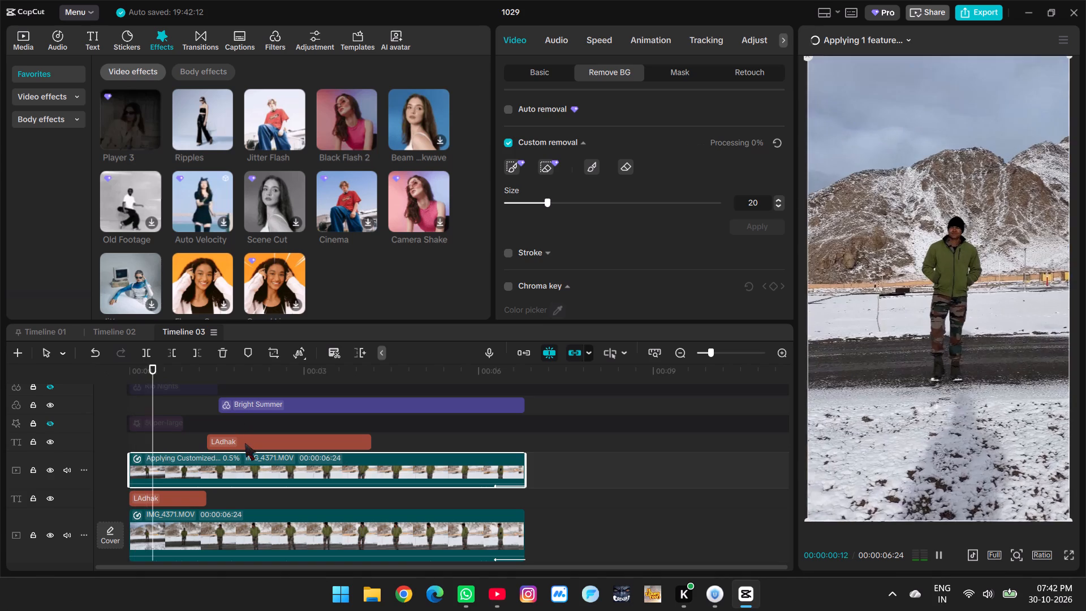
key("space")
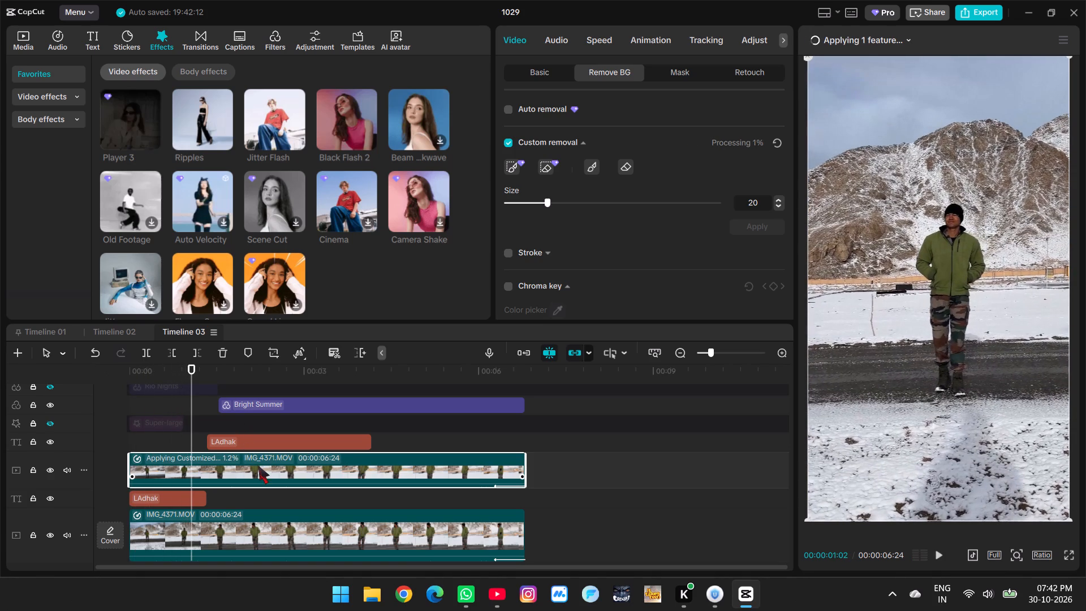
key("space")
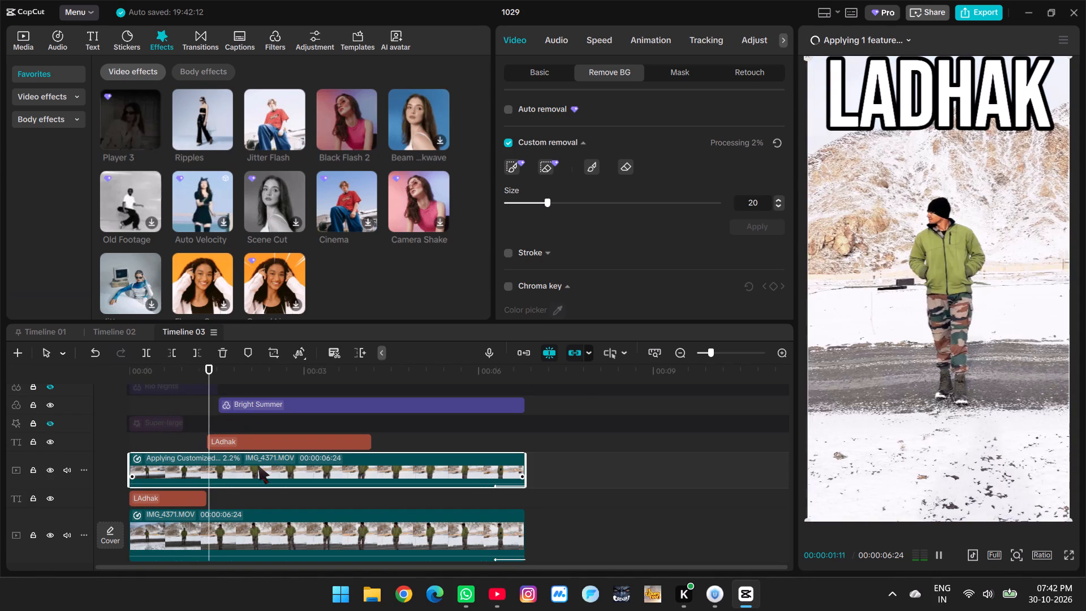
key("space")
left_click_drag(217, 424, 149, 436)
scroll(175, 449, "down", 4)
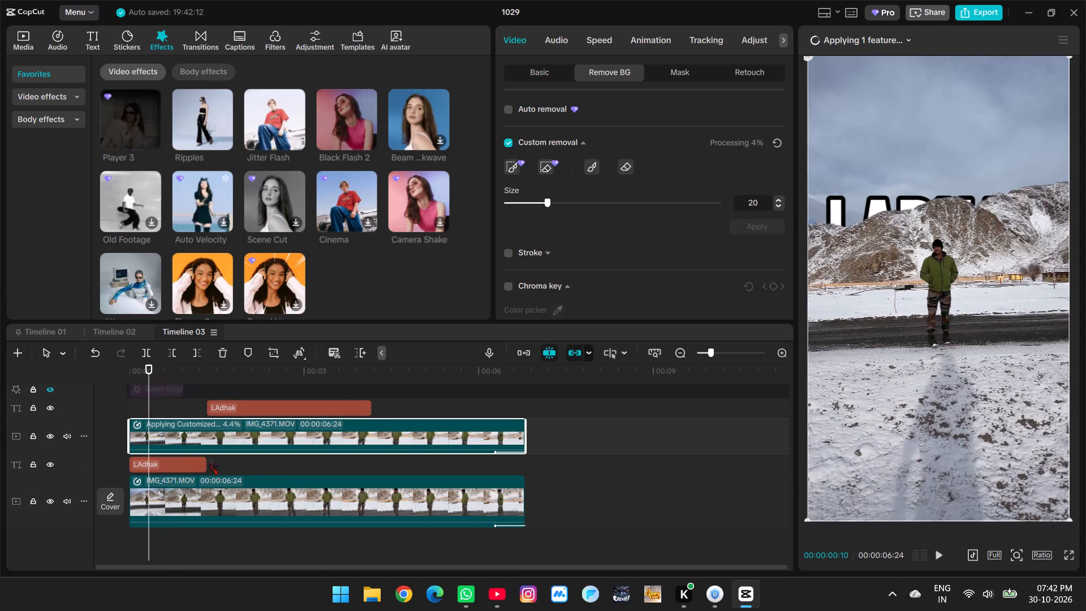
key("space")
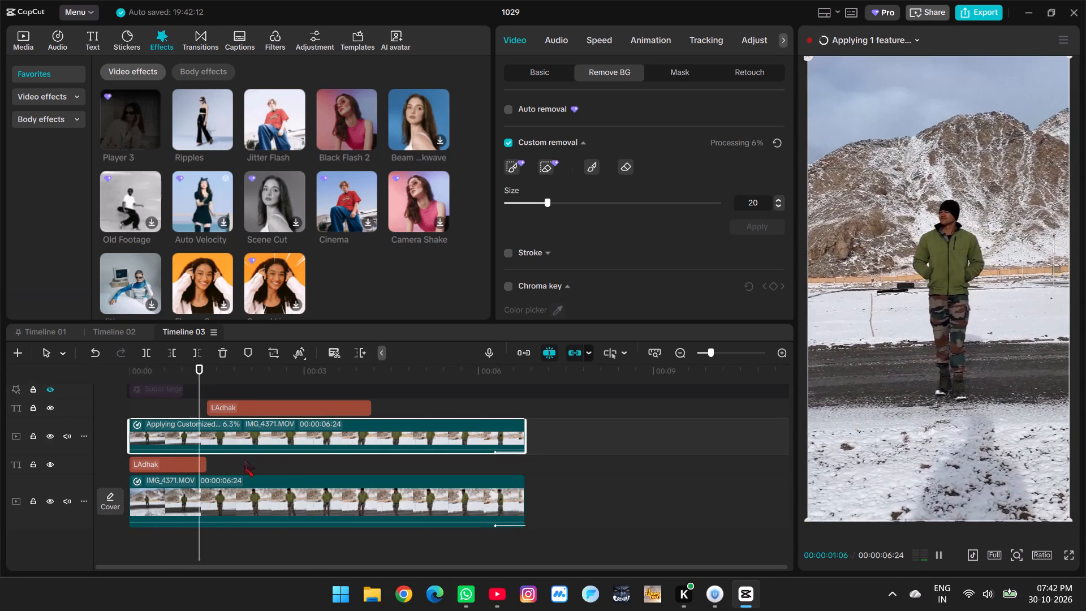
key("space")
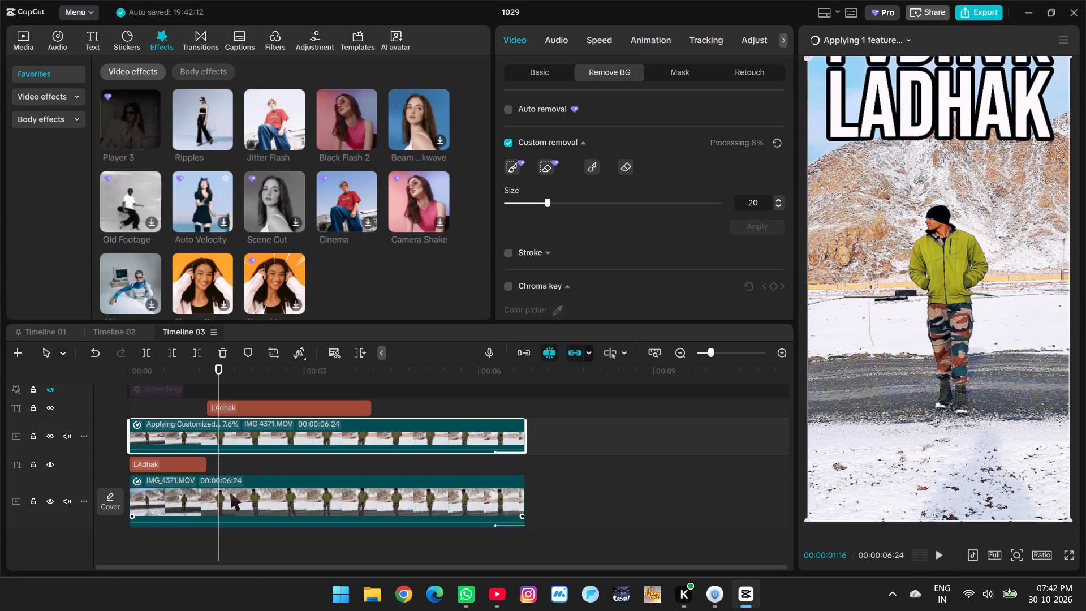
Unhide the tracks holding the Super-large effect and the Rio Nights filter.
left_click(230, 493)
scroll(288, 471, "down", 5, "ctrl")
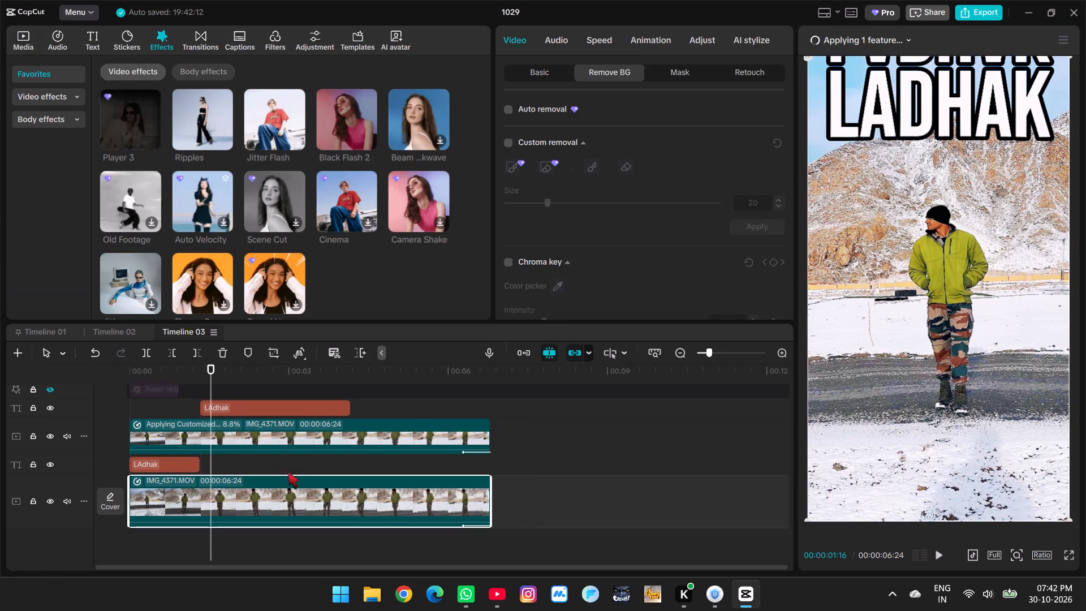
scroll(300, 455, "up", 3)
scroll(300, 455, "down", 1)
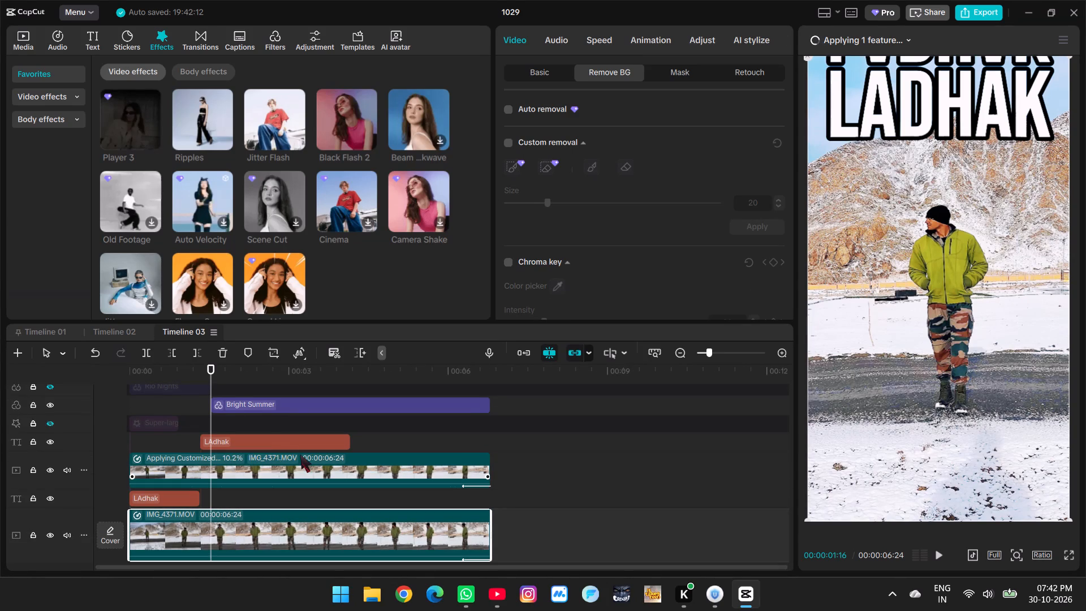
left_click(53, 421)
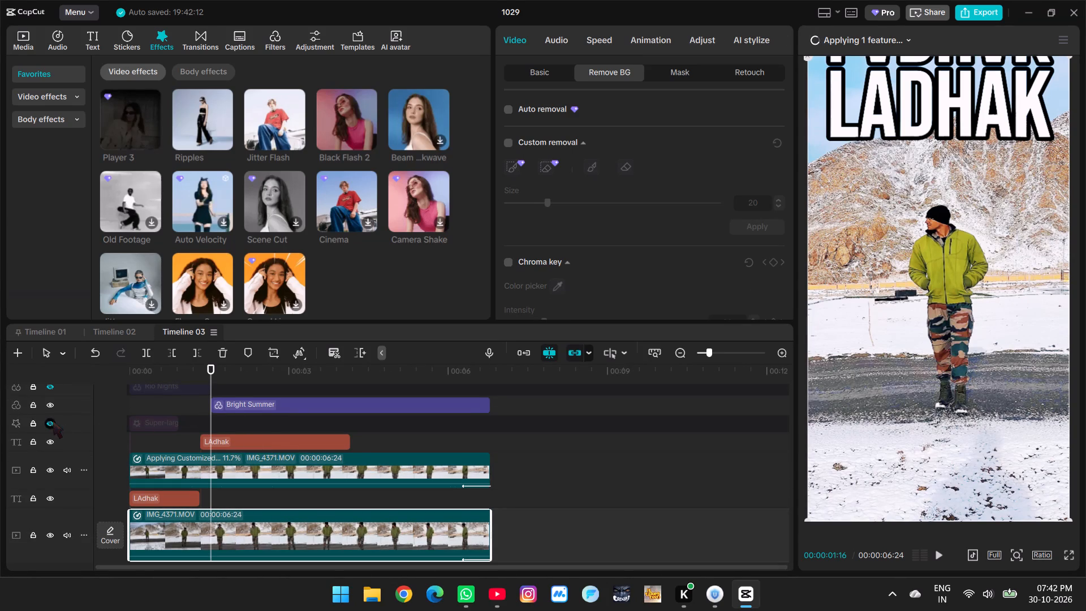
scroll(169, 408, "up", 2)
left_click(49, 421)
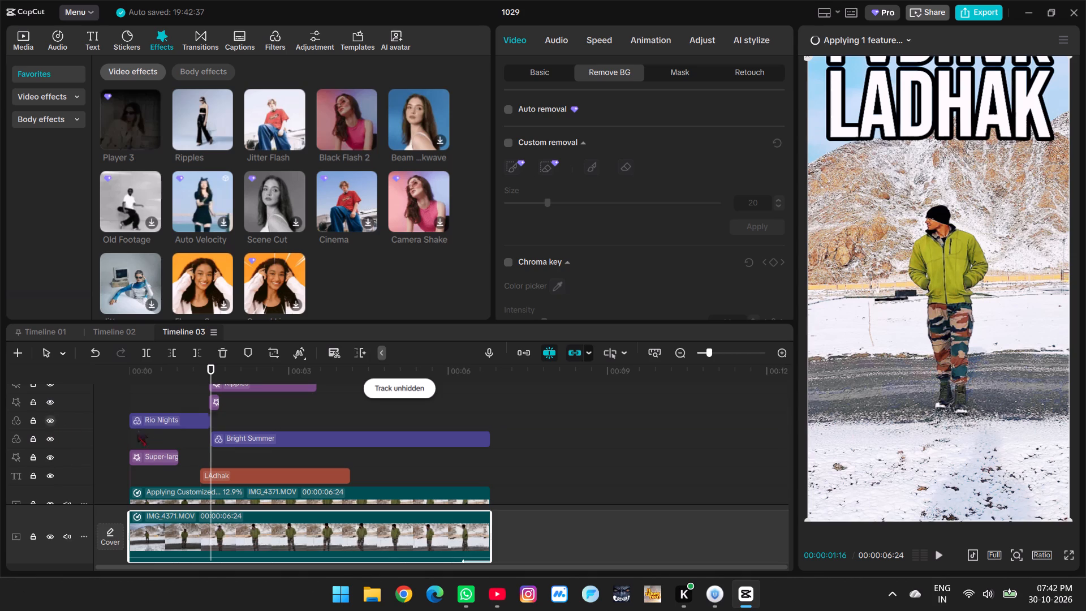
Delete the Rio Nights filter from the opening section of the timeline.
left_click(165, 439)
left_click_drag(164, 437, 132, 434)
left_click(148, 412)
left_click(150, 416)
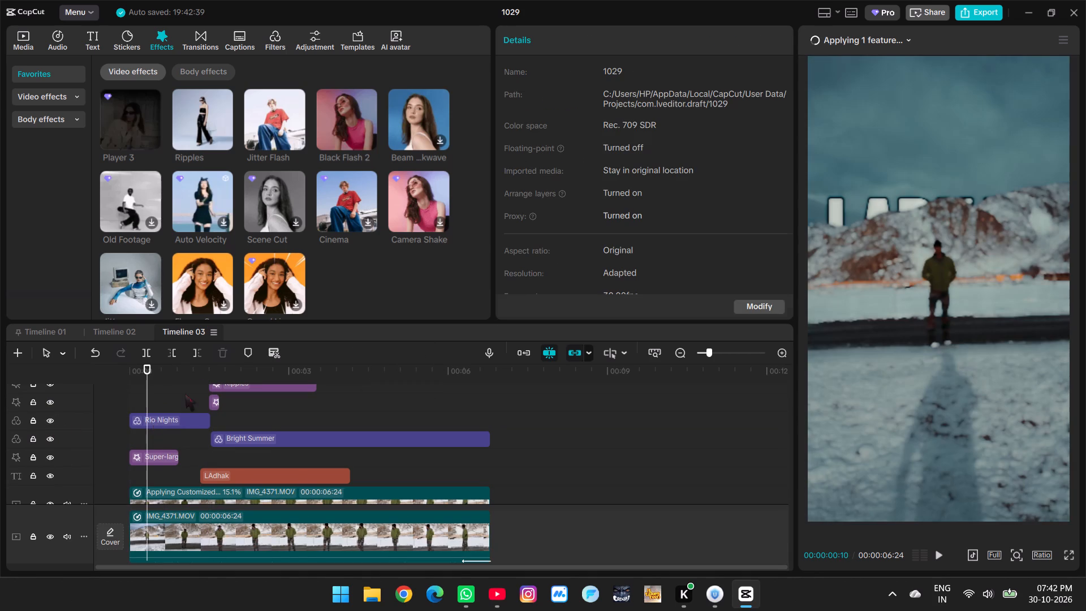
left_click(222, 354)
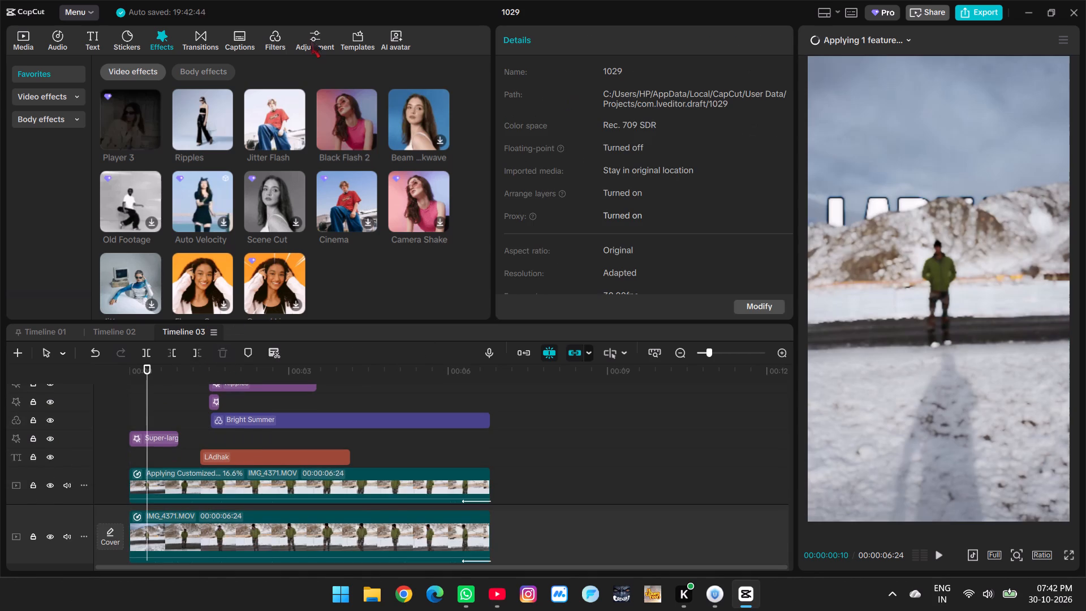
Preview the favourite filters Rio Nights, 8K and Glam Seoul on the video.
left_click(273, 39)
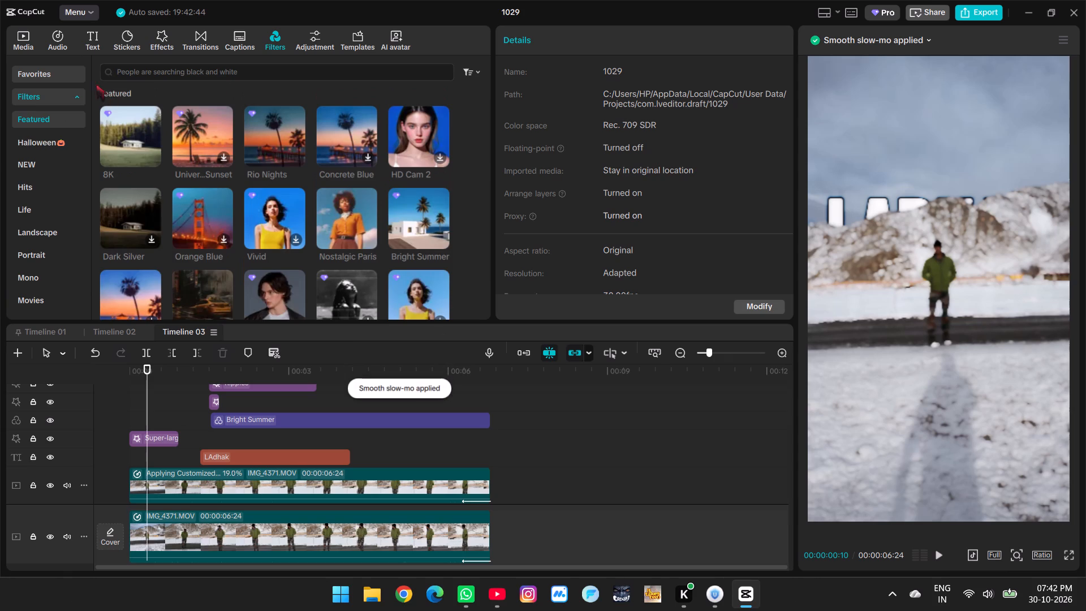
left_click(80, 78)
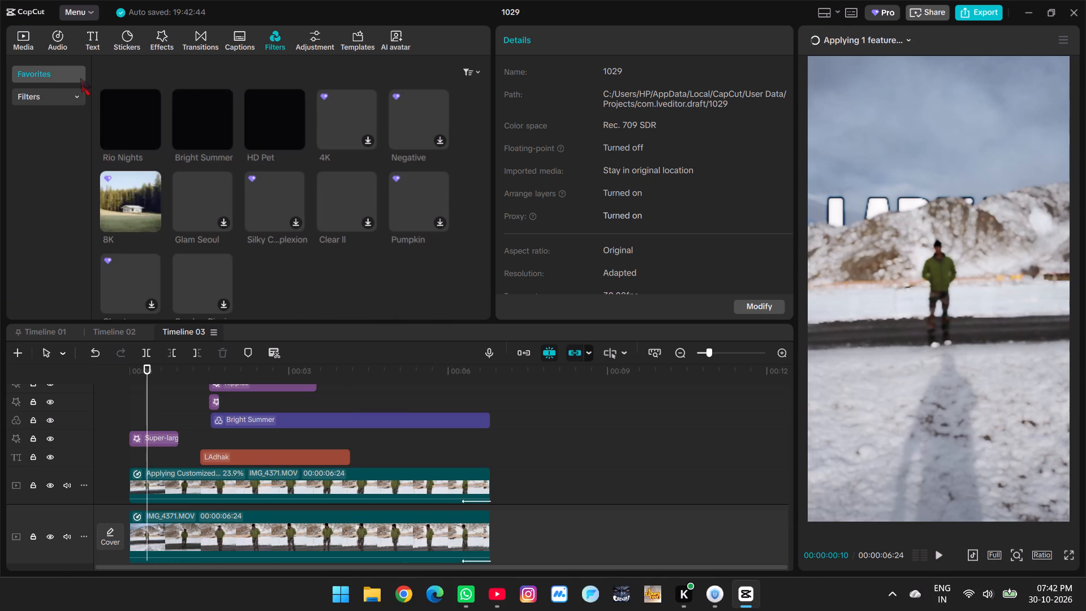
left_click(142, 107)
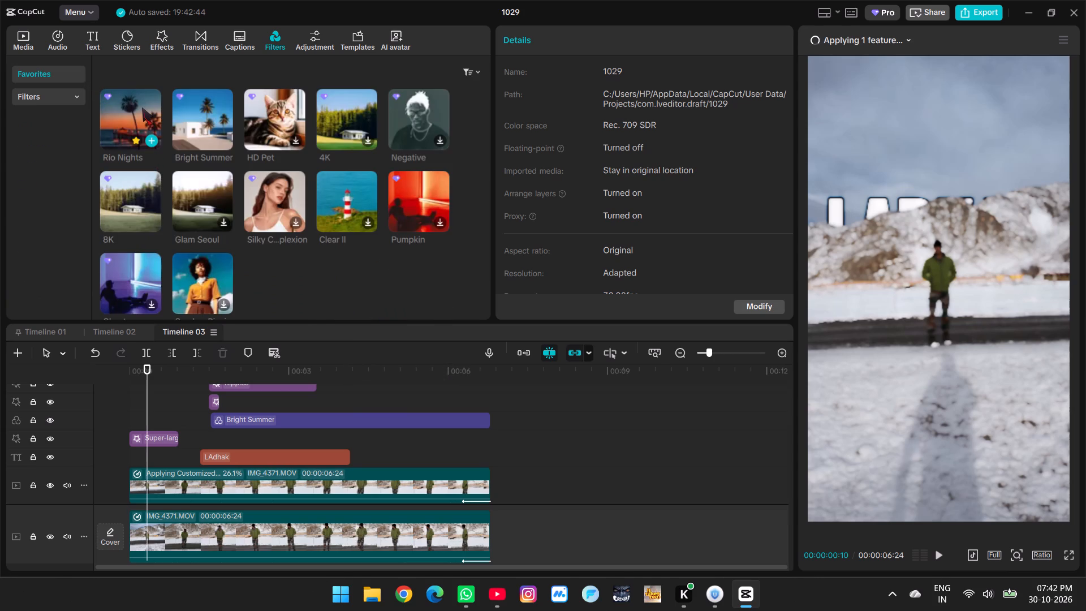
key("space")
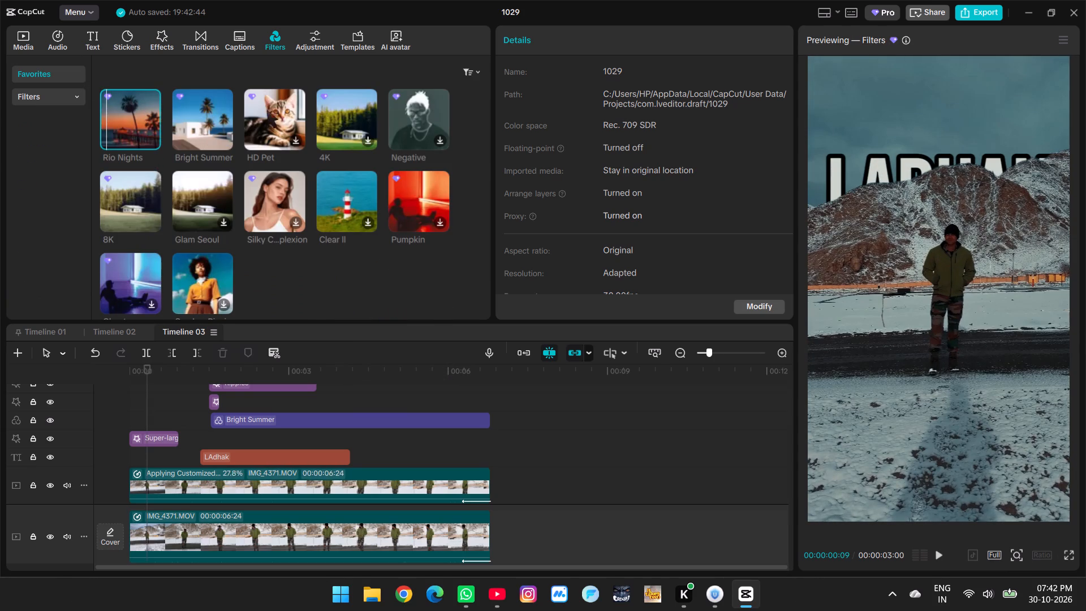
left_click(133, 192)
left_click(191, 192)
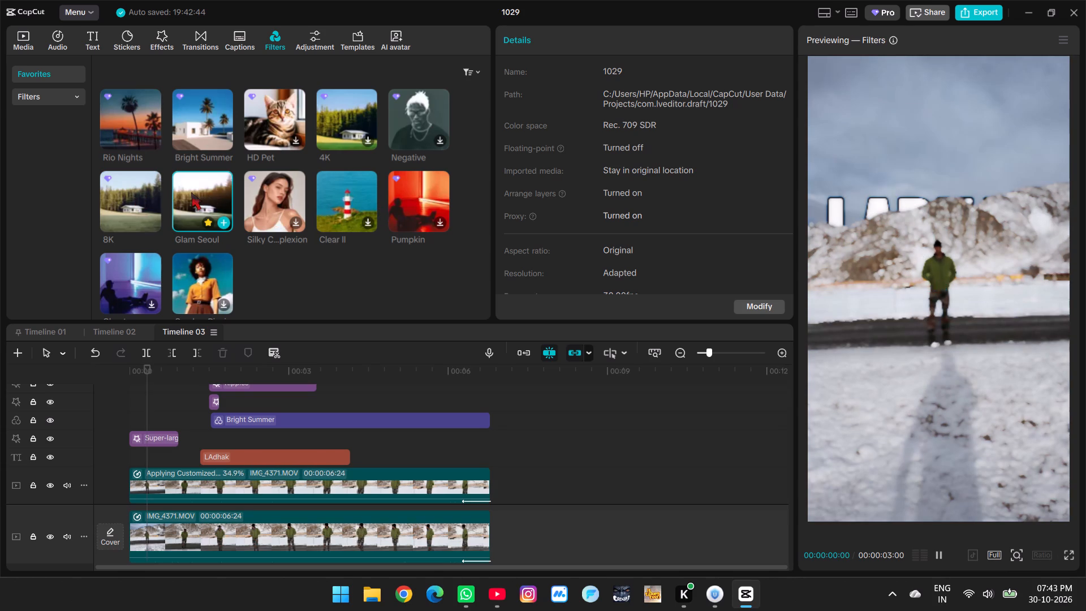
key("space")
key("space")
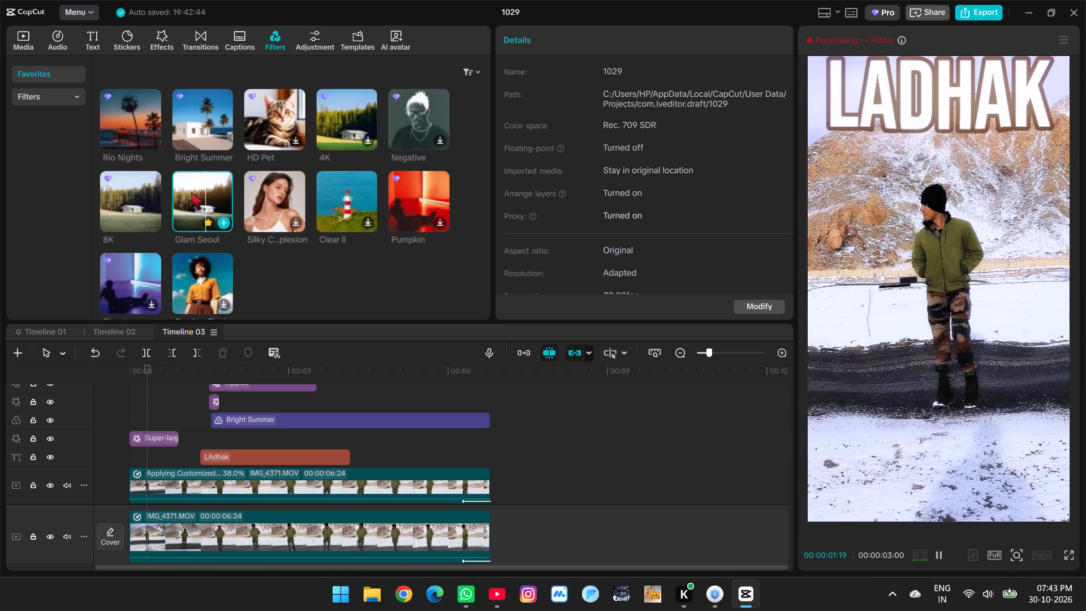
key("space")
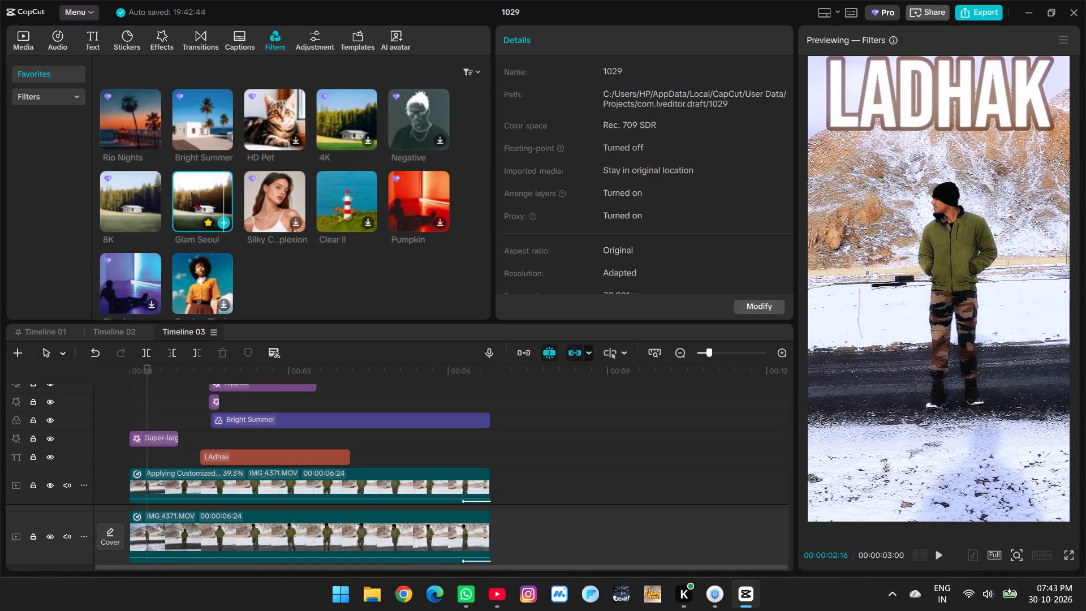
Preview the featured Dark Silver filter and add it at the start of the timeline on its own track.
left_click(274, 40)
left_click(45, 92)
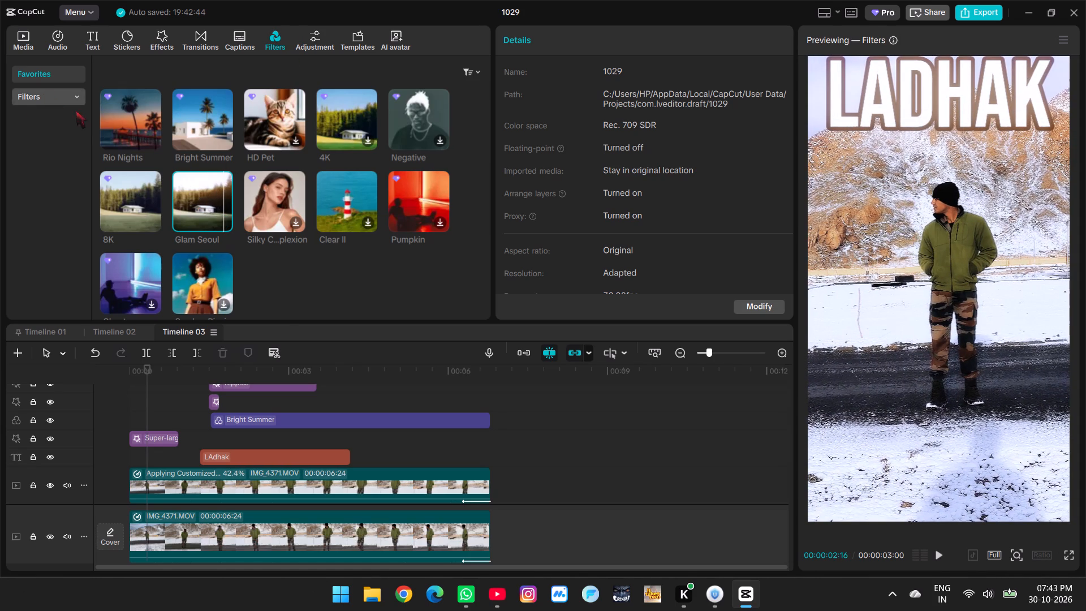
left_click(128, 210)
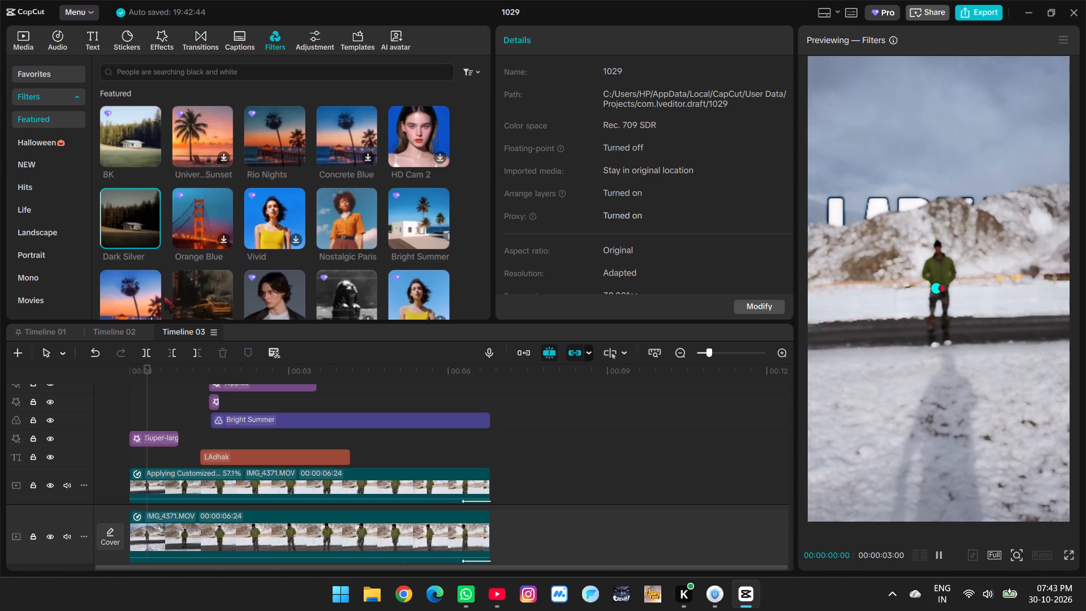
key("space")
left_click_drag(122, 217, 122, 222)
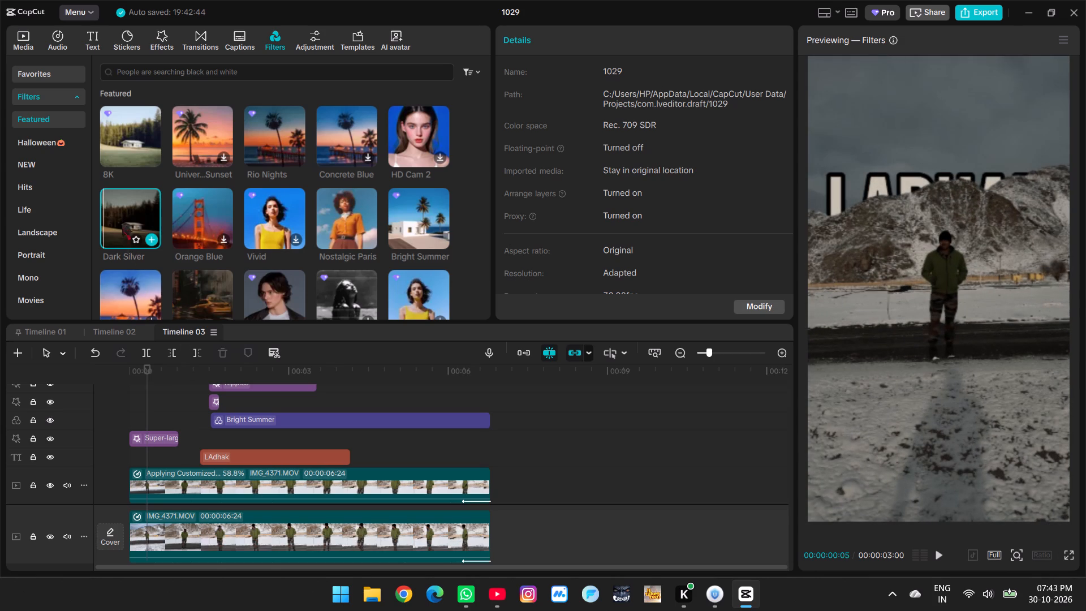
left_click_drag(122, 222, 126, 410)
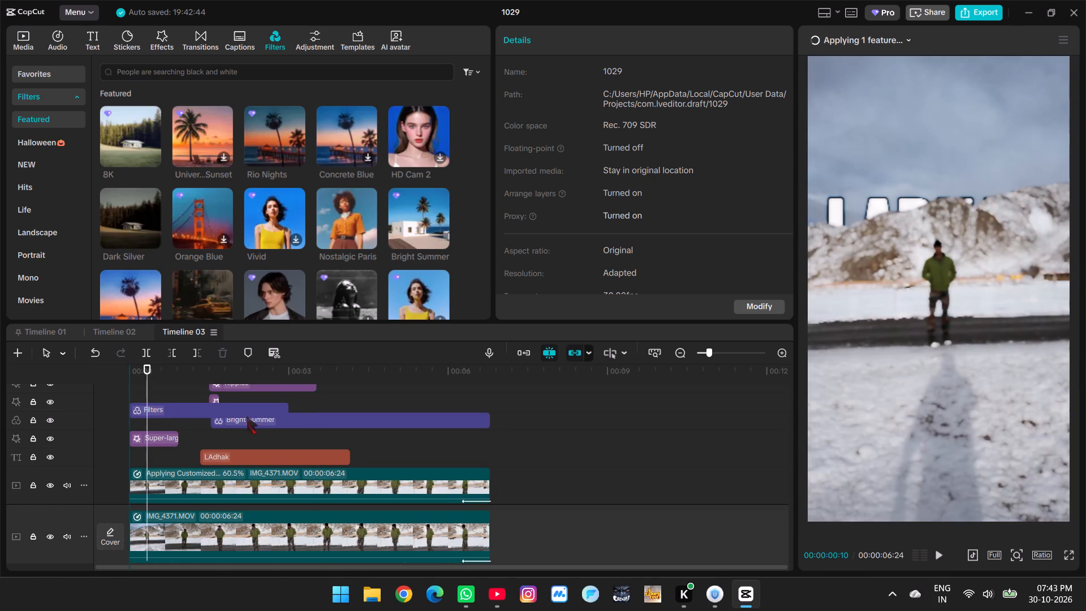
Trim the end of the Dark Silver filter to 00:00:01:15, where the Ripples effect begins.
scroll(285, 429, "up", 3)
left_click(214, 408)
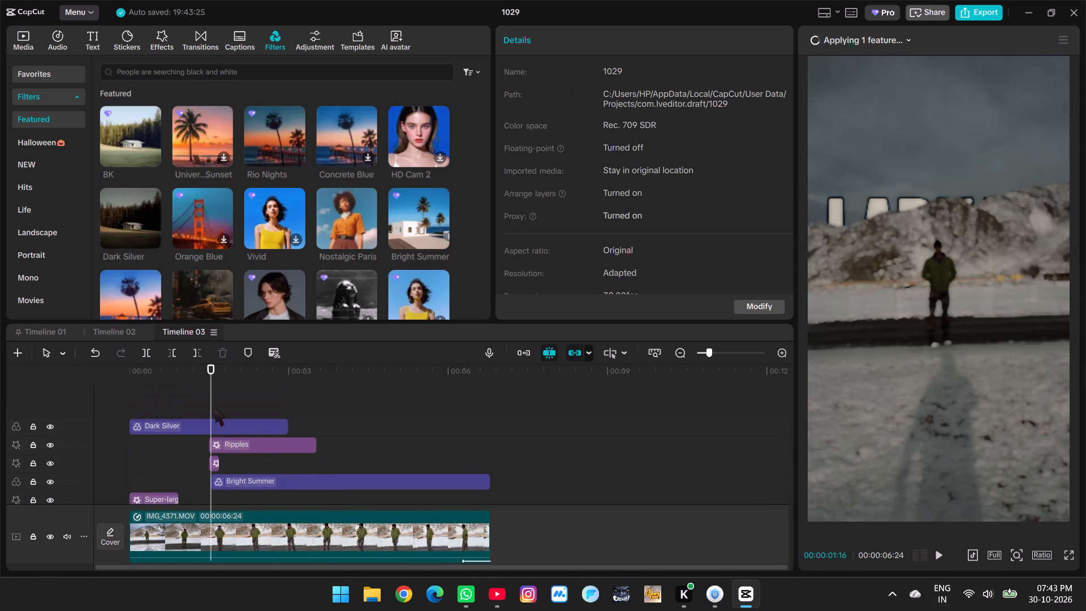
left_click(214, 408)
left_click(207, 424)
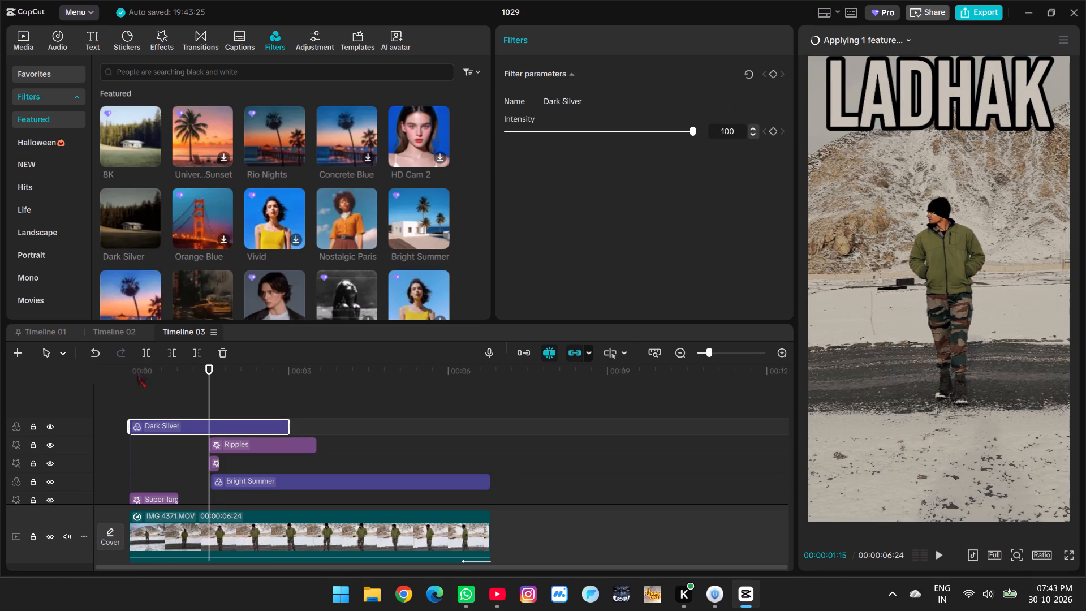
left_click(197, 354)
left_click(160, 407)
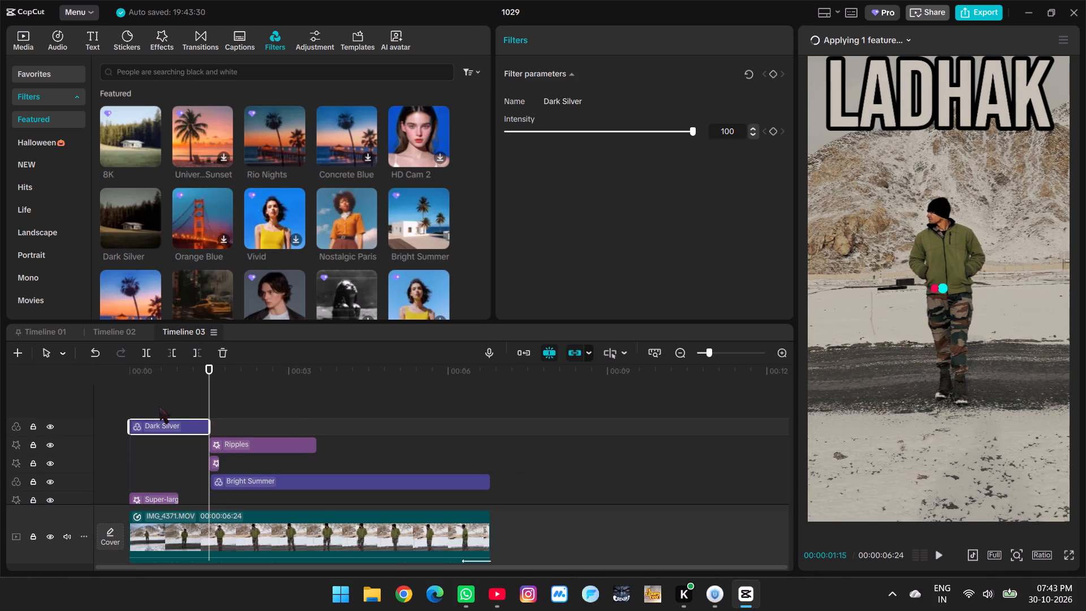
Play and scrub through the first two seconds to check the Dark Silver section and the switch between the two LAdhak text clips.
key("space")
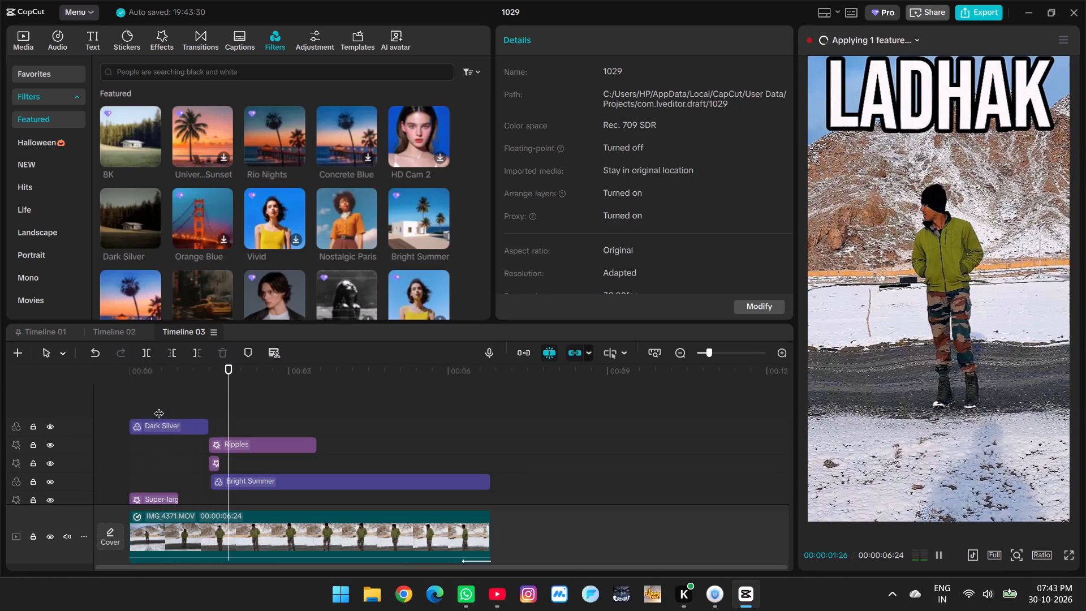
key("space")
scroll(258, 408, "down", 4, "ctrl")
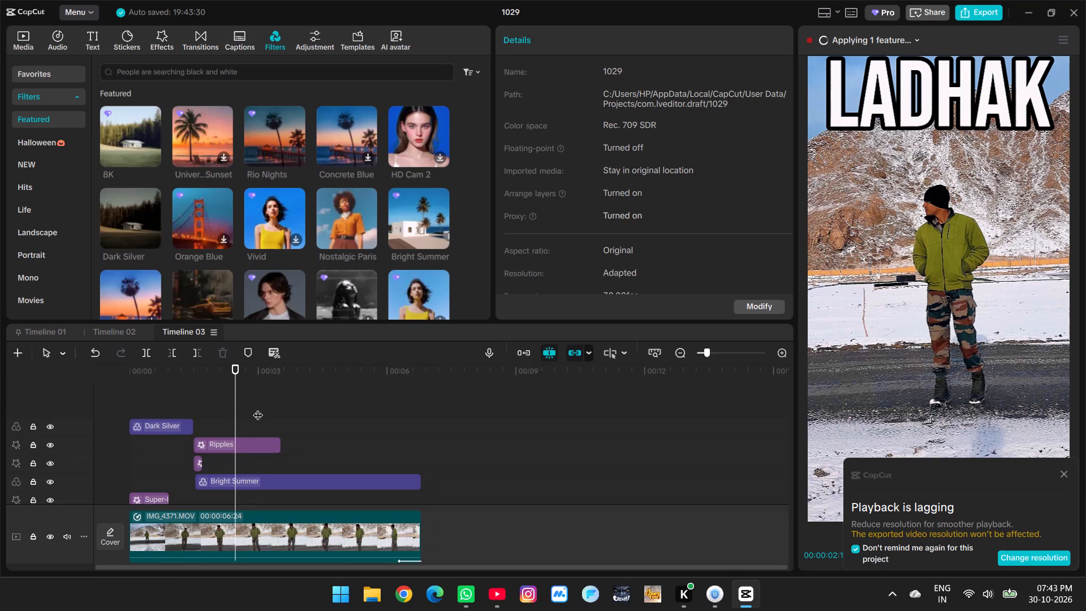
scroll(258, 408, "down", 6)
left_click(173, 416)
left_click(173, 416)
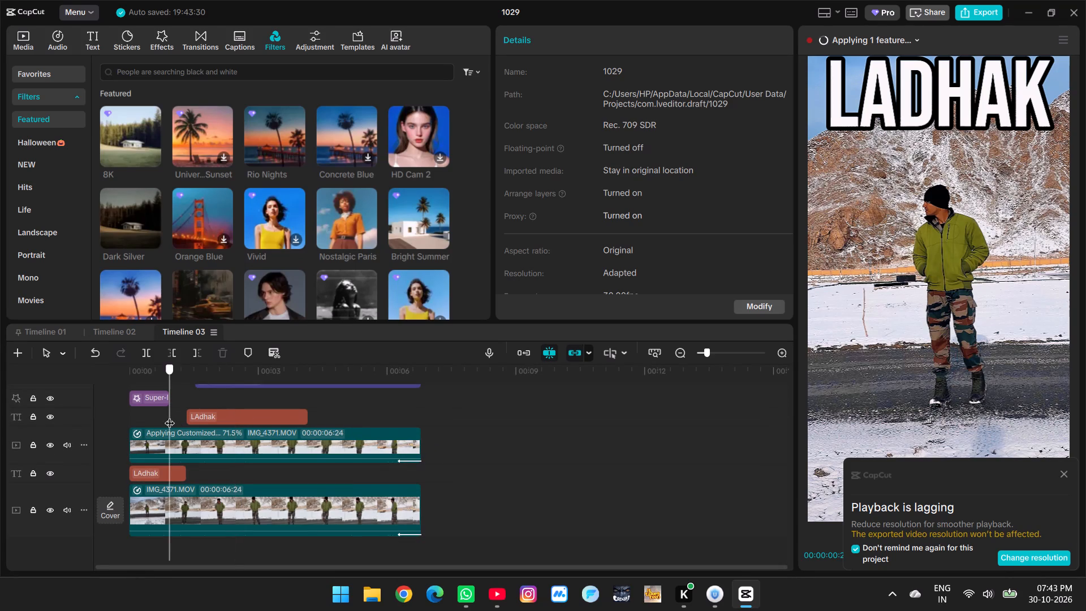
left_click(1063, 476)
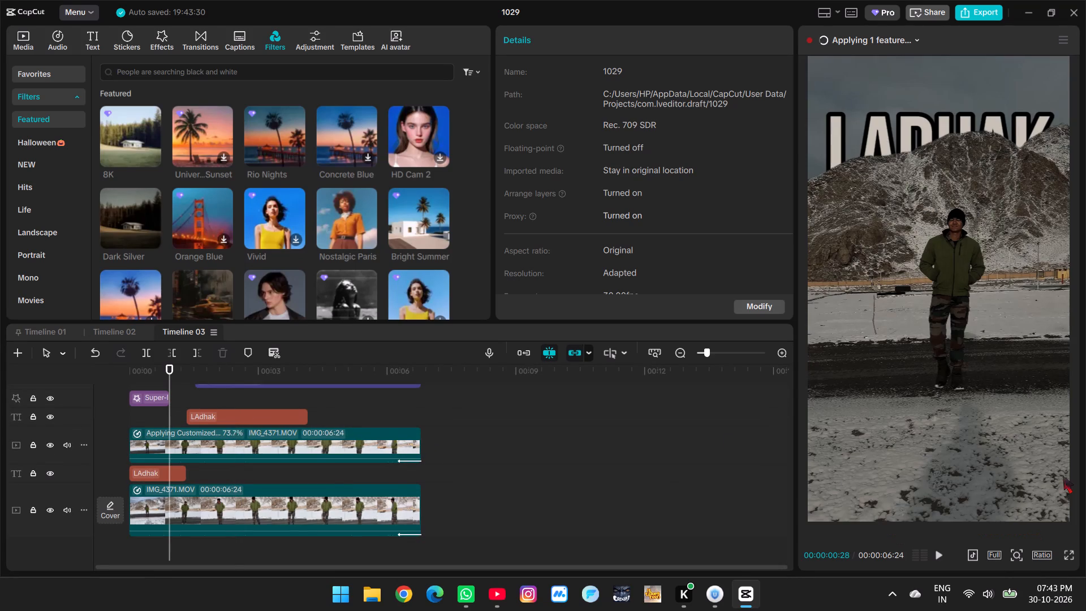
scroll(320, 469, "up", 10, "ctrl")
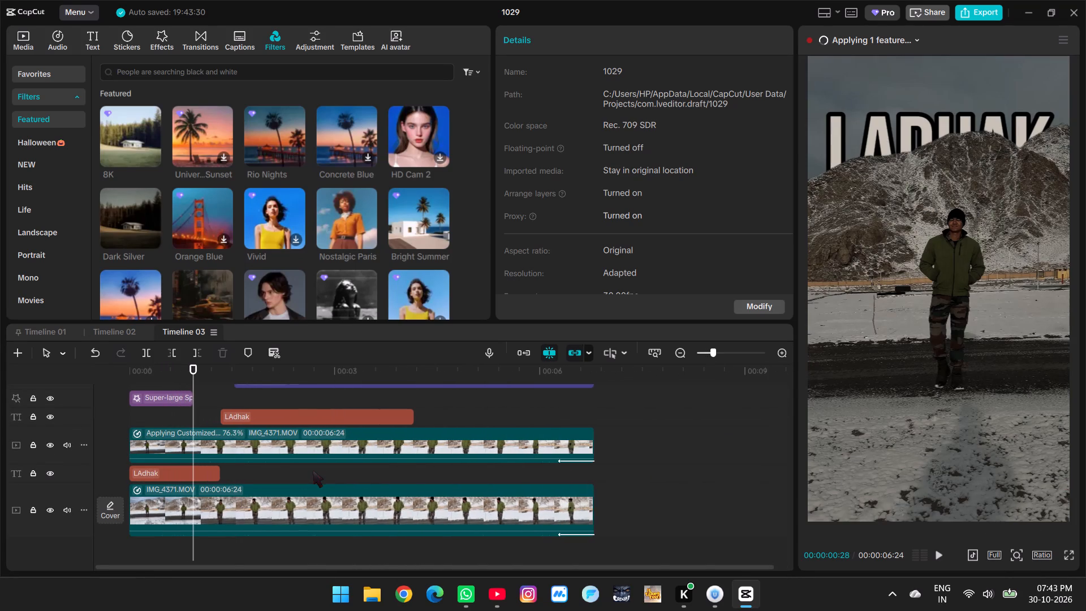
left_click_drag(199, 415, 183, 420)
left_click(183, 420)
left_click_drag(183, 420, 150, 429)
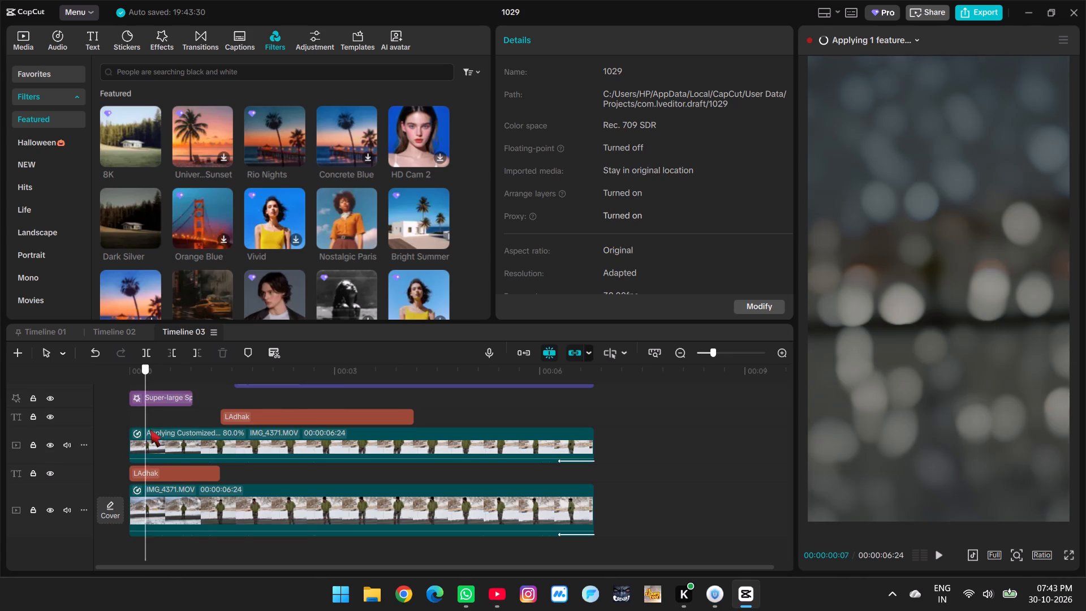
left_click_drag(150, 429, 257, 436)
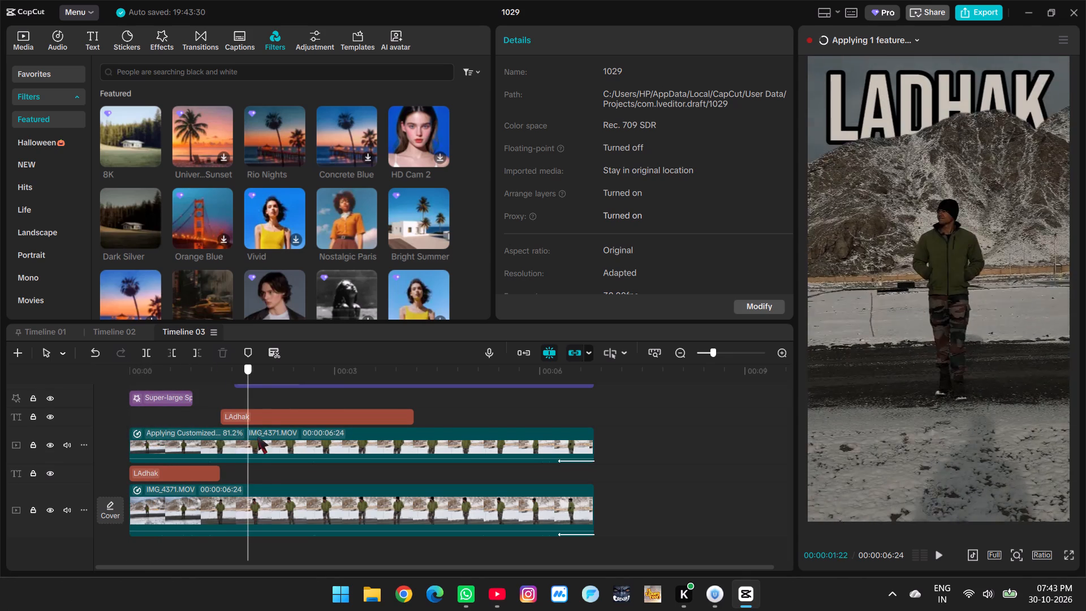
left_click_drag(257, 436, 179, 442)
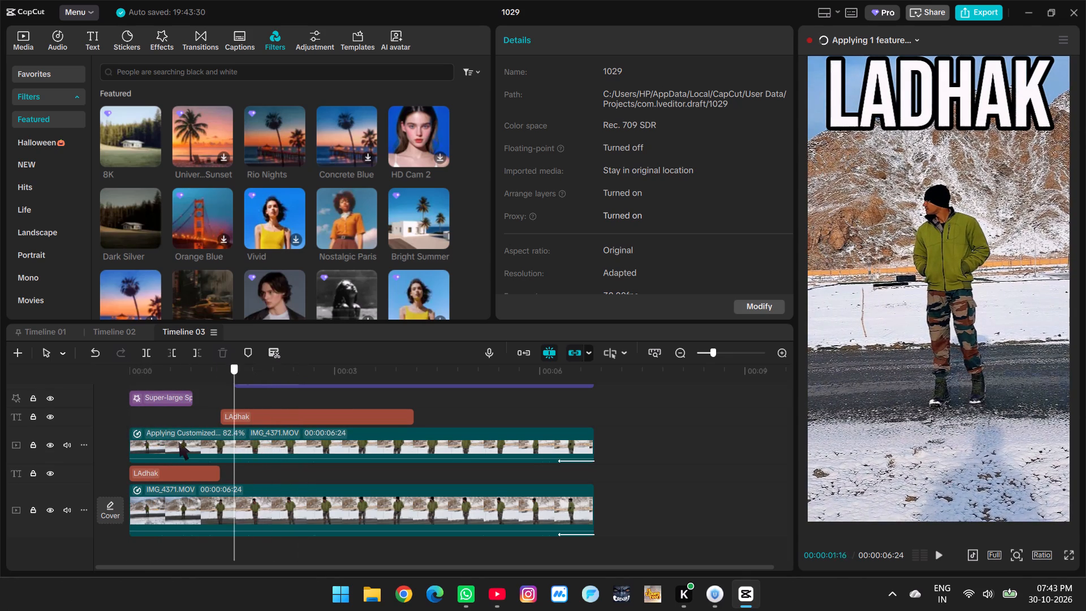
left_click_drag(179, 442, 143, 443)
key("space")
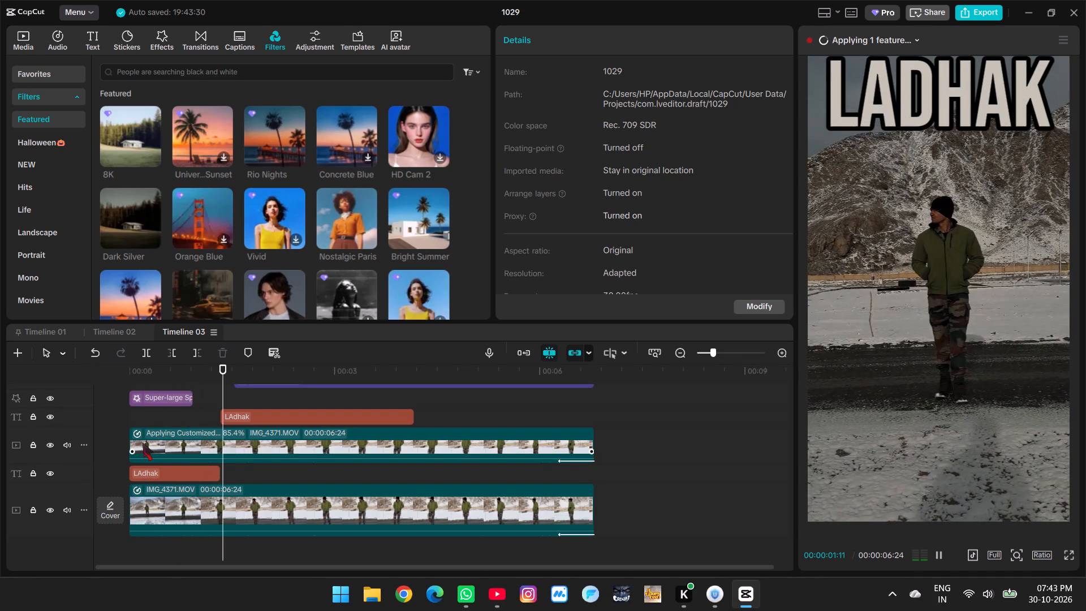
key("space")
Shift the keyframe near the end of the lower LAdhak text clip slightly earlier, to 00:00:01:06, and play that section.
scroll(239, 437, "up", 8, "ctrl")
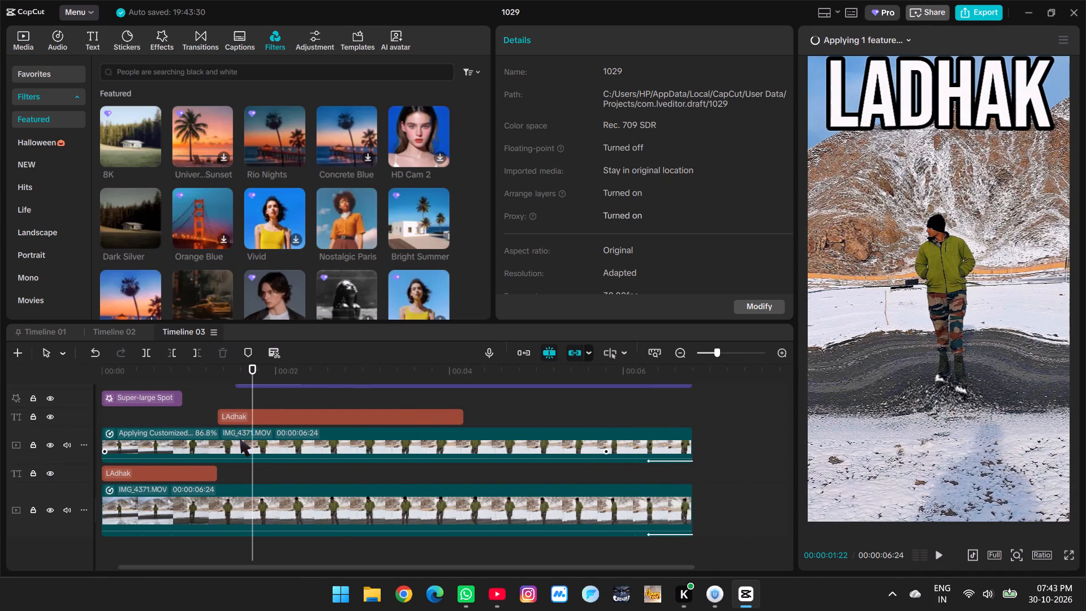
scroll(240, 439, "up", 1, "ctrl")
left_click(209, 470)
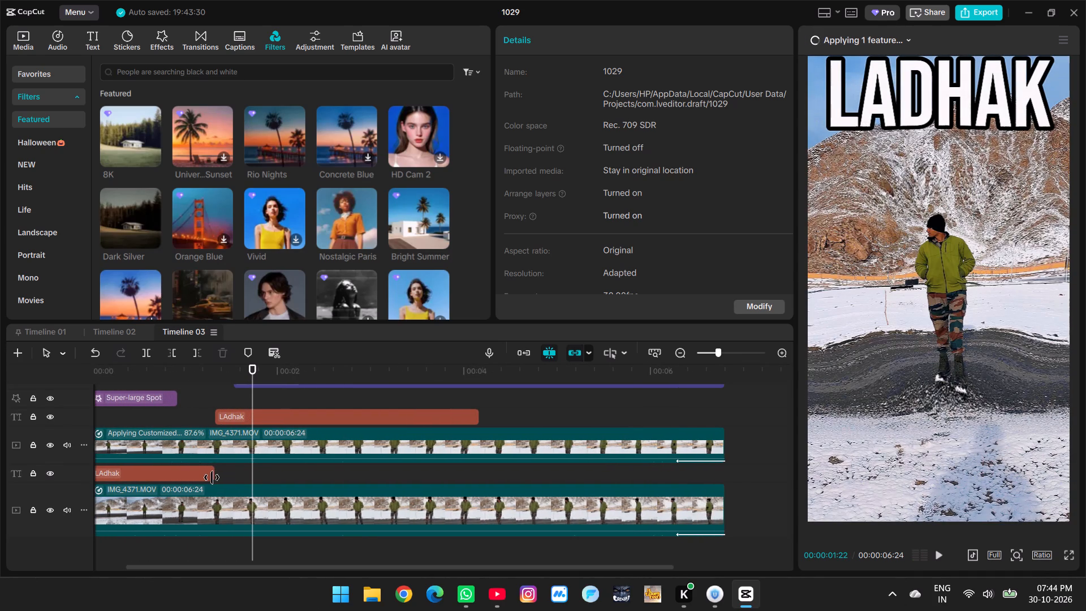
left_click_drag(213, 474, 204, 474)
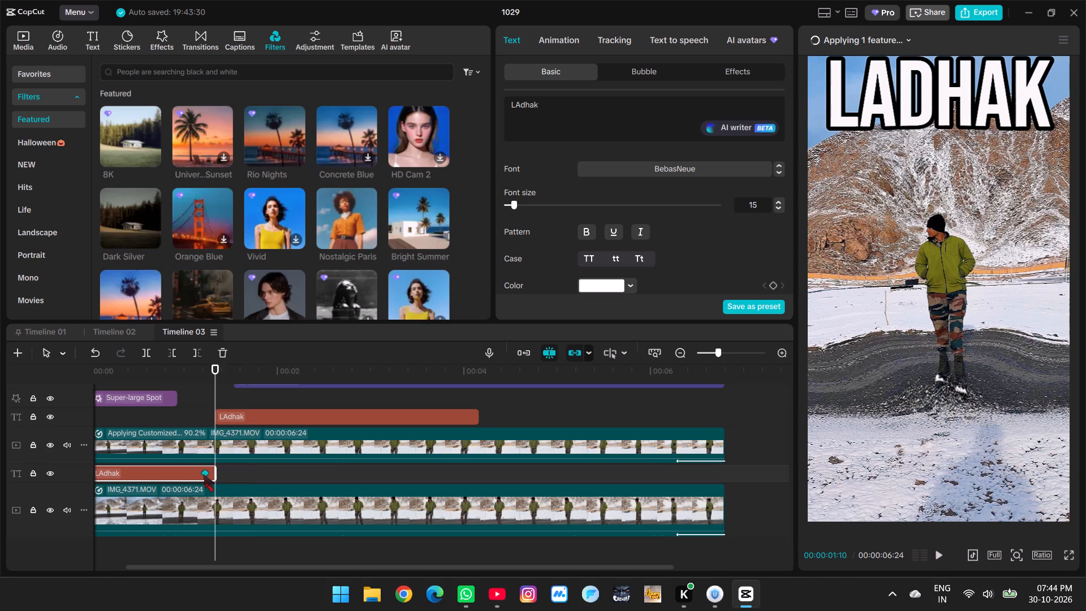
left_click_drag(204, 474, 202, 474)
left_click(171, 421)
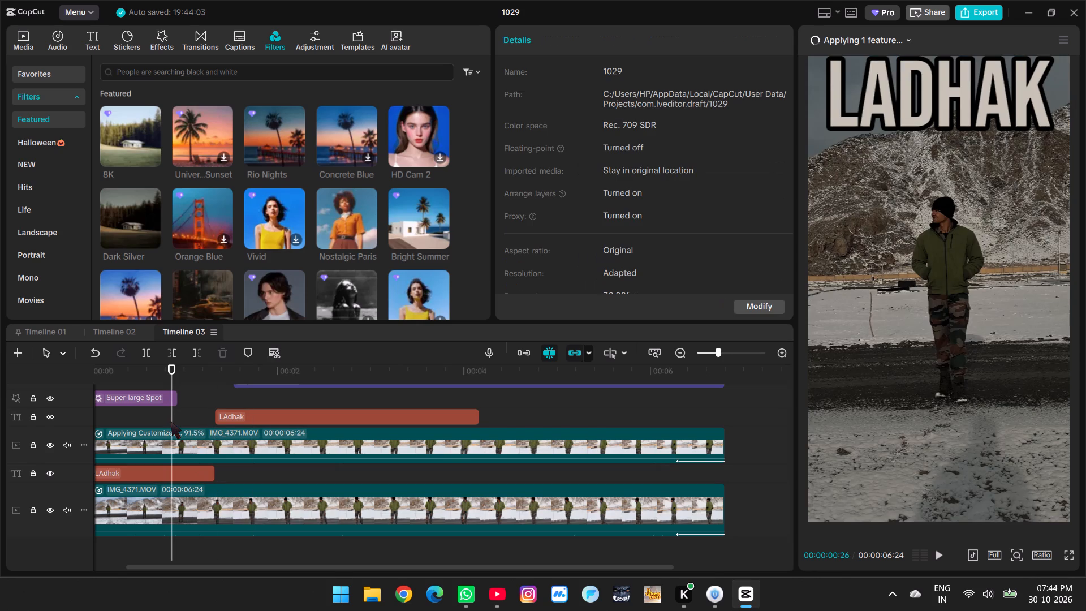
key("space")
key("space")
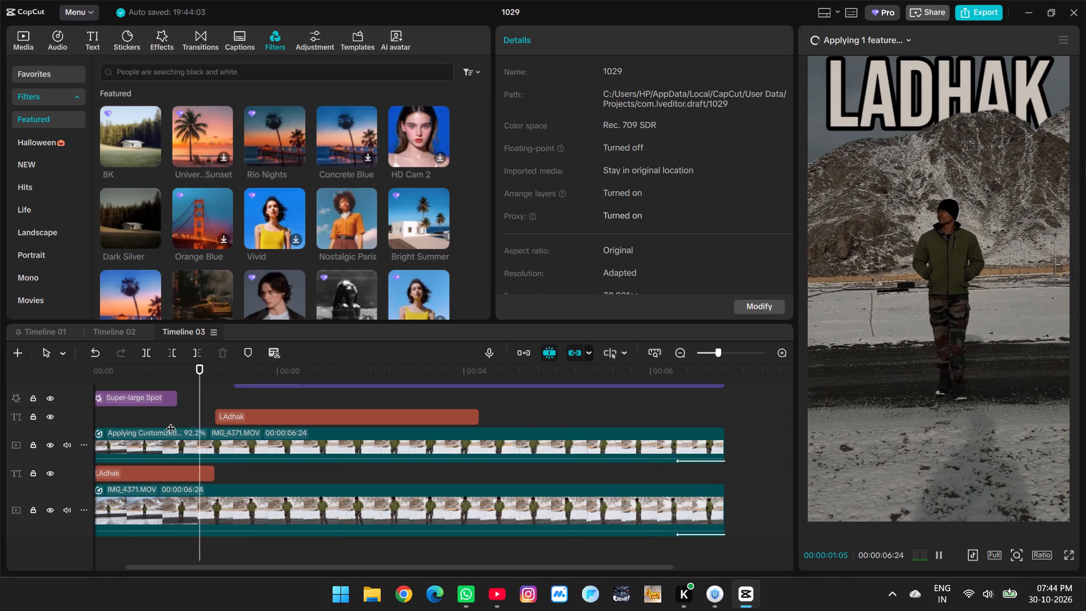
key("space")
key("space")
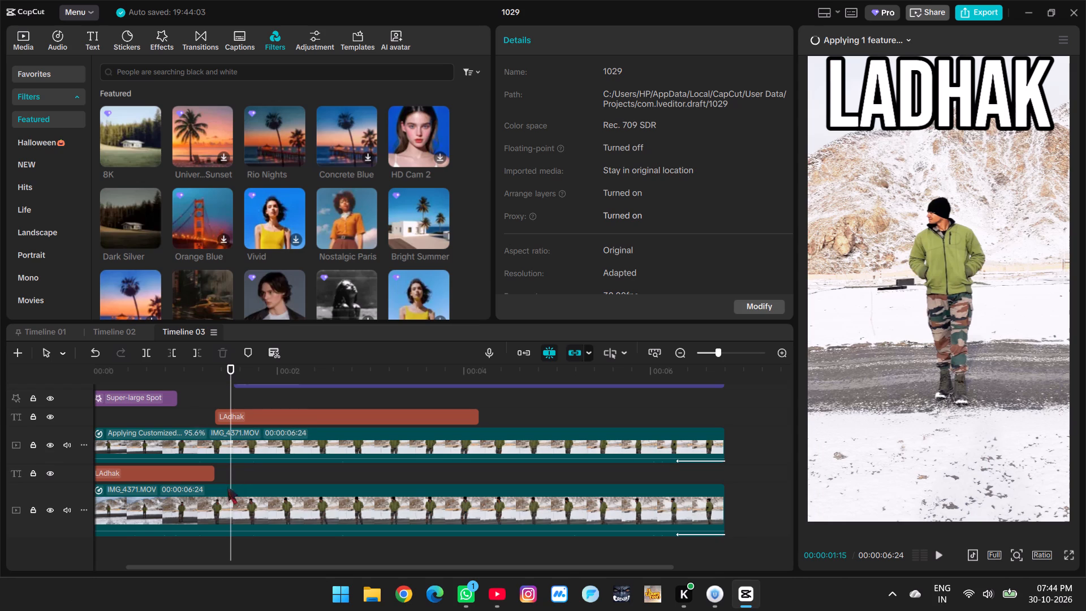
Move the lower LAdhak text clip's keyframe earlier to 00:00:00:28, at the end of the Super-large Spot effect, and play from there.
left_click(192, 475)
left_click(202, 475)
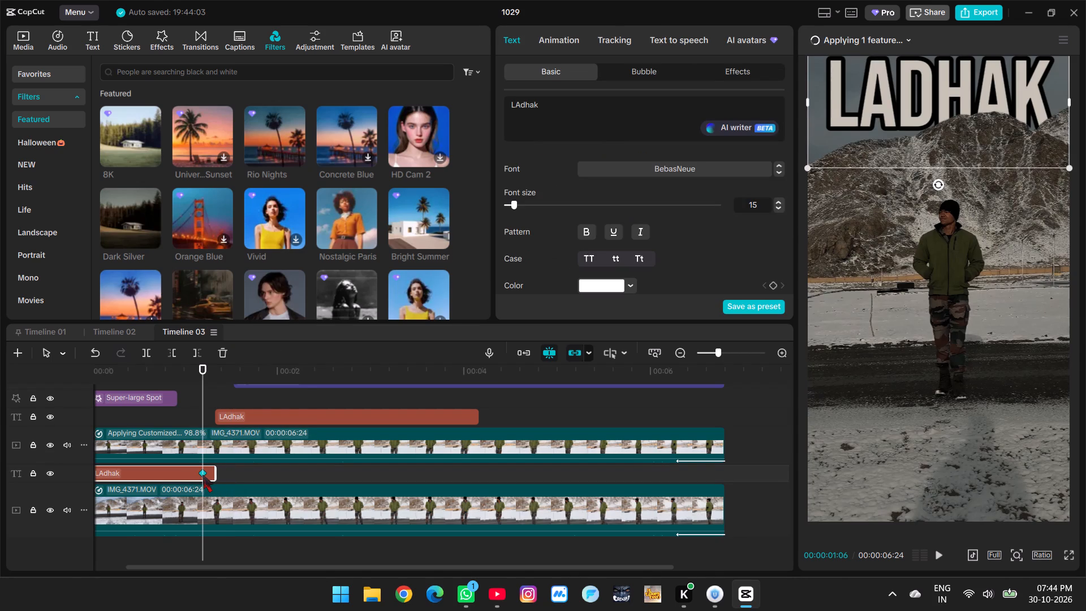
left_click(202, 421)
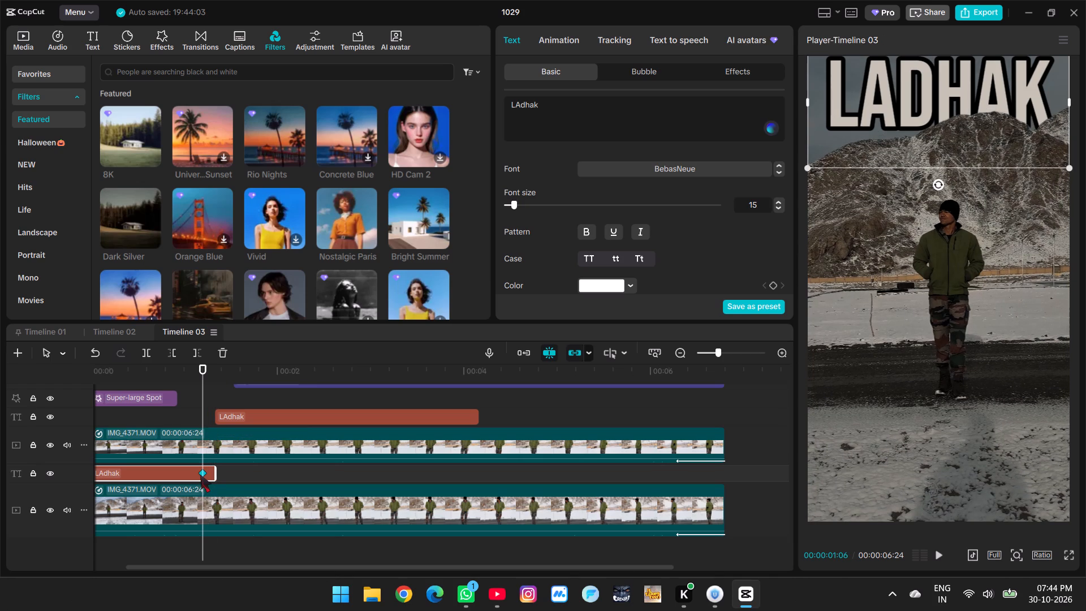
left_click_drag(200, 475, 165, 475)
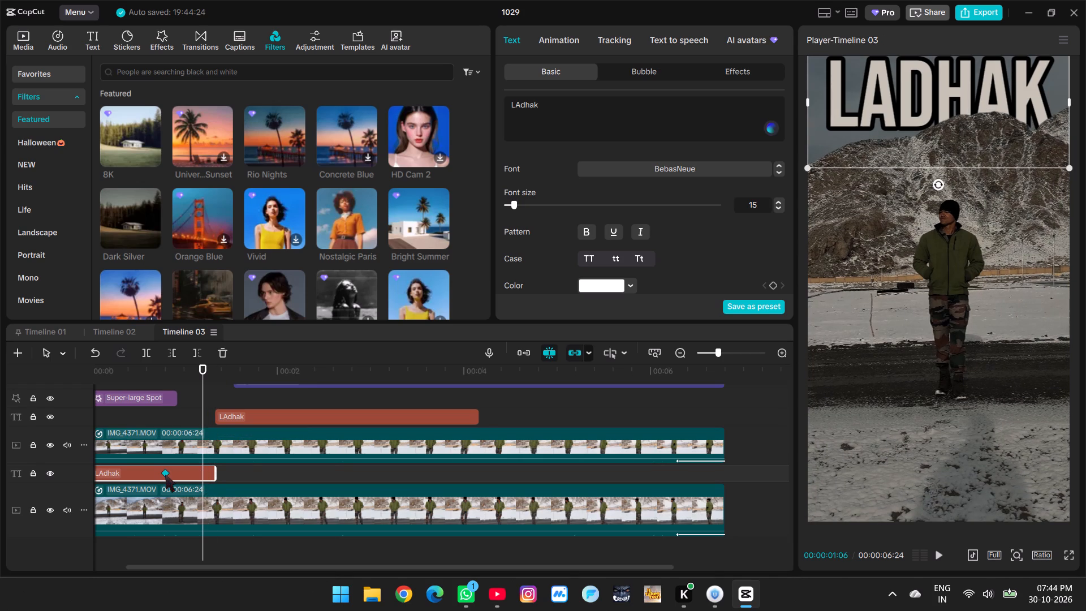
left_click(165, 475)
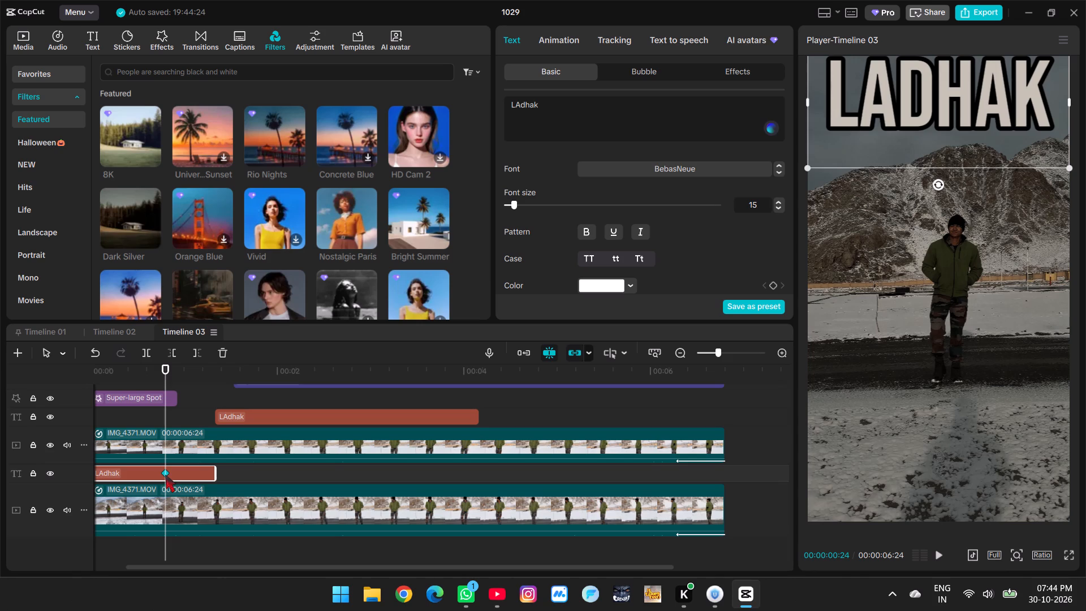
left_click_drag(165, 475, 177, 476)
left_click(177, 476)
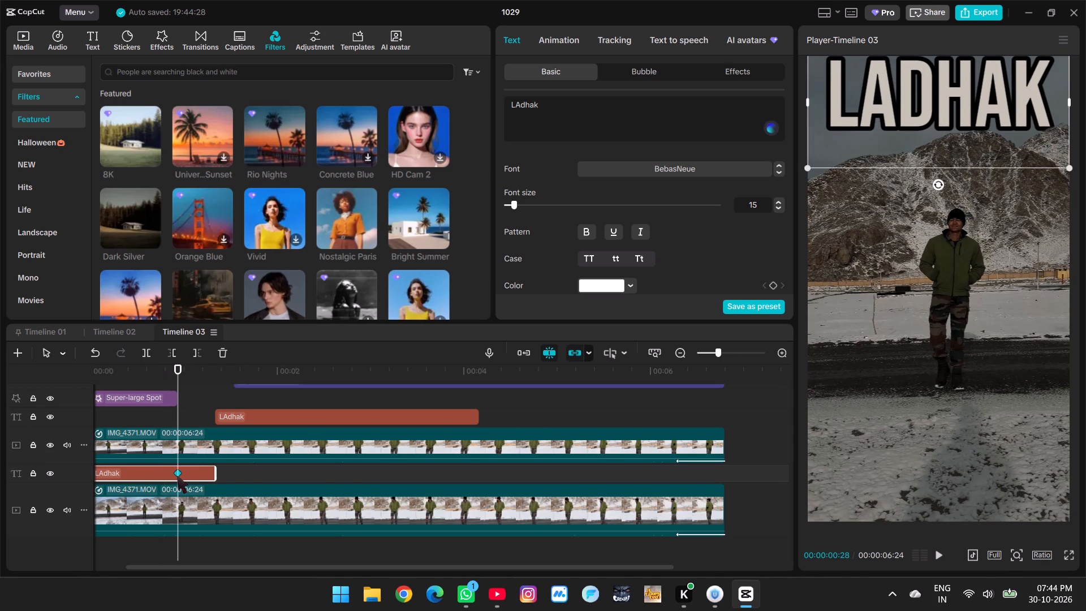
key("space")
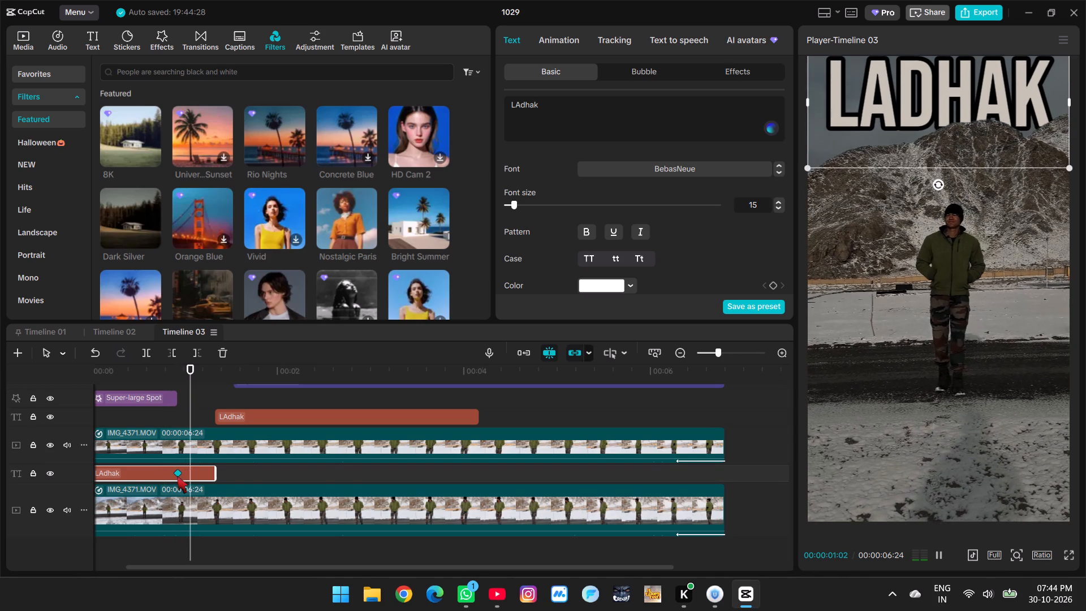
key("space")
Trim the end of the lower LAdhak text clip to 00:00:00:29, just after its keyframe.
left_click_drag(193, 415, 182, 415)
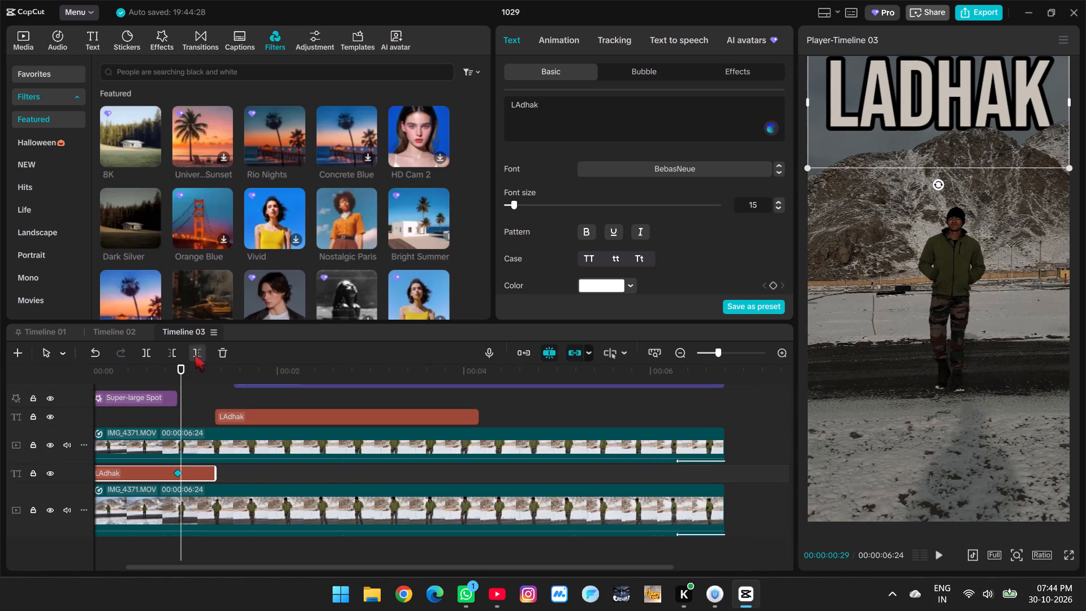
left_click(195, 355)
Extend the start of the upper LAdhak text clip back to 00:00:00:29, where the lower text clip ends.
left_click(218, 415)
left_click_drag(216, 418, 183, 416)
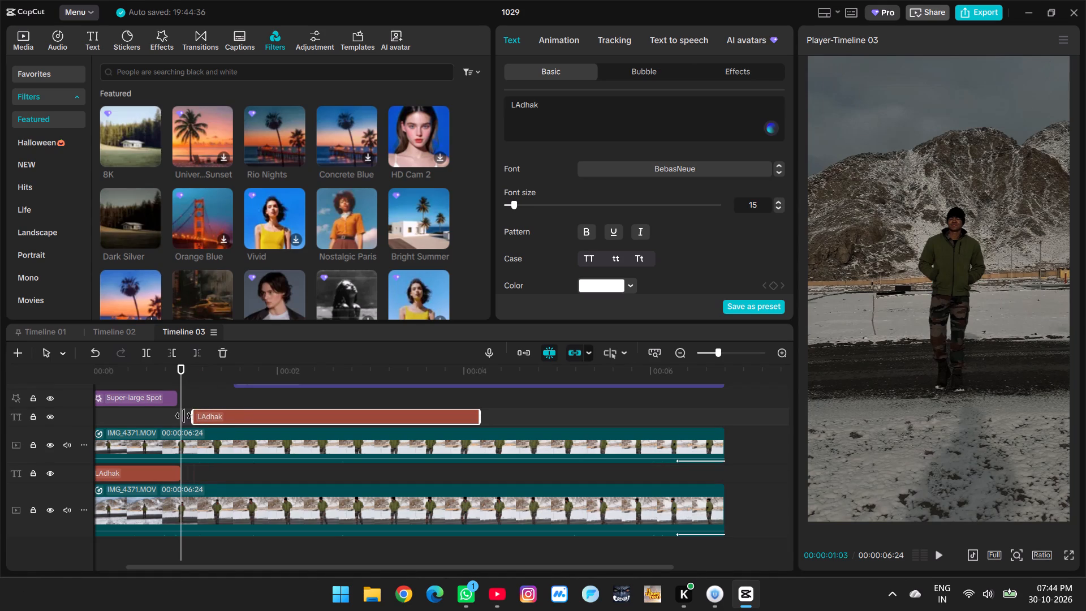
left_click_drag(183, 416, 184, 417)
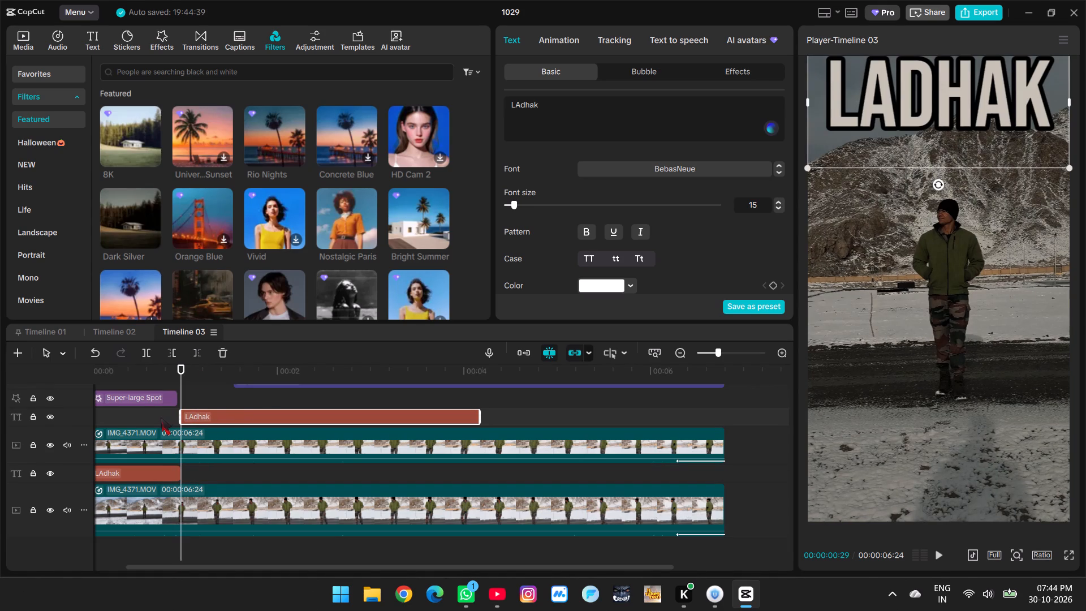
Play the video from near the start to check the retimed handover between the two LAdhak text clips.
scroll(253, 445, "down", 12, "ctrl")
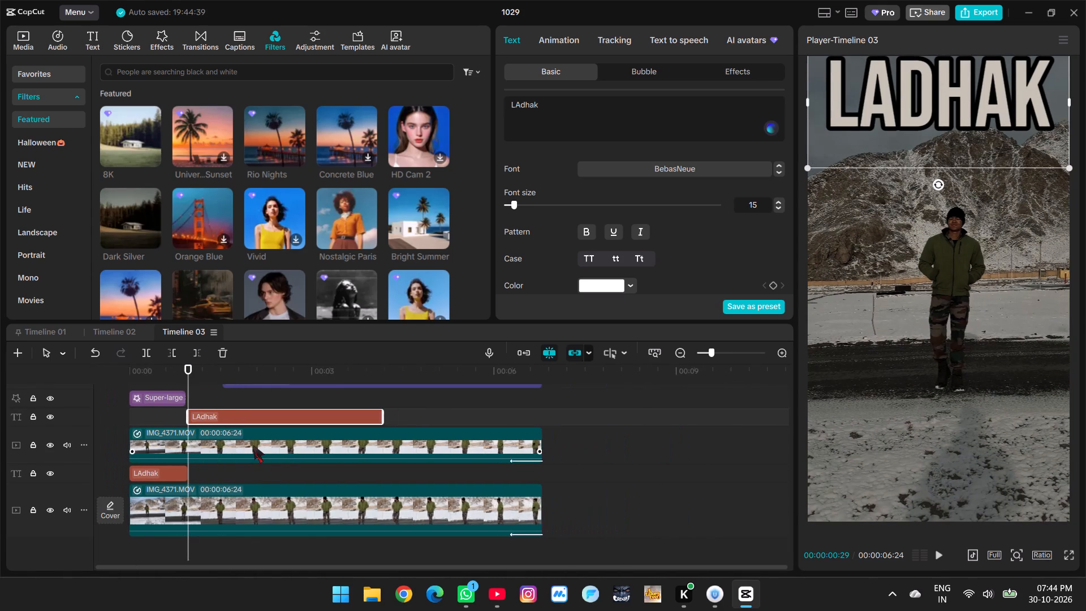
scroll(253, 445, "down", 3, "ctrl")
left_click(147, 418)
left_click(164, 477)
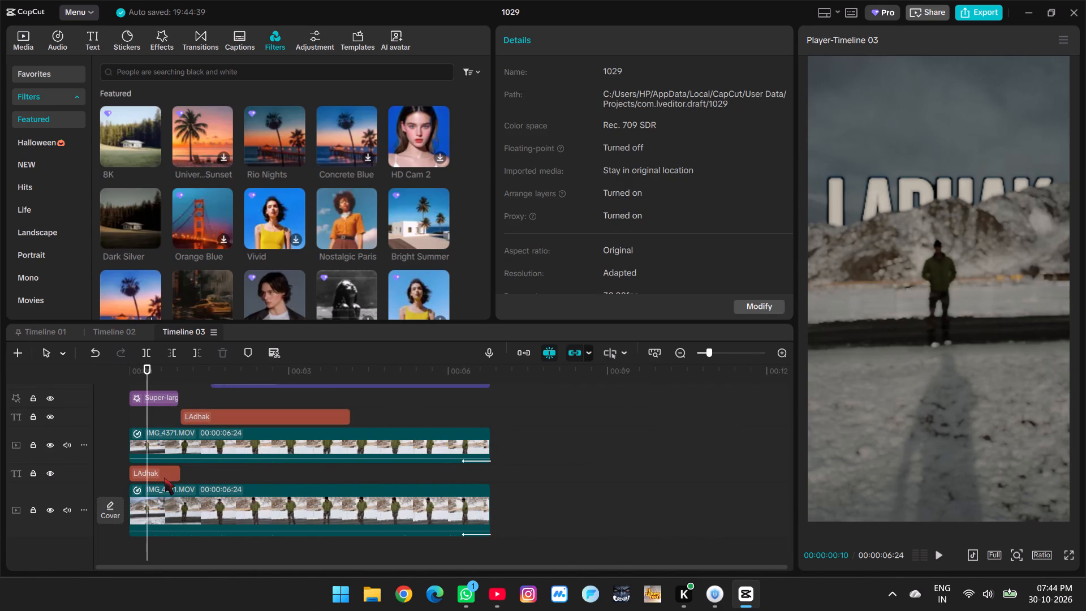
key("space")
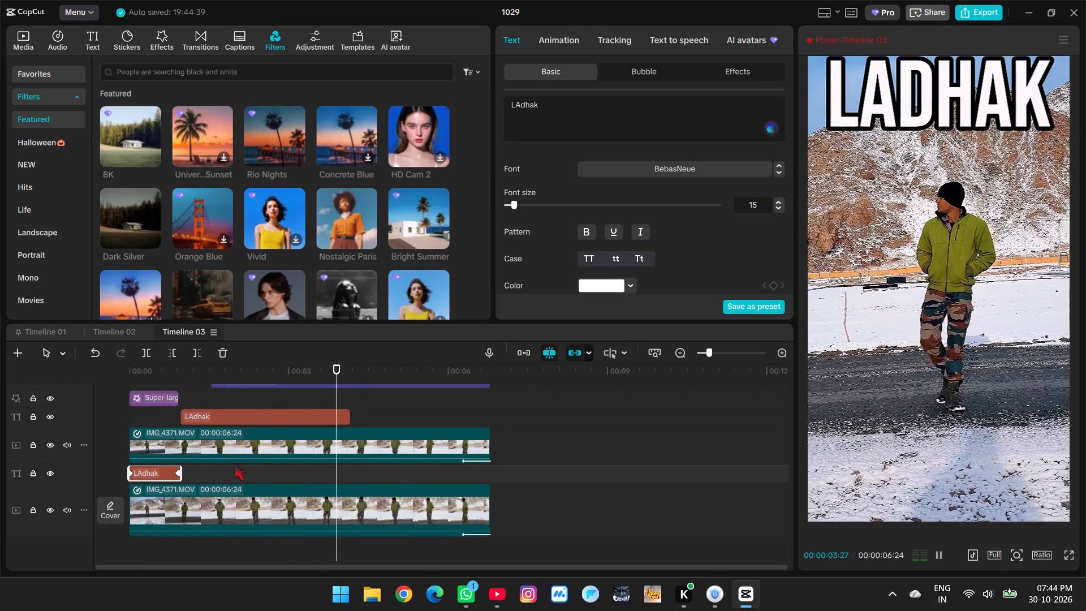
key("space")
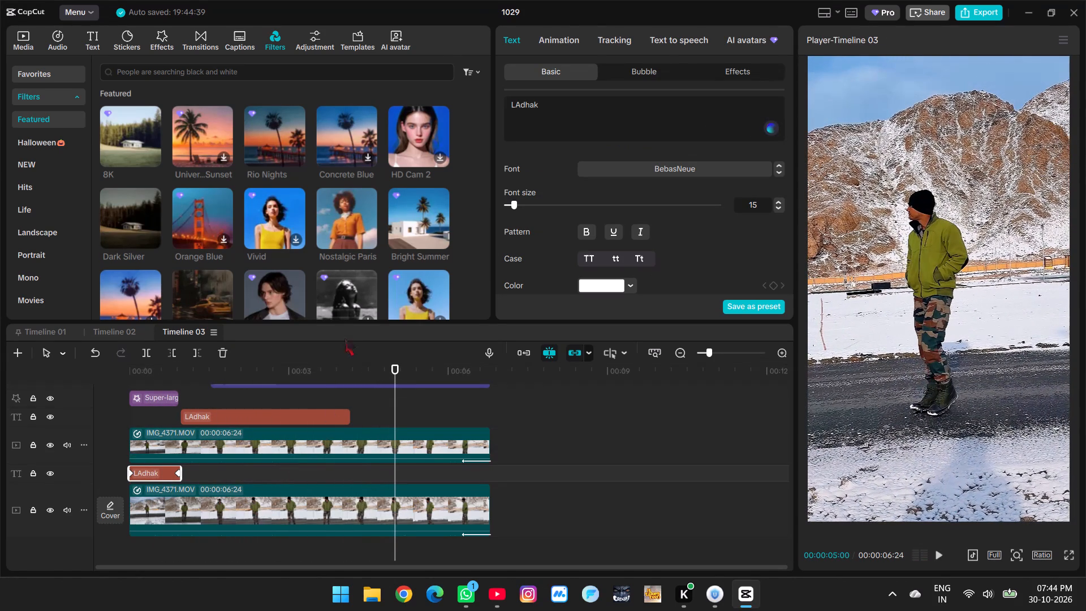
Enlarge the timeline area so that all tracks fit, from the Dark Silver filter to the main video.
left_click_drag(361, 323, 364, 290)
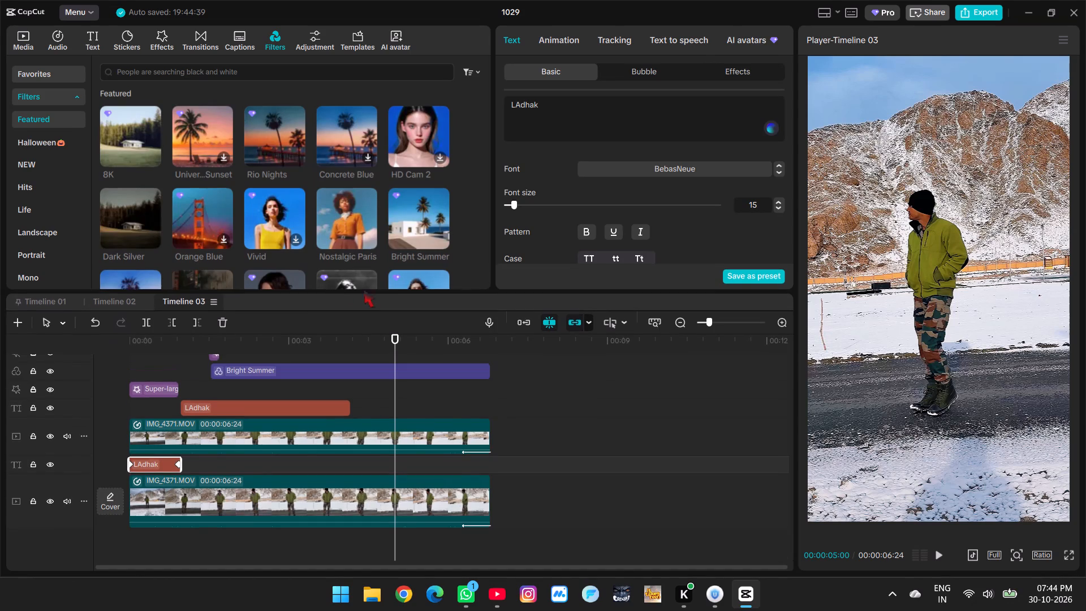
left_click_drag(364, 290, 427, 180)
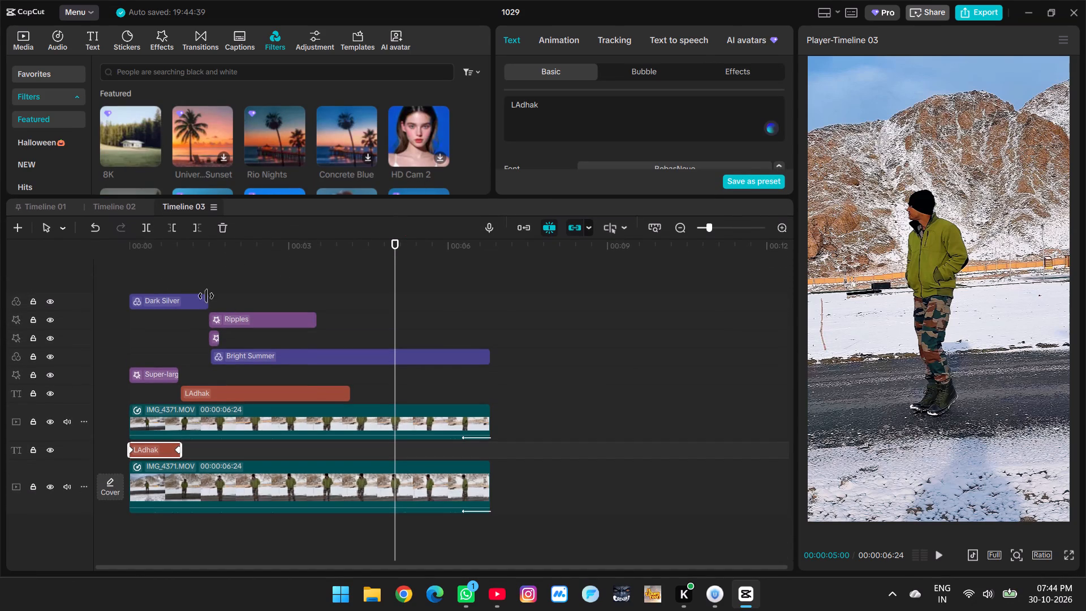
Play the video from the beginning to review the complete sequence of filters, effects and text.
left_click(159, 276)
left_click_drag(159, 276, 116, 283)
key("space")
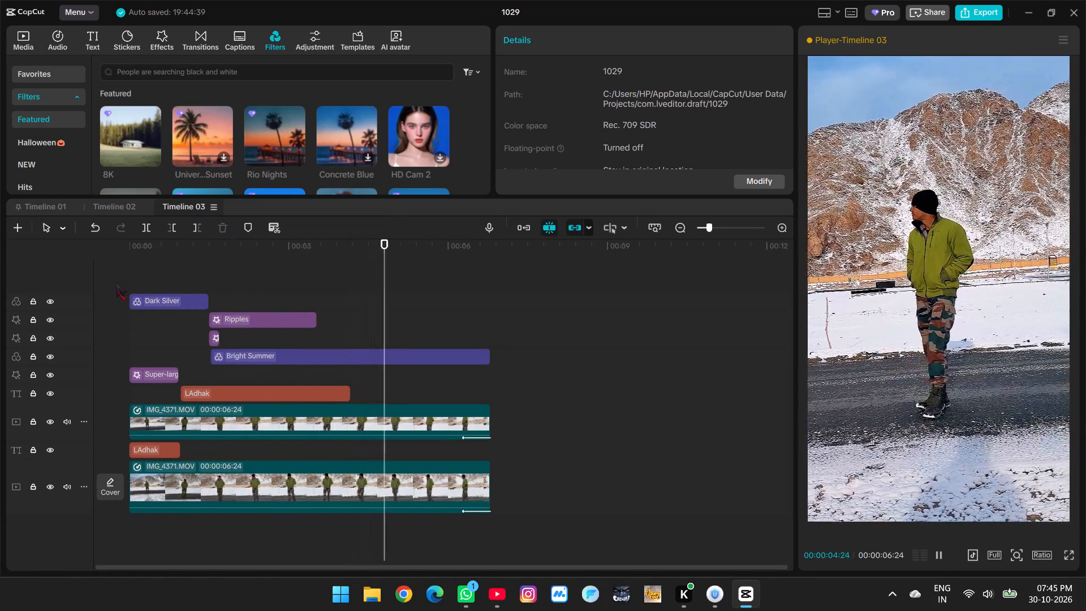
key("space")
Set the main video clip's Smooth slow-mo method to Optical flow with its custom speed curve.
left_click(389, 476)
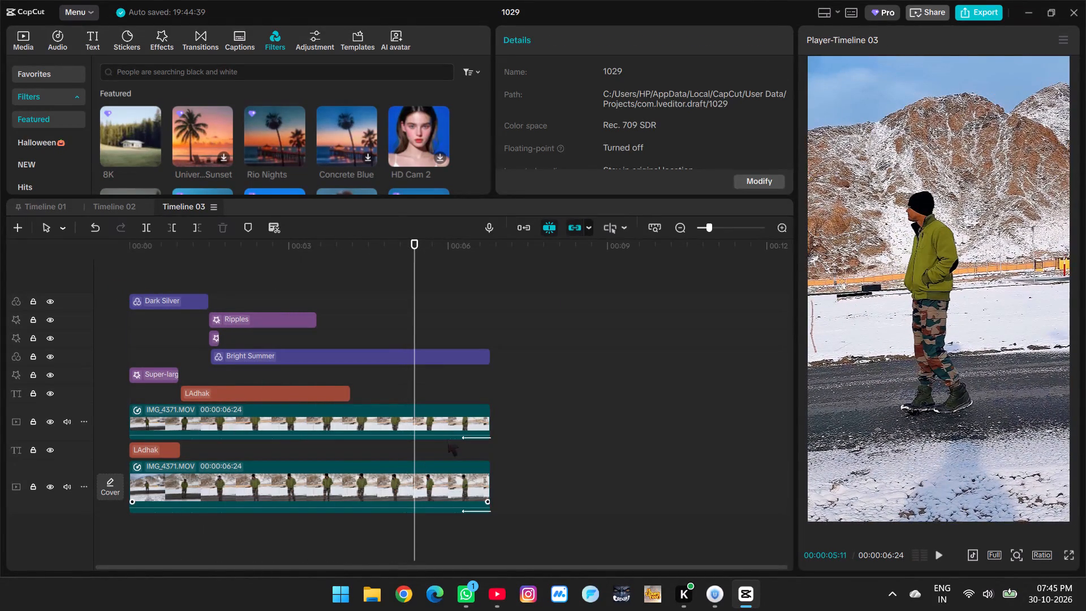
left_click(604, 43)
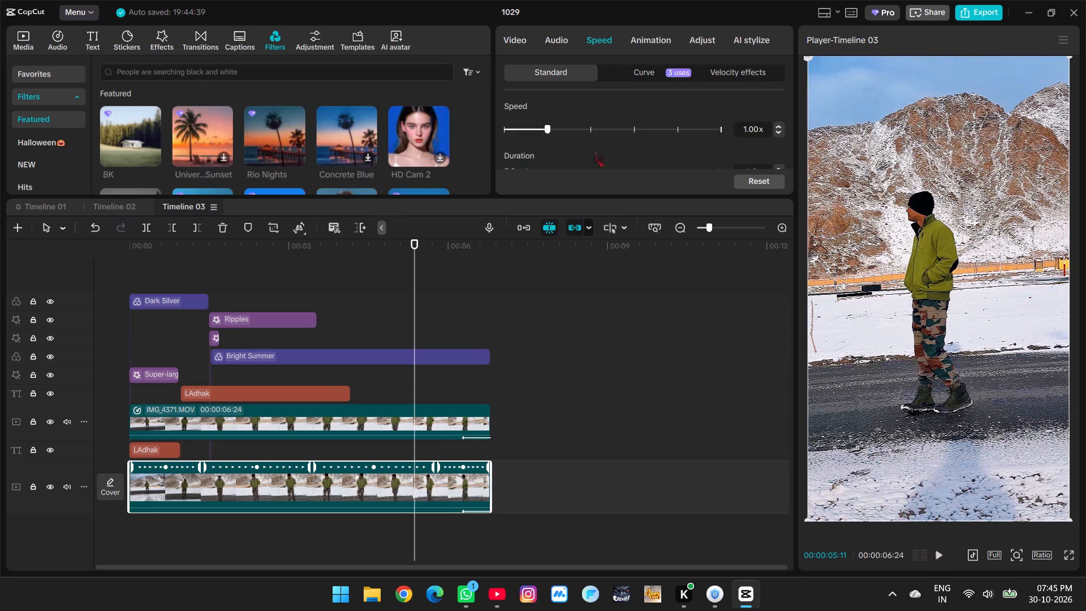
scroll(587, 158, "down", 4)
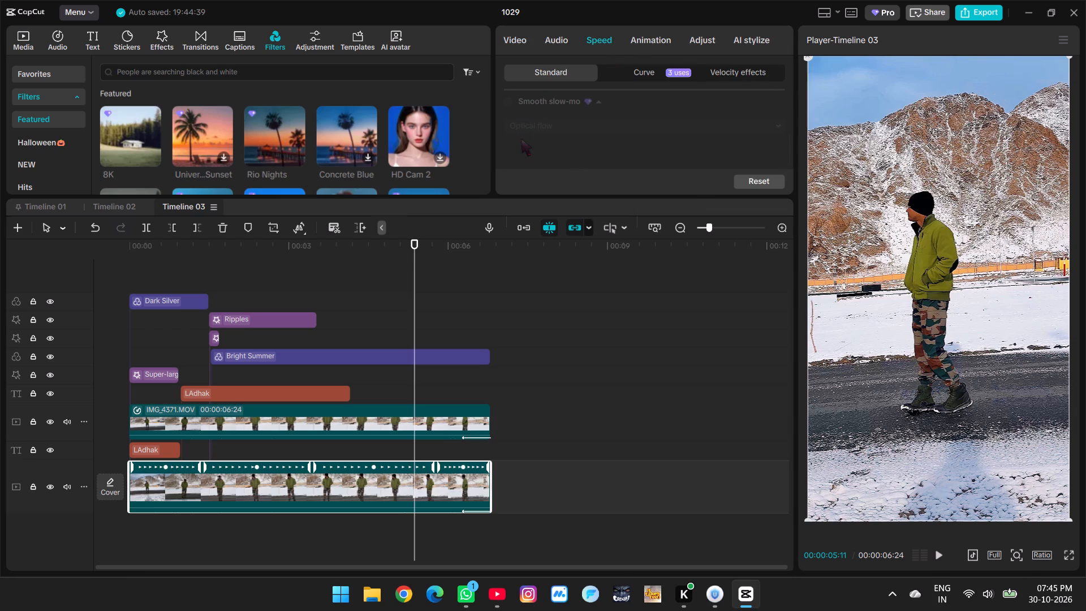
left_click(509, 102)
scroll(525, 123, "up", 4)
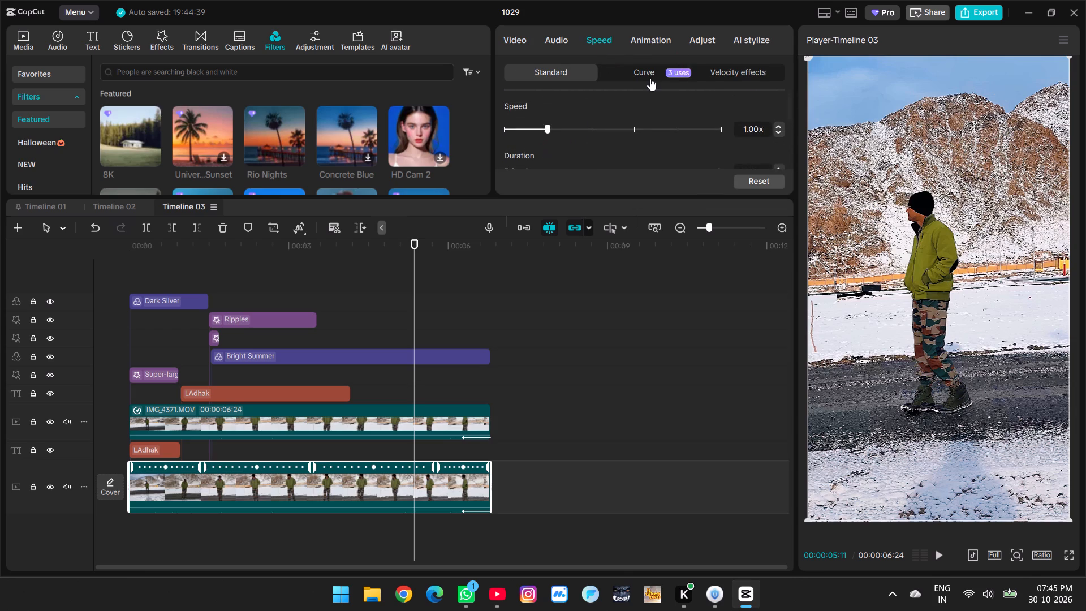
left_click(650, 76)
left_click(562, 70)
left_click(621, 70)
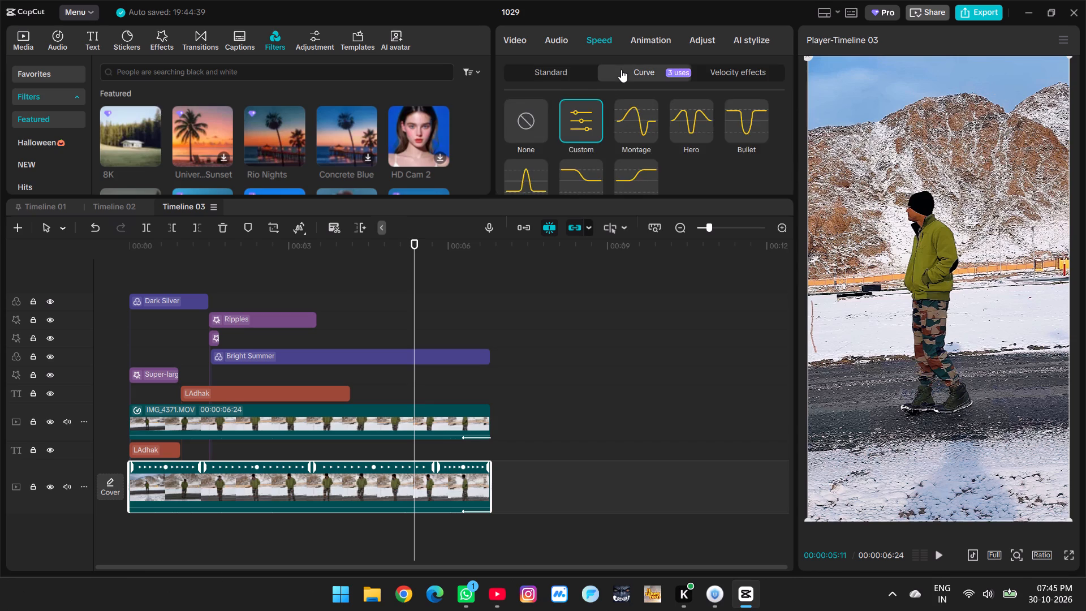
scroll(611, 88, "down", 5)
scroll(533, 139, "down", 2)
left_click(541, 174)
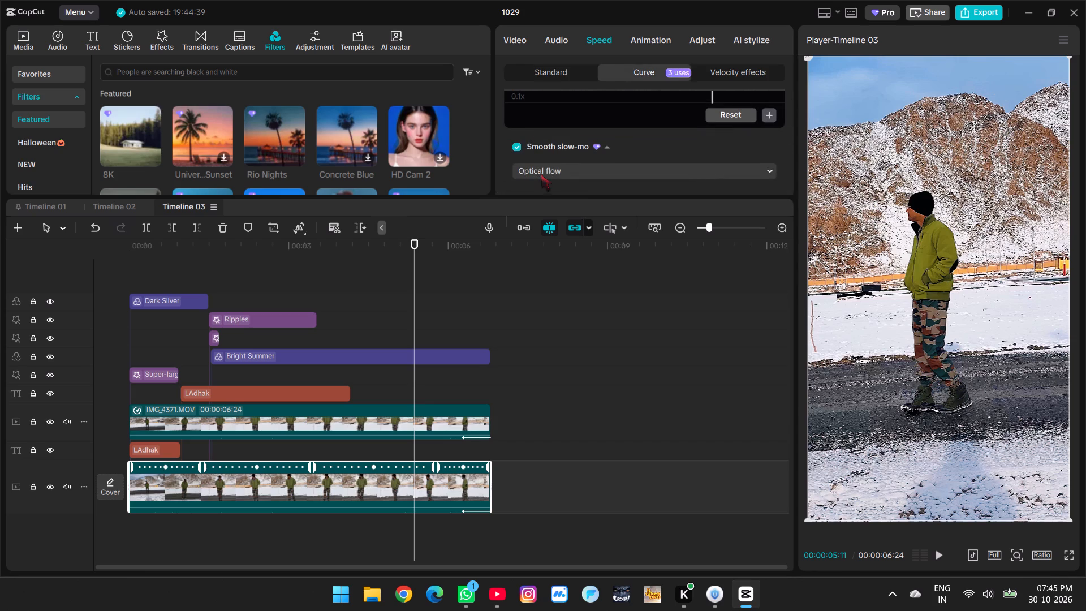
left_click(557, 238)
Set the upper IMG_4371.MOV clip's Smooth slow-mo method to Optical flow as well.
left_click(402, 414)
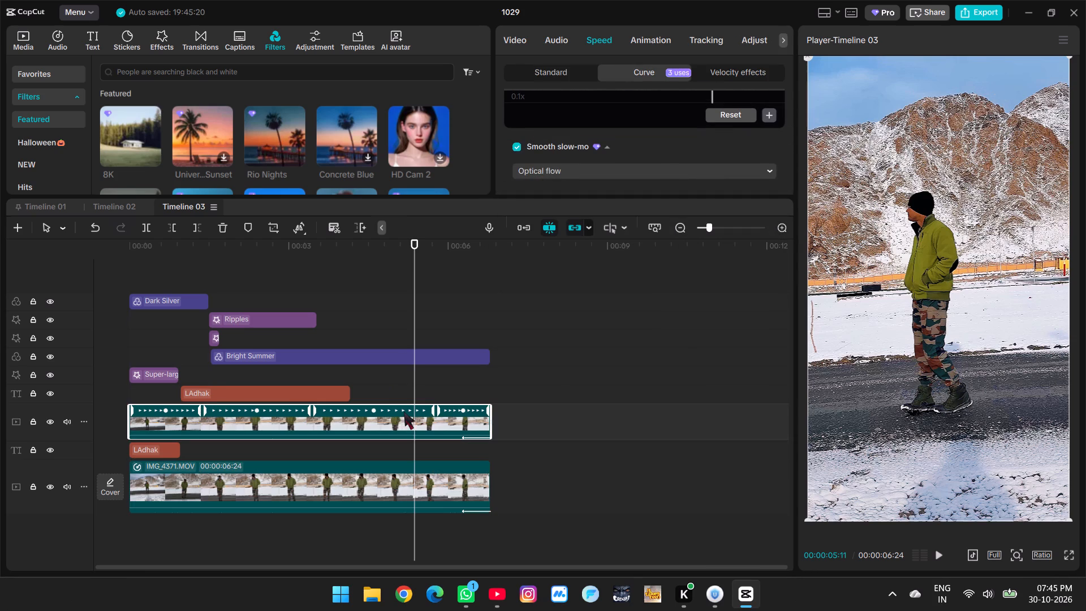
left_click(563, 173)
left_click(558, 241)
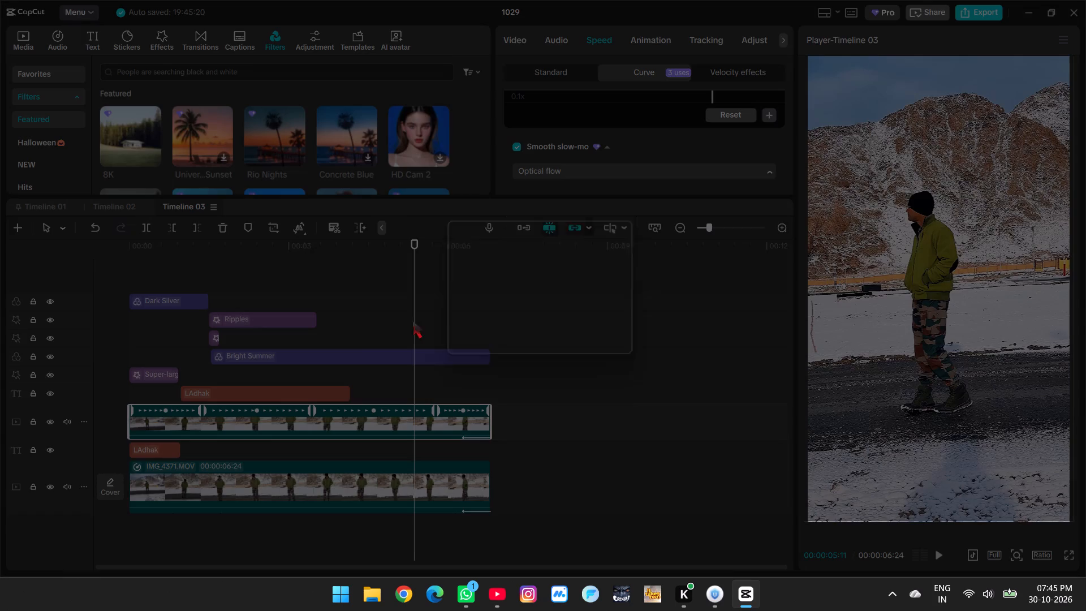
left_click(566, 343)
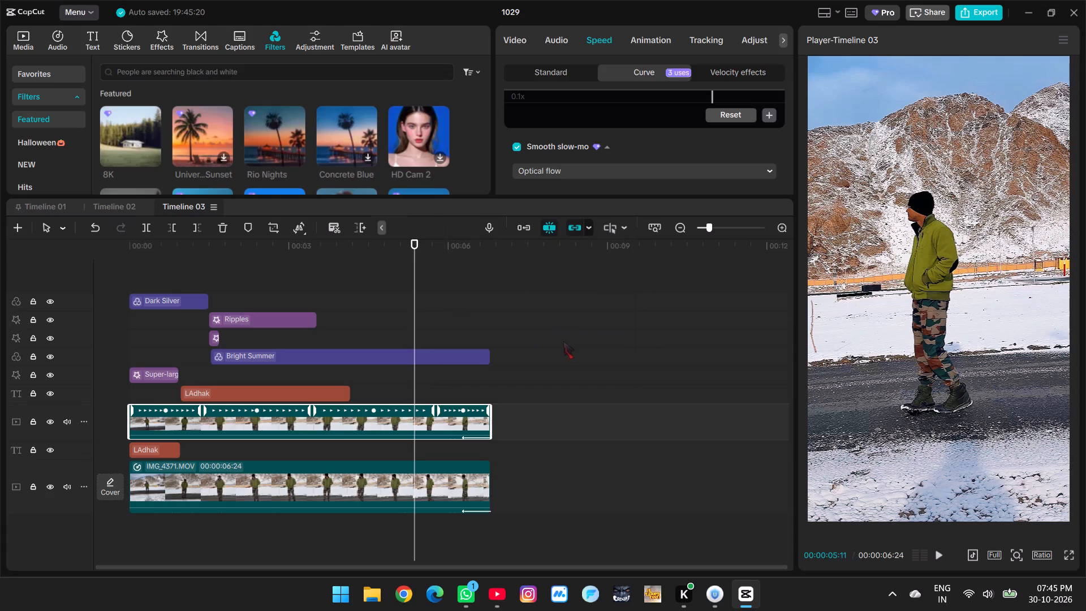
Play Timeline 03 from the beginning in the full-screen preview to review the whole edit.
left_click(155, 336)
left_click_drag(155, 335, 116, 341)
key("space")
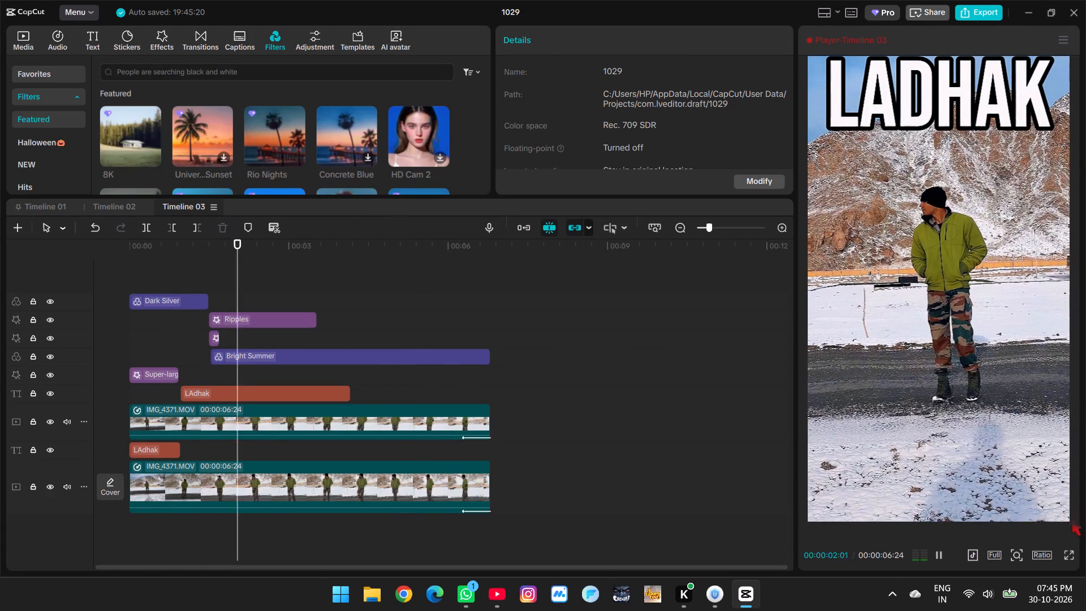
left_click(1070, 554)
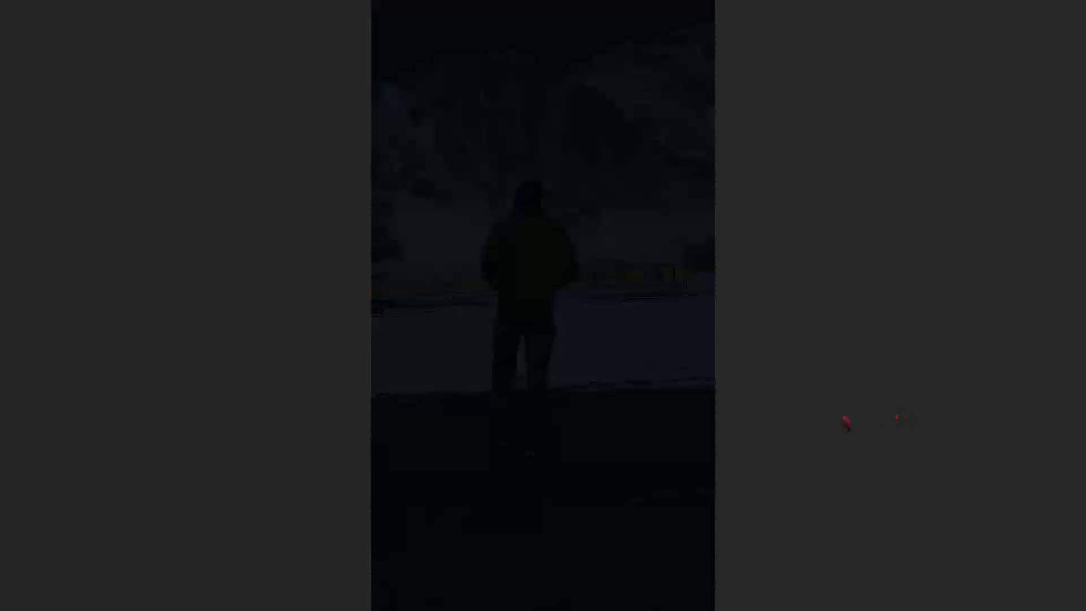
key("Escape")
left_click(357, 380)
left_click_drag(357, 380, 178, 382)
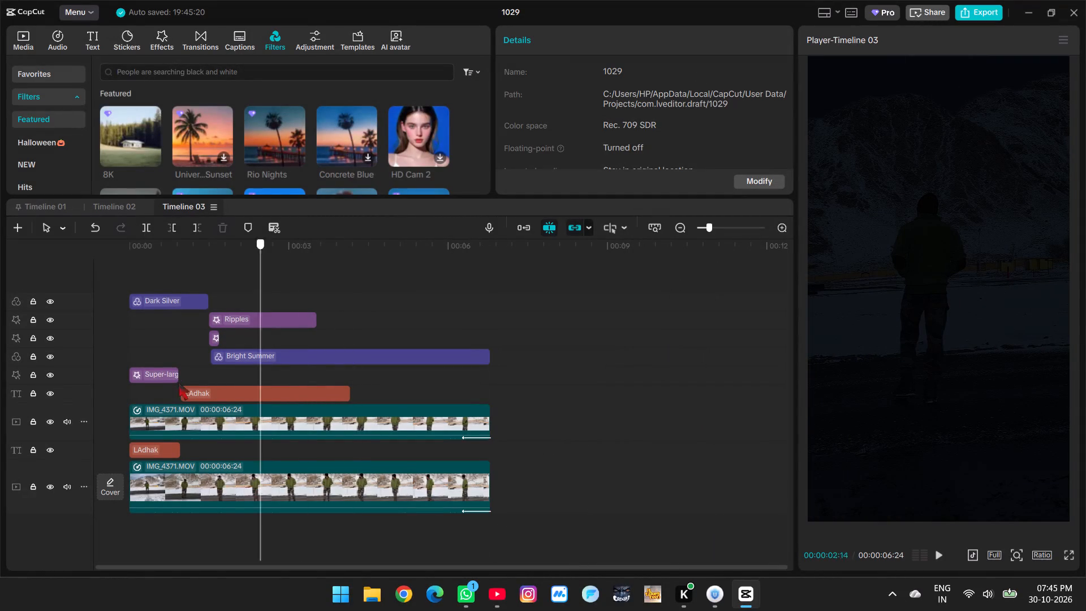
left_click_drag(178, 382, 164, 377)
Switch to Timeline 02 and play its opening to check the first Jitter Flash effect.
left_click(128, 205)
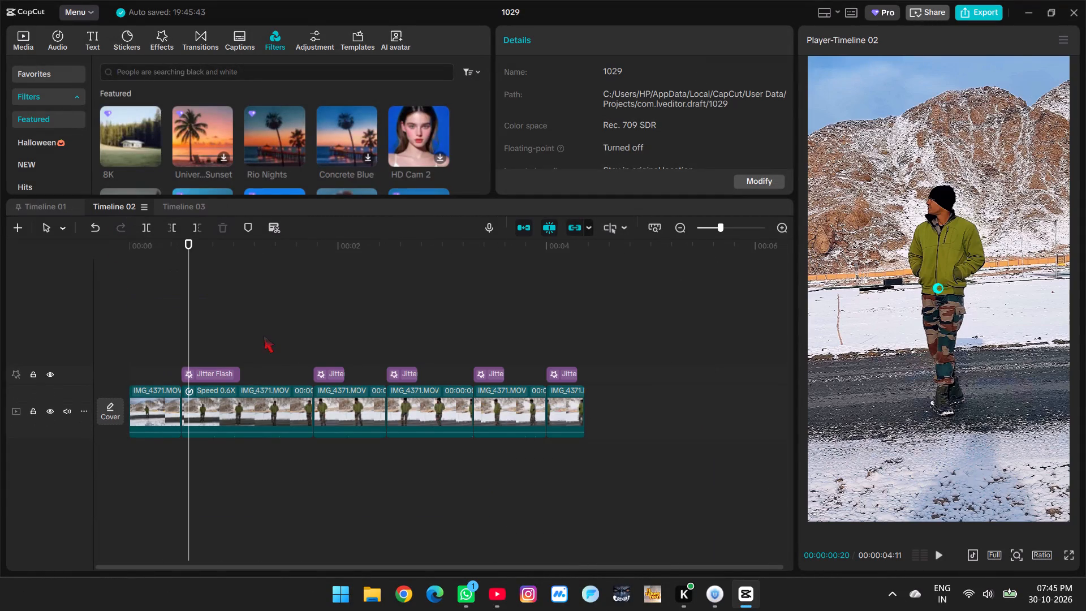
left_click(175, 326)
left_click_drag(175, 326, 123, 331)
key("space")
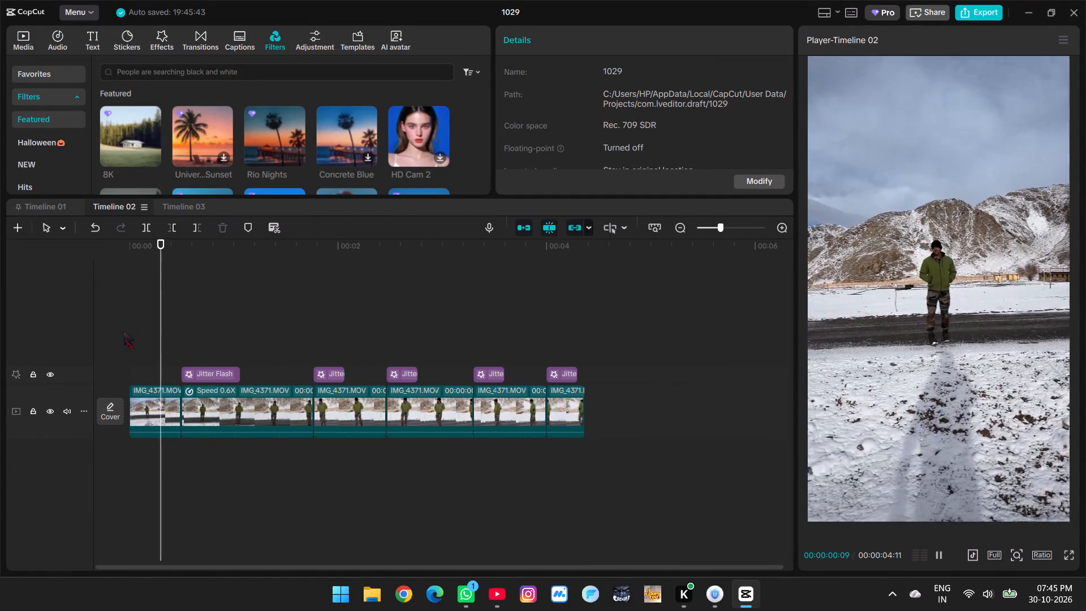
key("space")
left_click(196, 325)
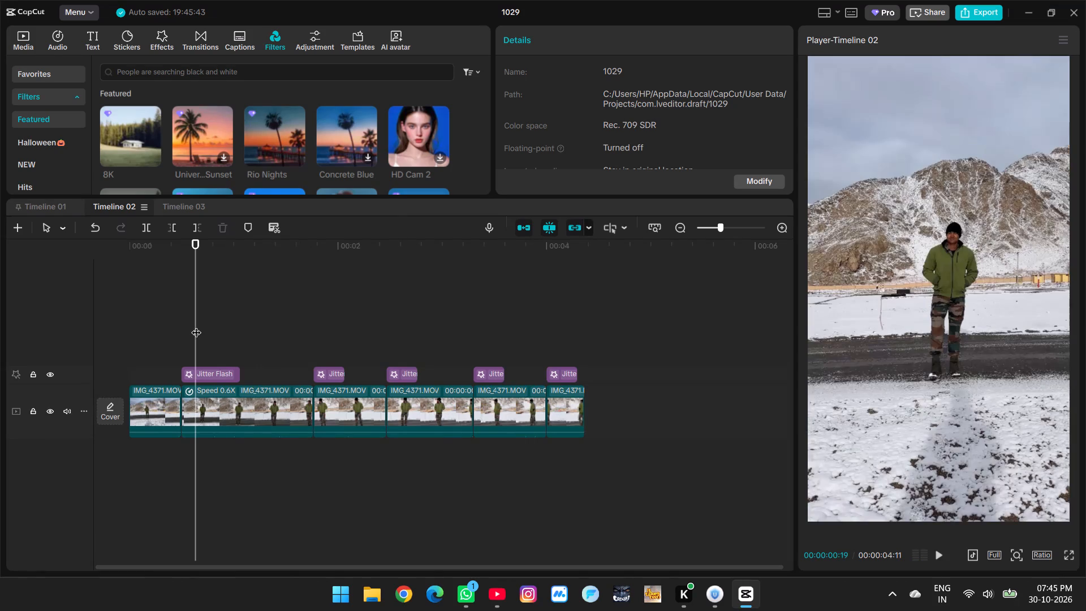
key("space")
key("space")
key("space")
key("space")
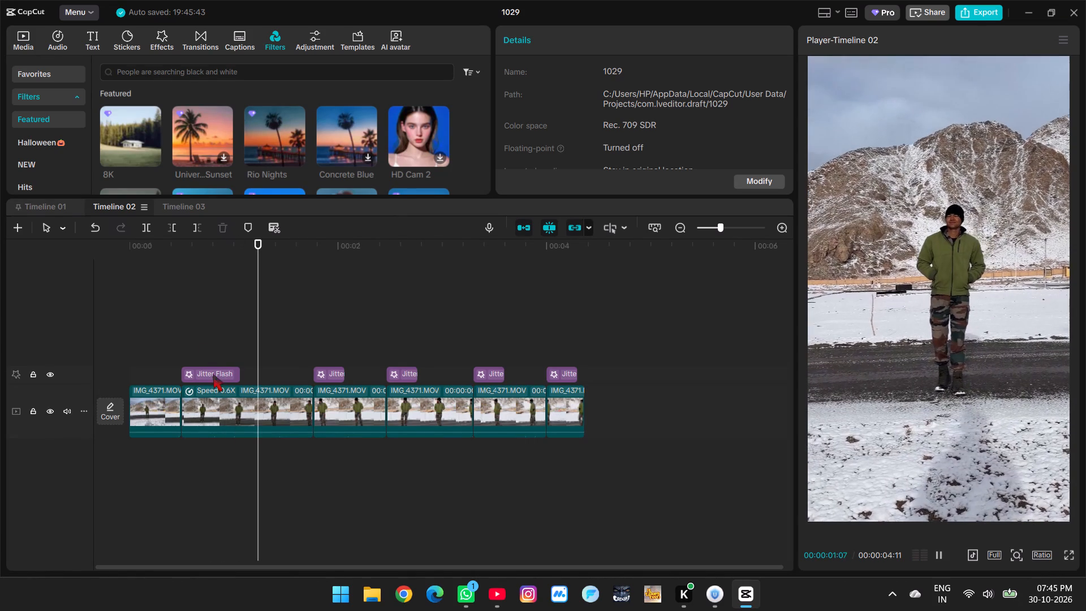
Trim the first Jitter Flash effect so that it ends at 00:00:00:24.
left_click(212, 362)
left_click(213, 372)
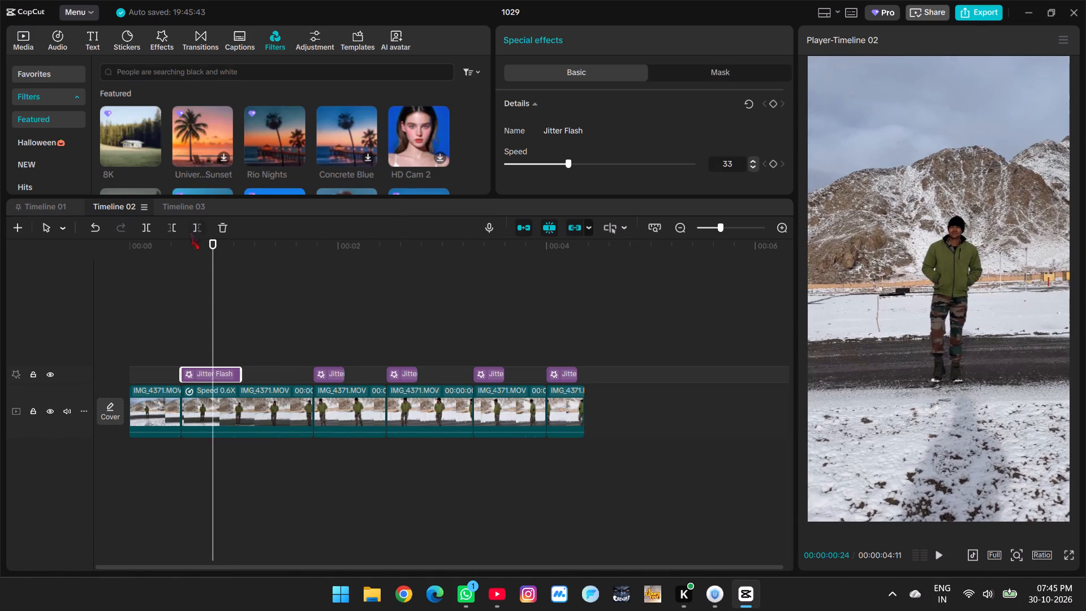
left_click(191, 233)
Play Timeline 02 from near the start to check the shortened flash and the following clips.
key("space")
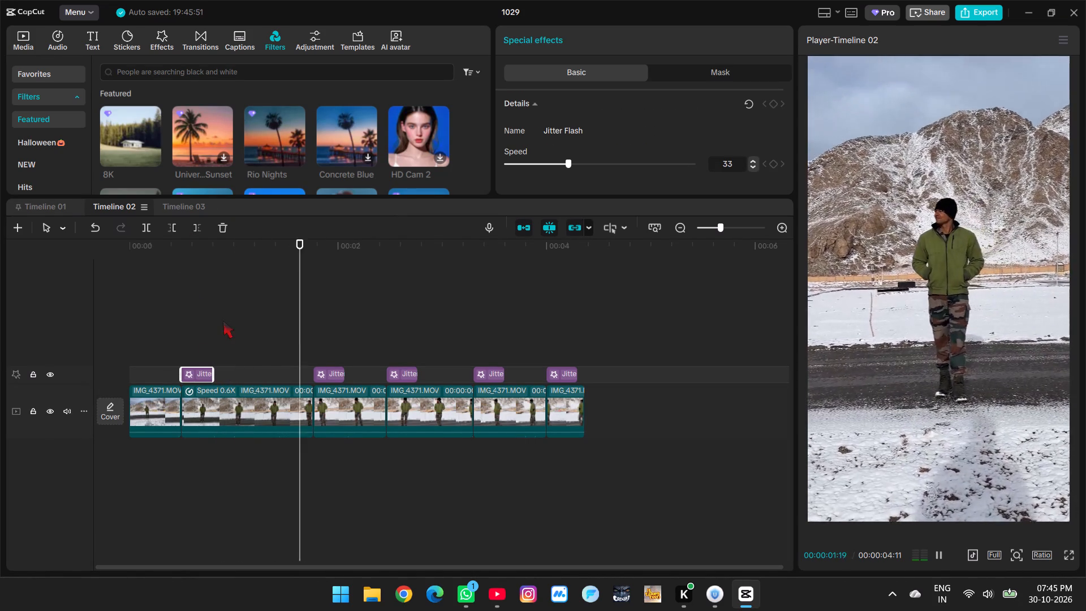
key("space")
left_click(216, 320)
left_click(178, 321)
left_click(148, 323)
key("space")
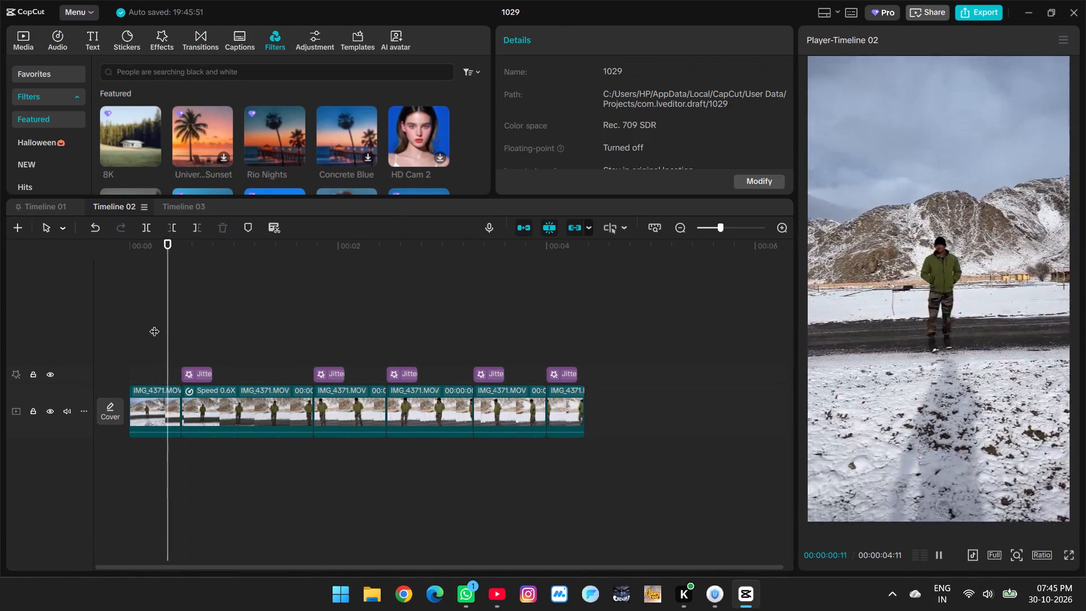
key("space")
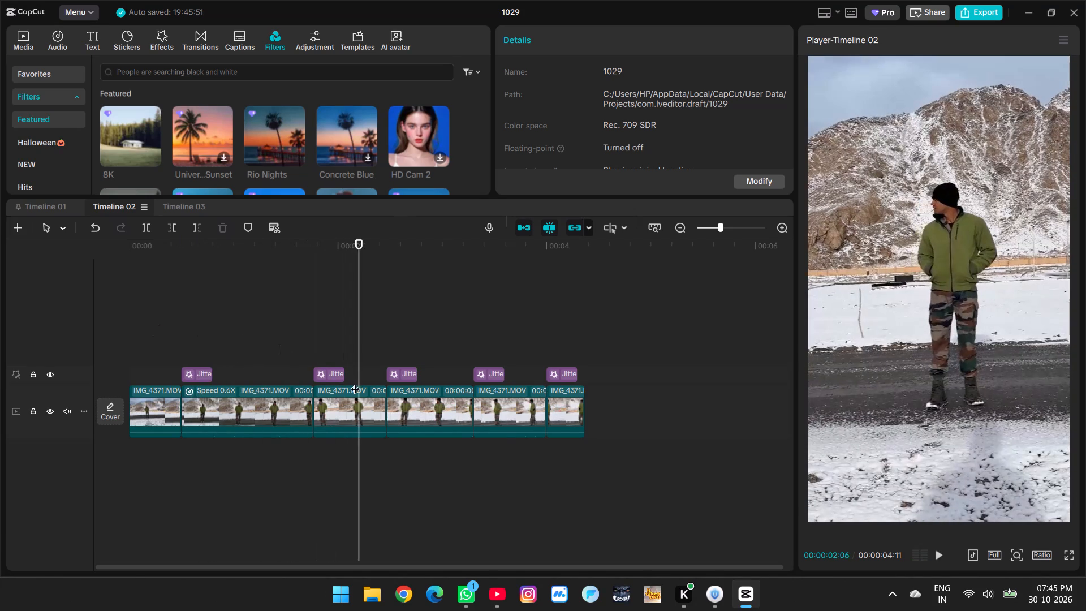
key("space")
key("space")
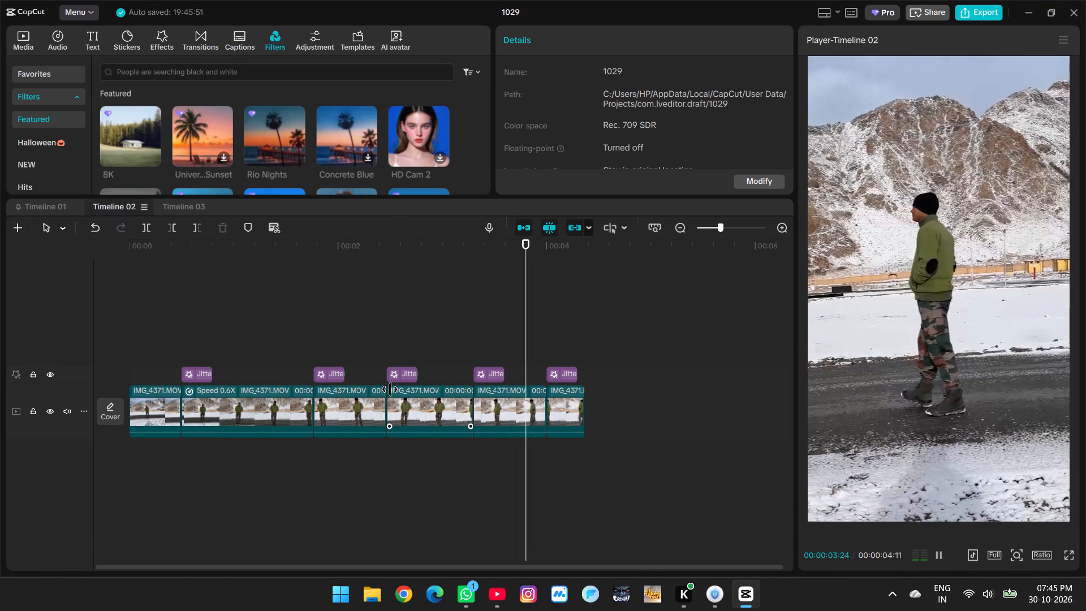
Slow the third clip of Timeline 02 to 0.50x and turn on Smooth slow-mo with Optical flow.
left_click(370, 354)
left_click(365, 405)
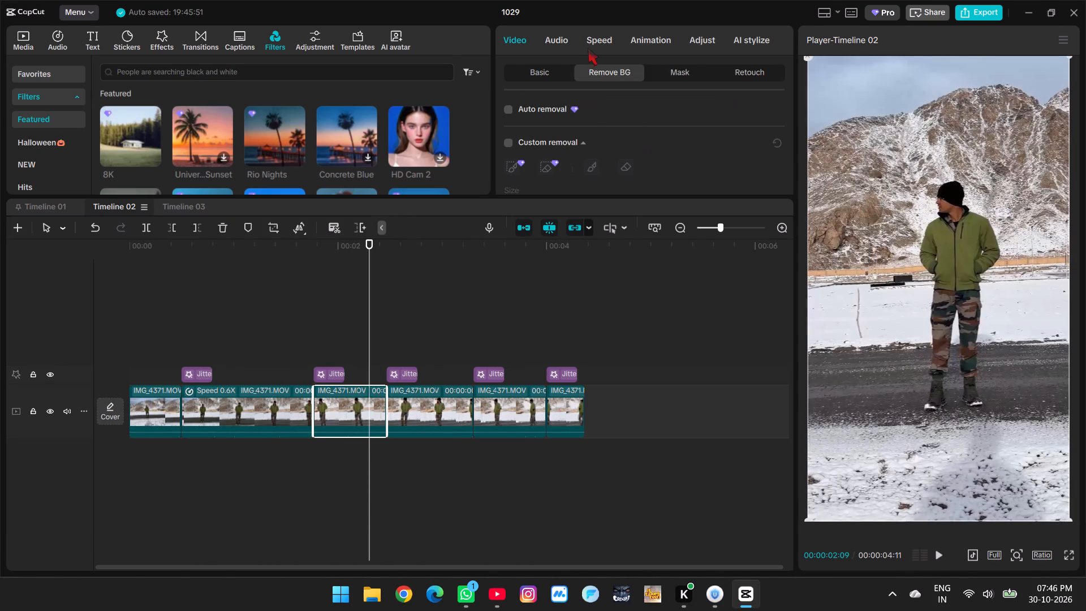
left_click(588, 48)
left_click_drag(613, 197, 617, 246)
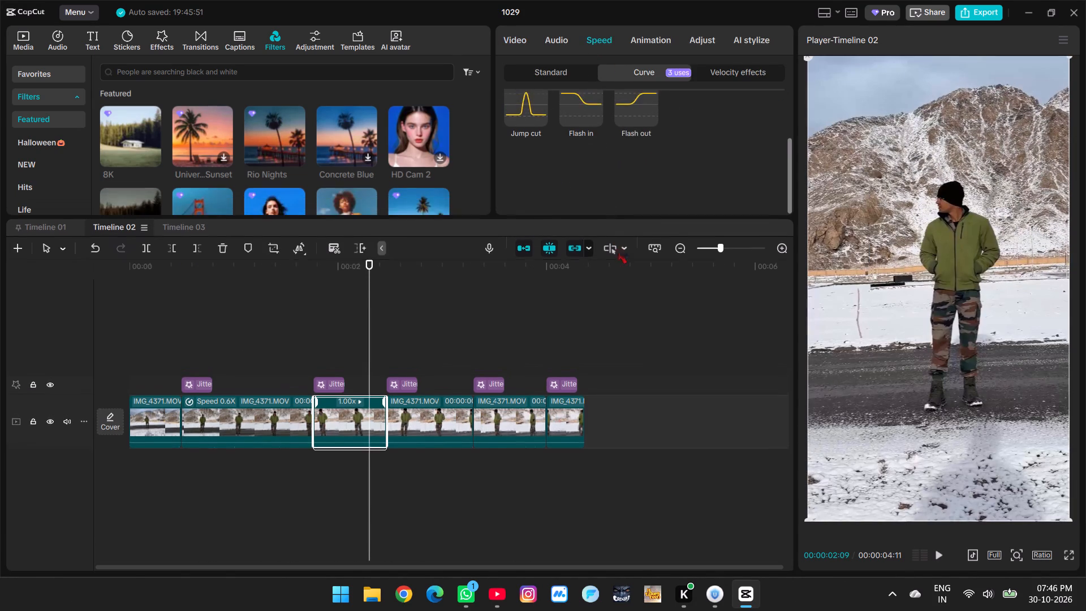
left_click_drag(617, 246, 616, 323)
left_click(566, 72)
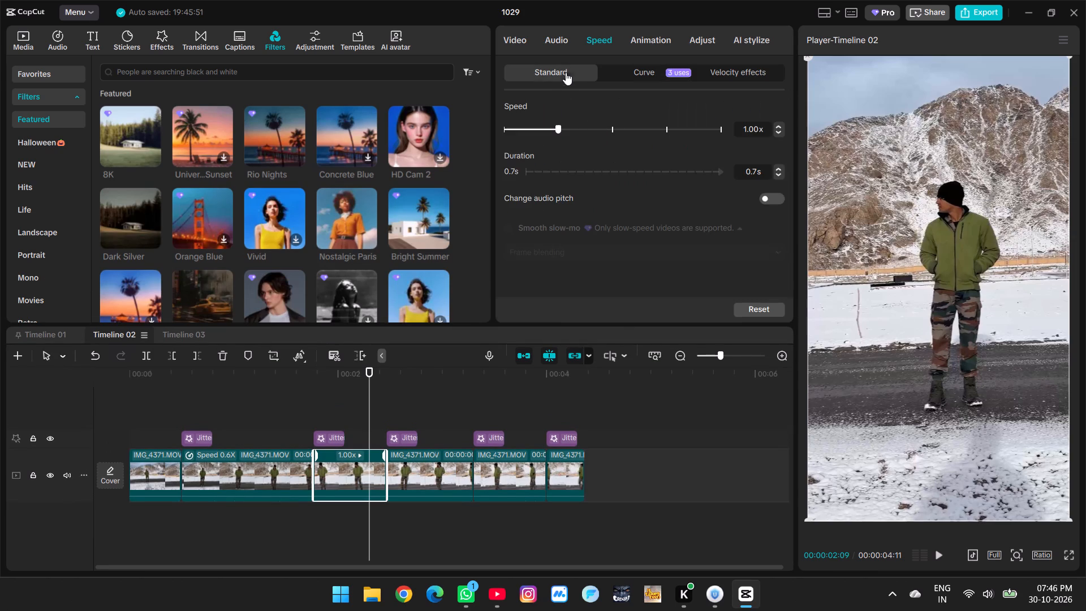
triple_click(778, 131)
left_click(778, 131)
left_click(778, 131)
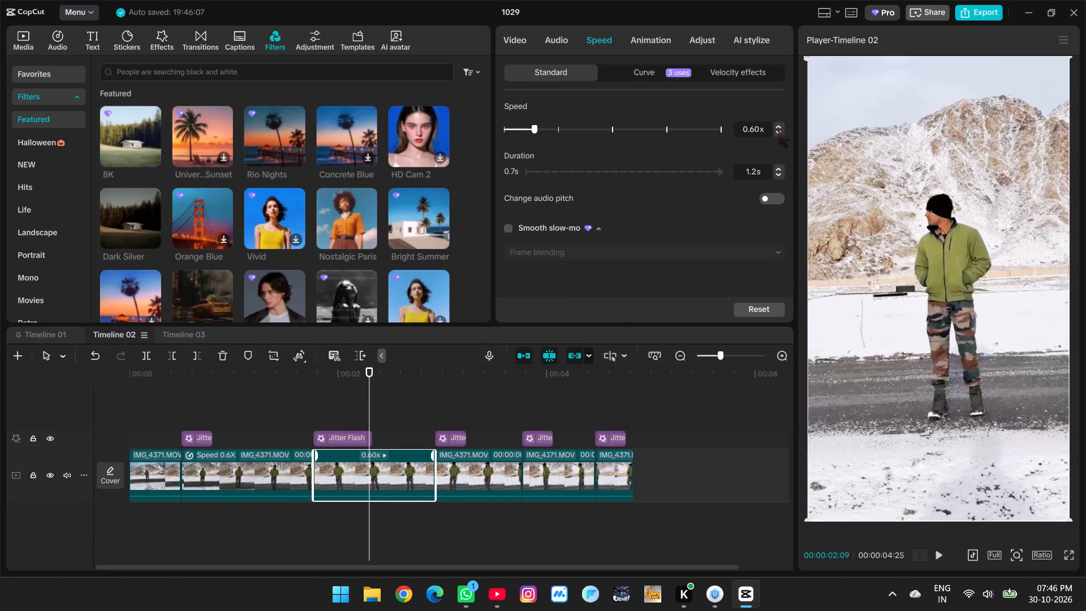
left_click(506, 231)
left_click(524, 256)
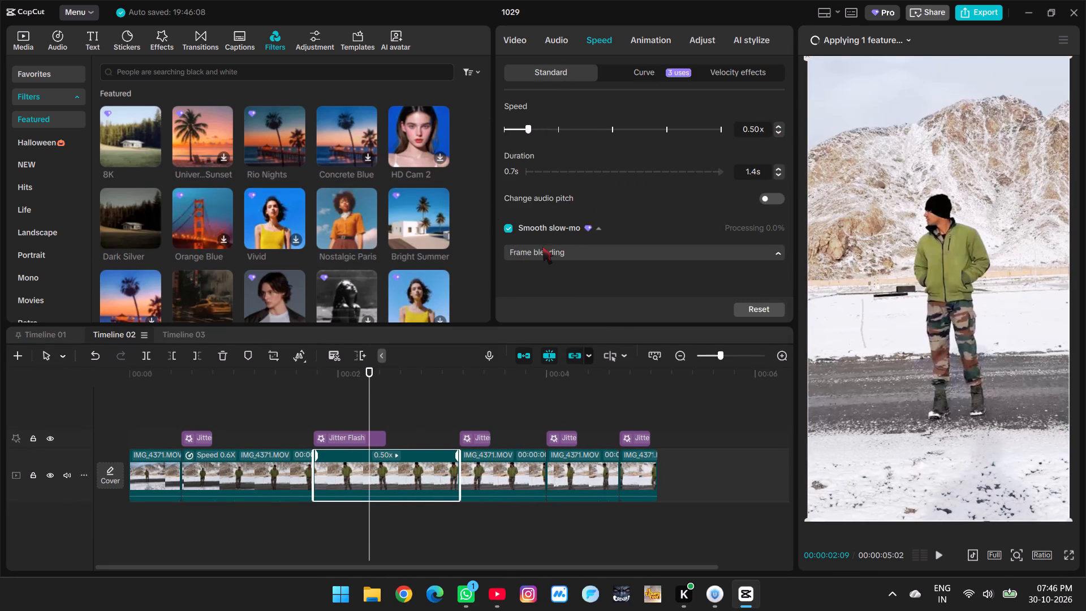
left_click(555, 304)
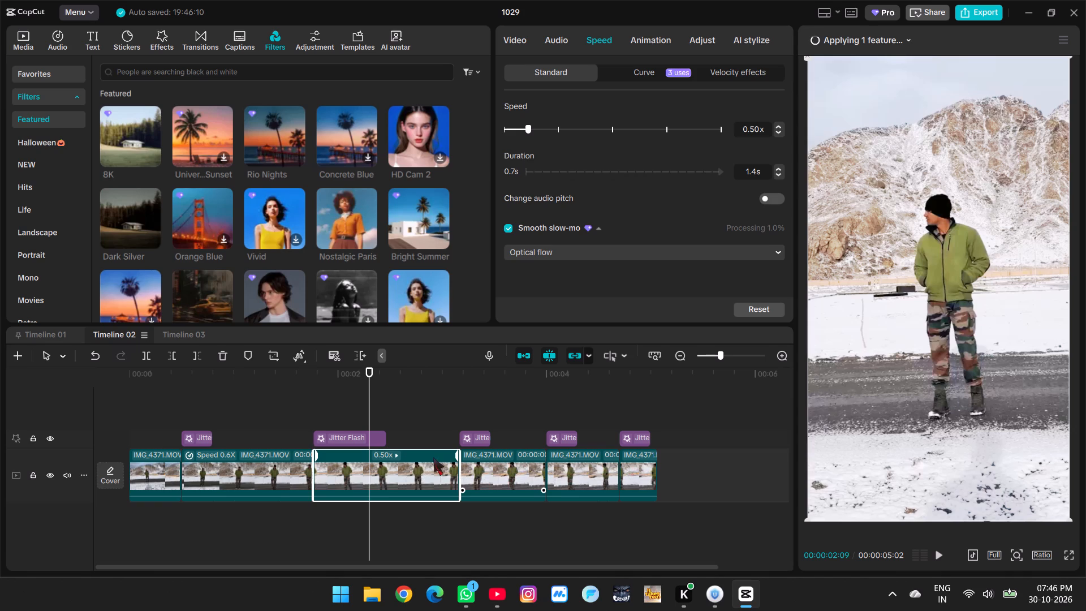
Trim the second Jitter Flash effect, above the third clip, so that it ends at 00:00:02:06.
left_click_drag(368, 418, 359, 418)
left_click(350, 435)
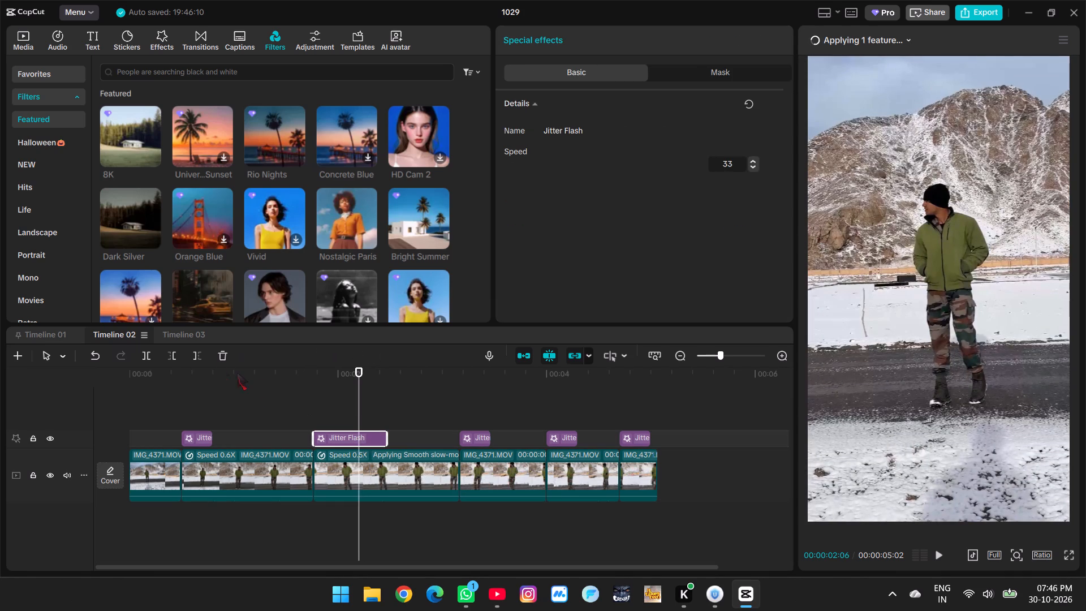
left_click(191, 351)
Slow the fourth clip of Timeline 02 to 0.50x and turn on Smooth slow-mo with Optical flow.
left_click(394, 484)
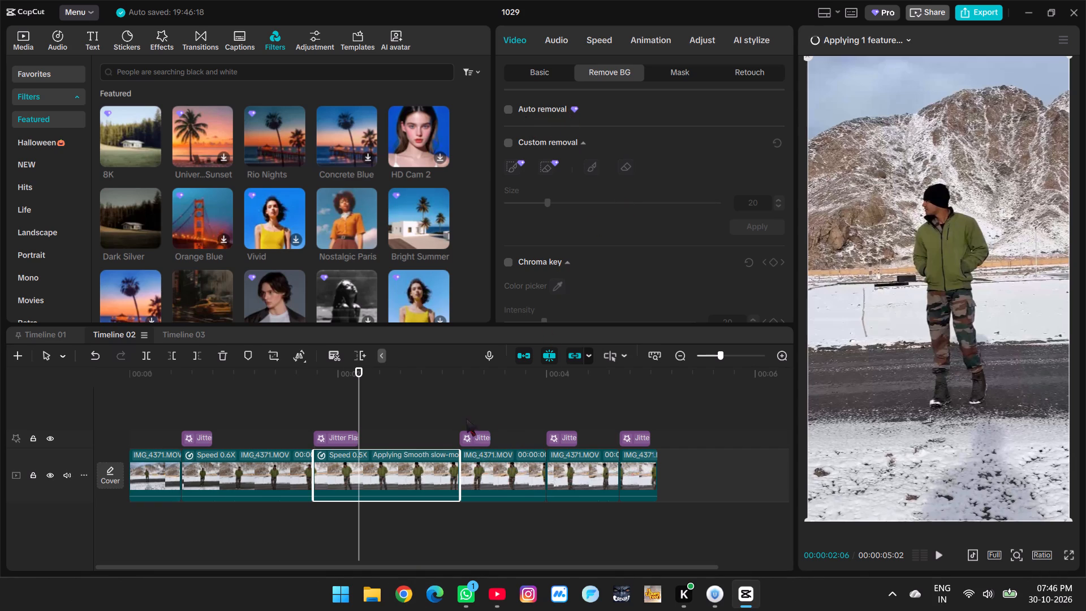
scroll(567, 220, "down", 1)
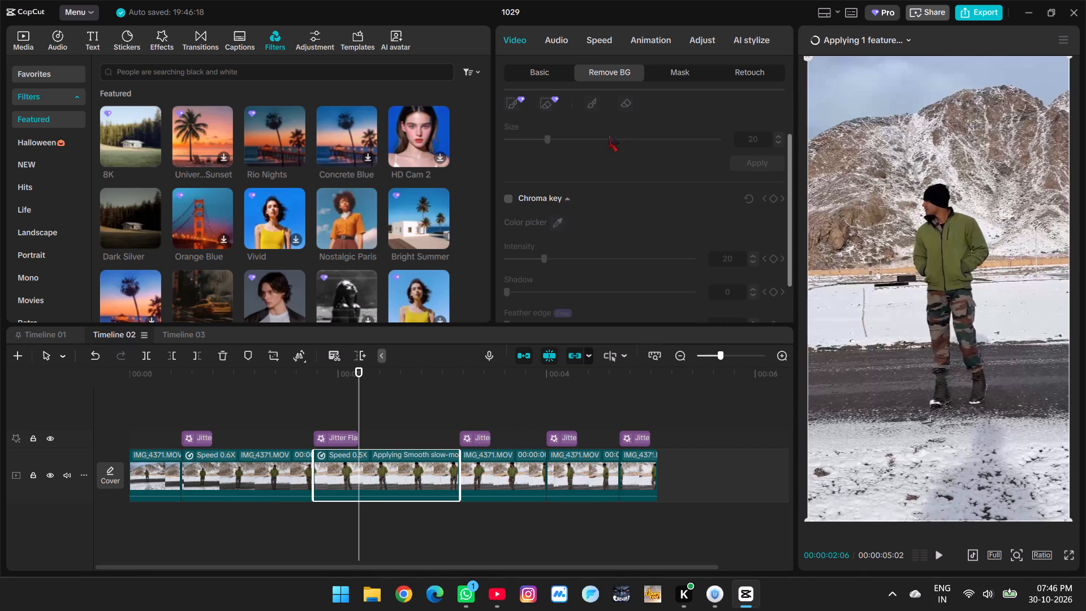
left_click(599, 35)
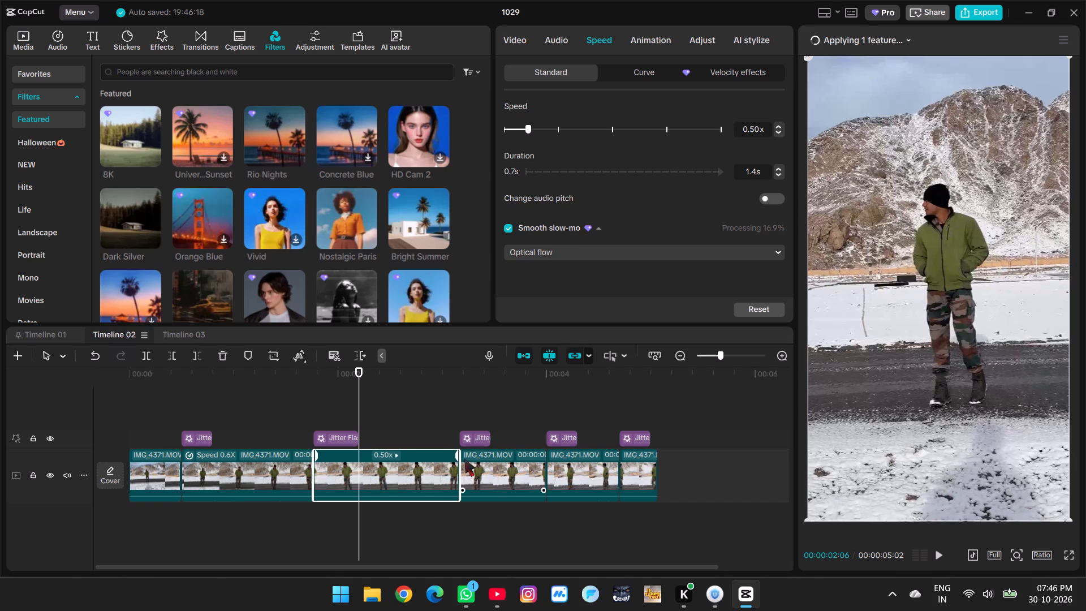
left_click(496, 469)
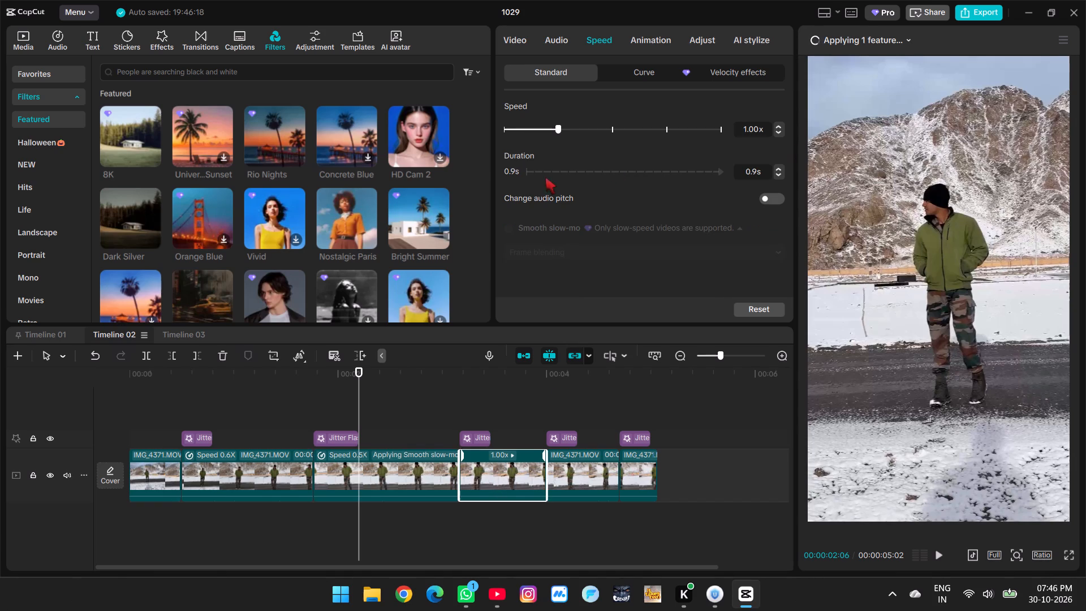
triple_click(781, 132)
left_click(781, 132)
left_click(781, 132)
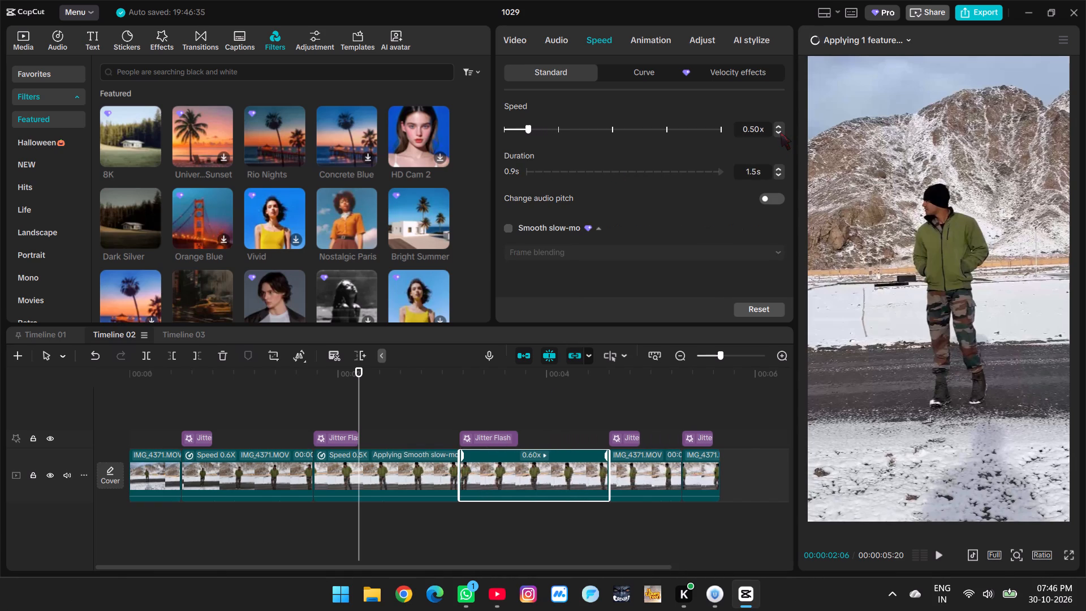
left_click(506, 229)
left_click(524, 252)
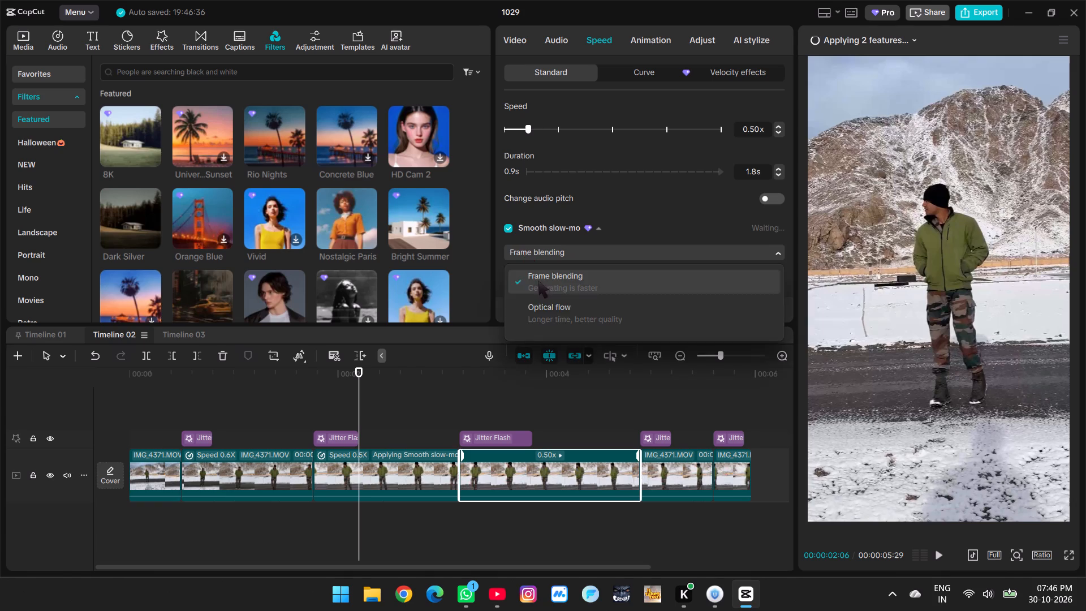
left_click(533, 308)
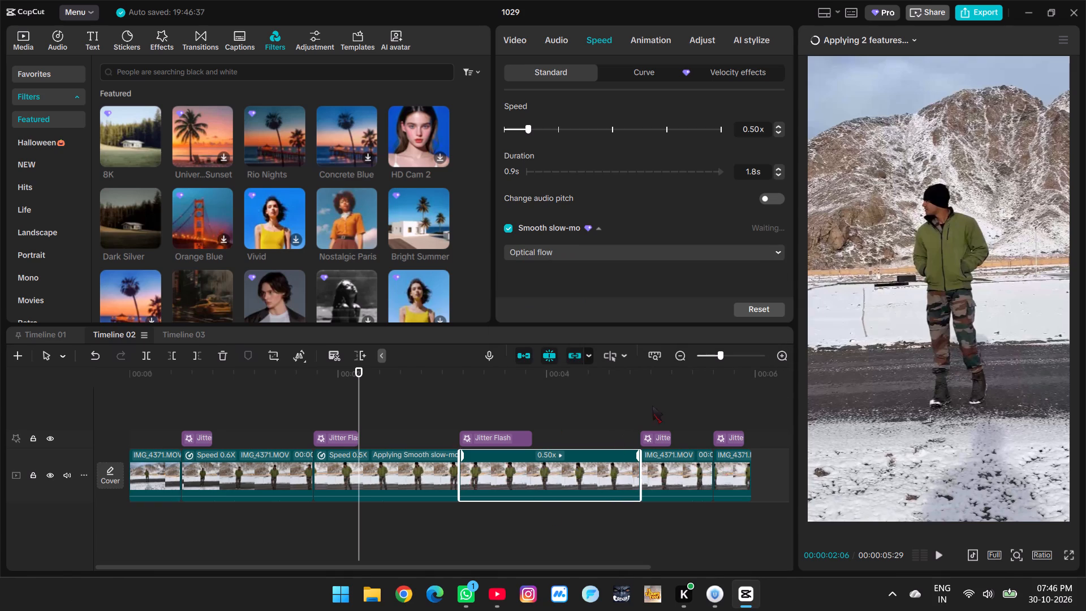
Slow the fifth clip of Timeline 02 to 0.50x and turn on Smooth slow-mo with Optical flow.
left_click(657, 405)
left_click(658, 469)
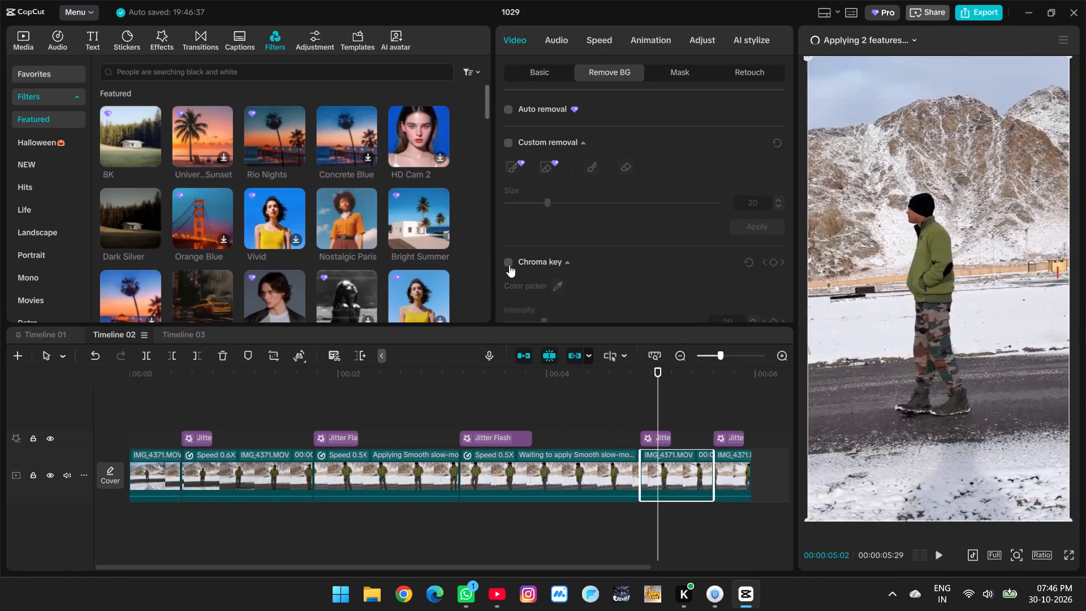
scroll(509, 265, "down", 3)
scroll(511, 146, "down", 1)
scroll(524, 172, "up", 3)
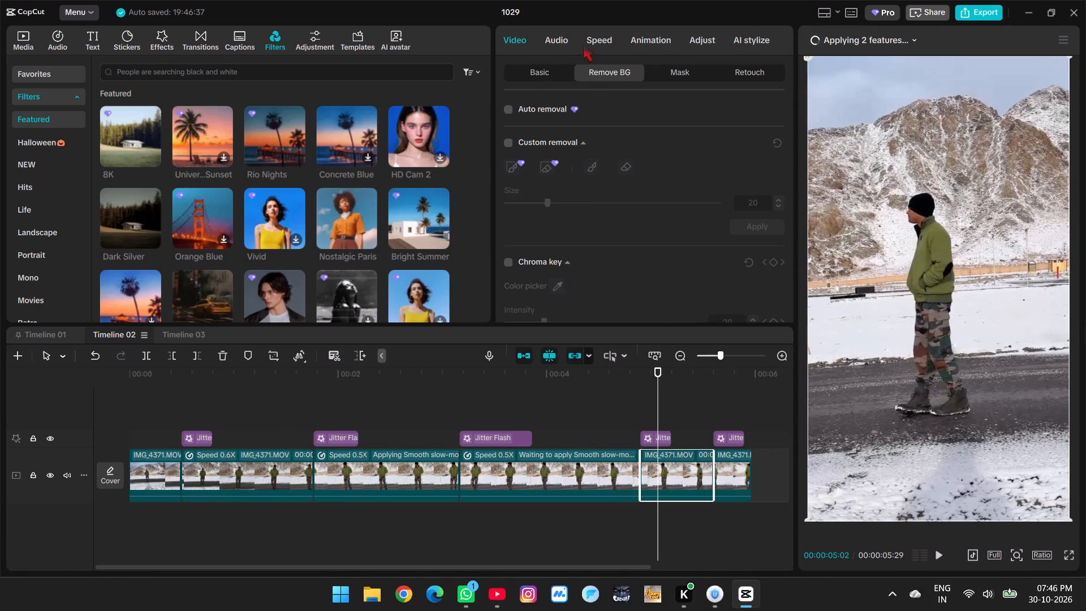
left_click(596, 42)
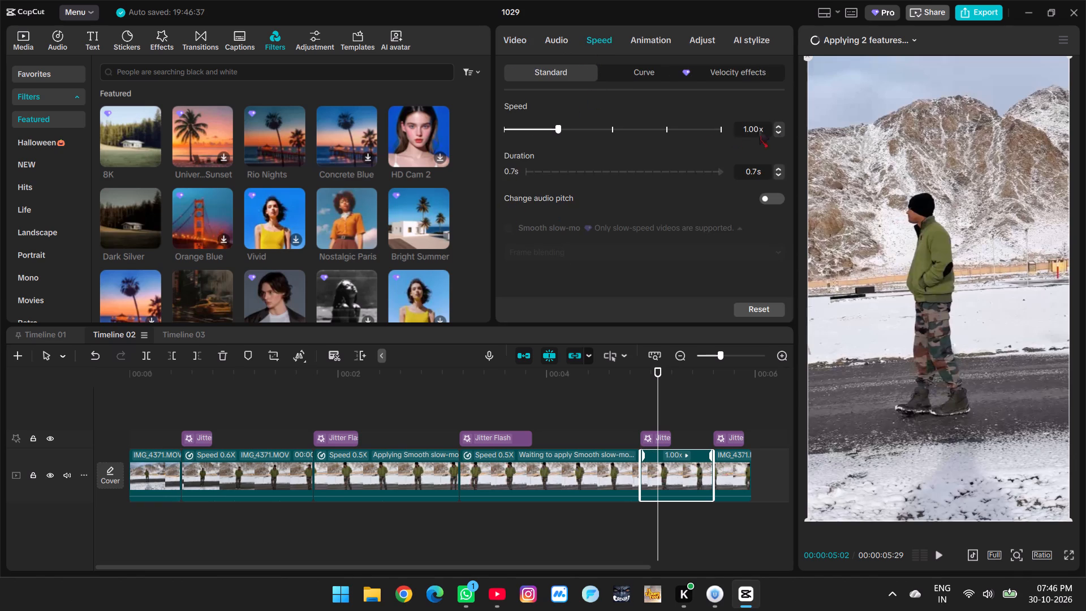
triple_click(777, 129)
left_click(778, 131)
triple_click(778, 135)
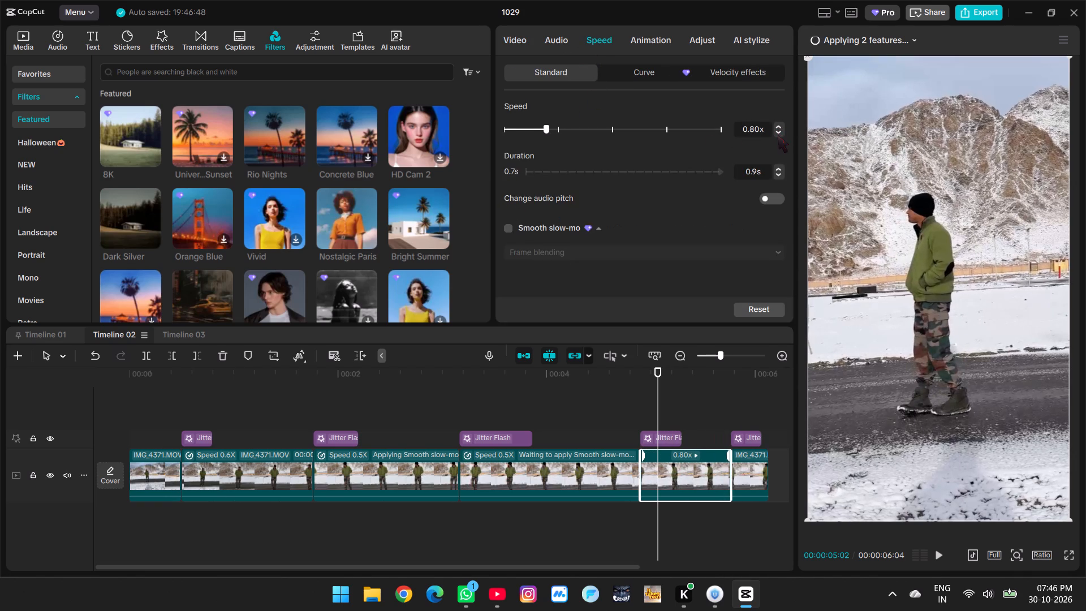
double_click(778, 132)
left_click(514, 223)
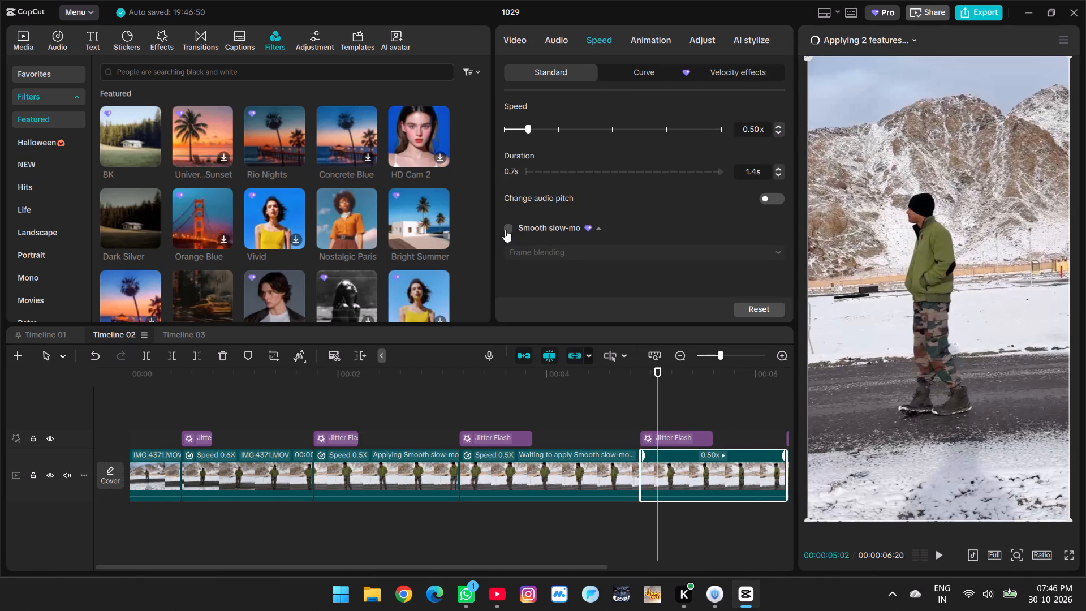
left_click(505, 230)
left_click(544, 248)
left_click(555, 307)
Trim the fourth Jitter Flash effect, above the fifth clip, so that it ends at 00:00:05:08.
scroll(653, 418, "down", 8, "ctrl")
left_click(631, 412)
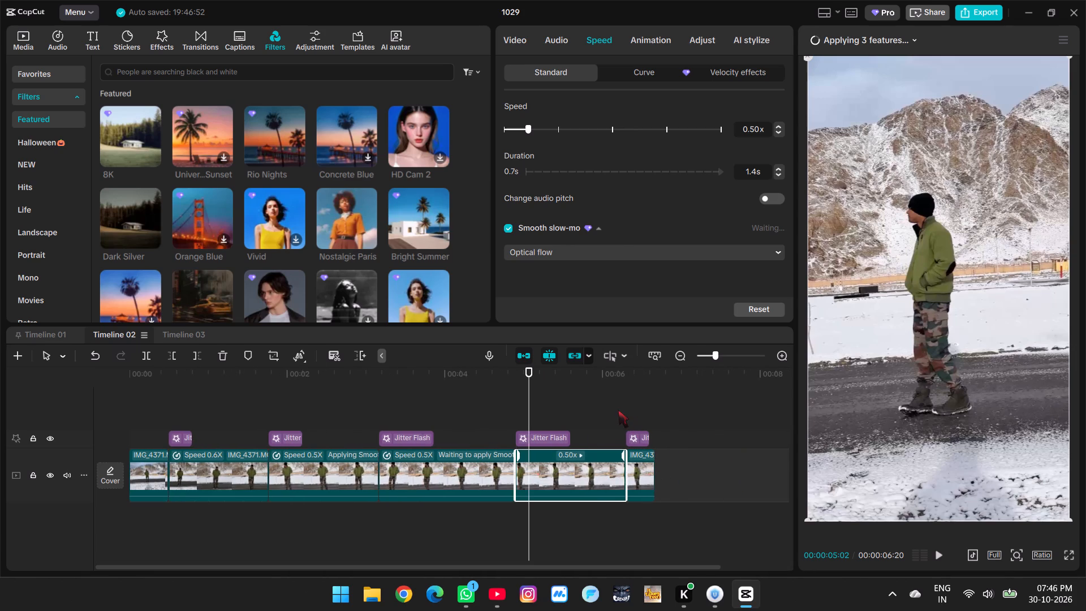
left_click(618, 410)
key("space")
key("space")
left_click(540, 406)
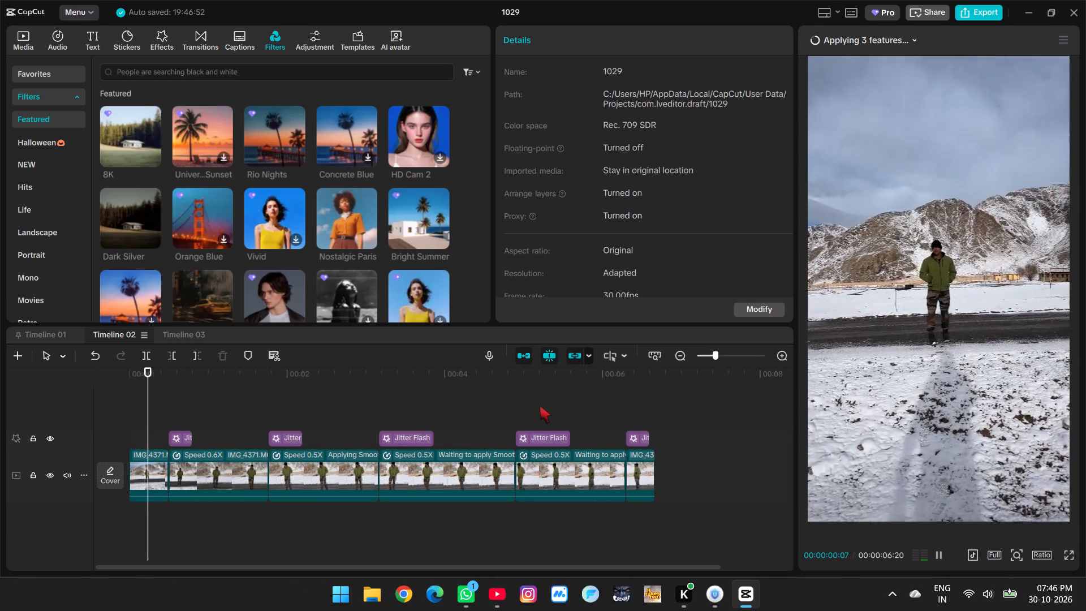
key("space")
key("space")
left_click(539, 415)
left_click_drag(539, 415, 546, 421)
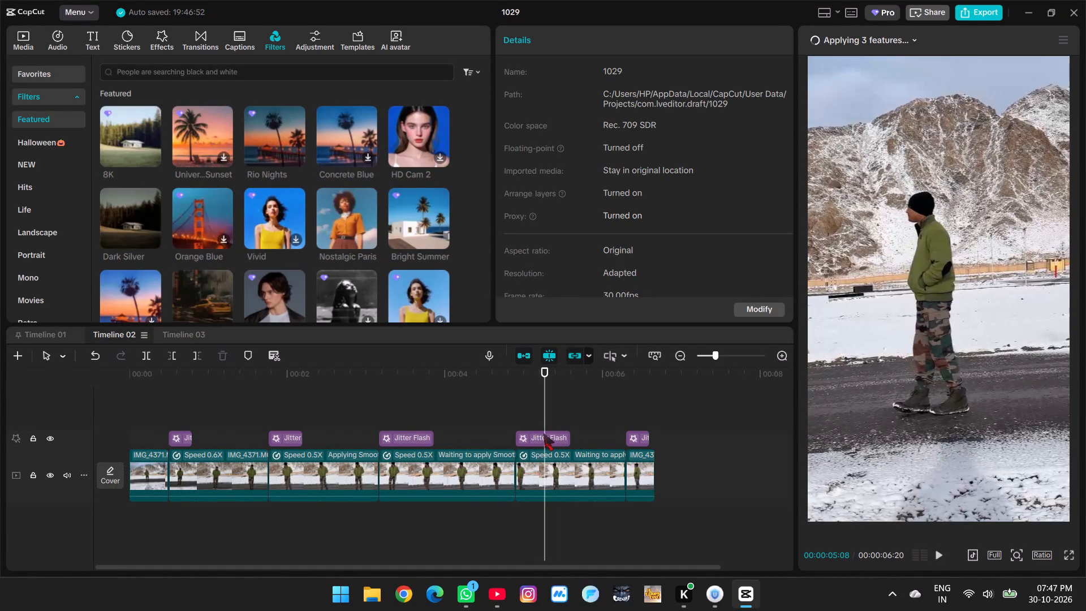
left_click(543, 443)
left_click(197, 359)
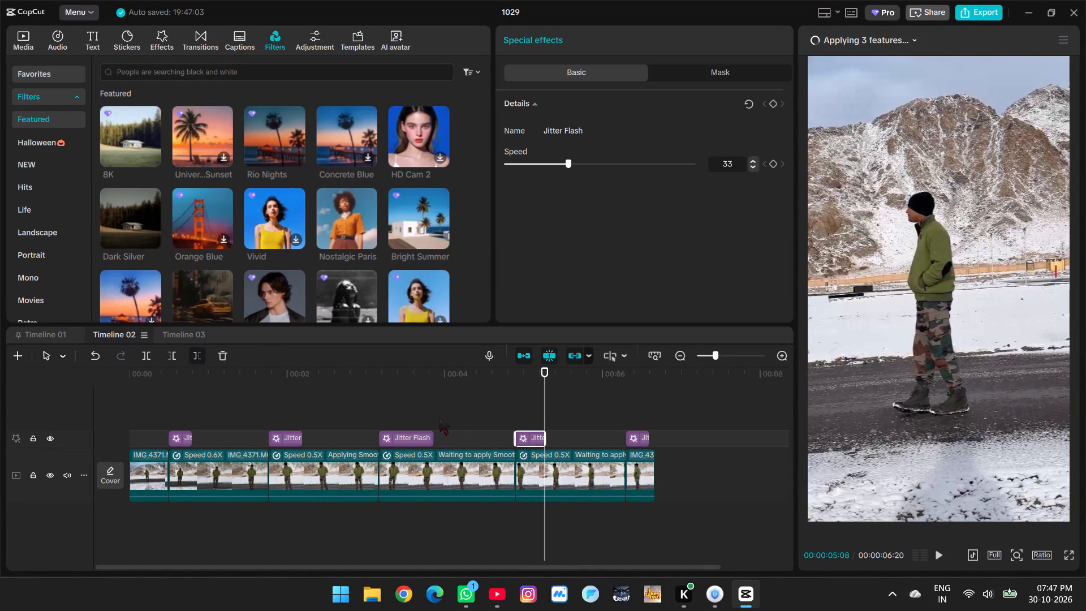
Trim the third Jitter Flash effect, above the fourth clip, so that it ends at 00:00:03:16.
left_click(424, 401)
left_click(407, 416)
left_click(407, 438)
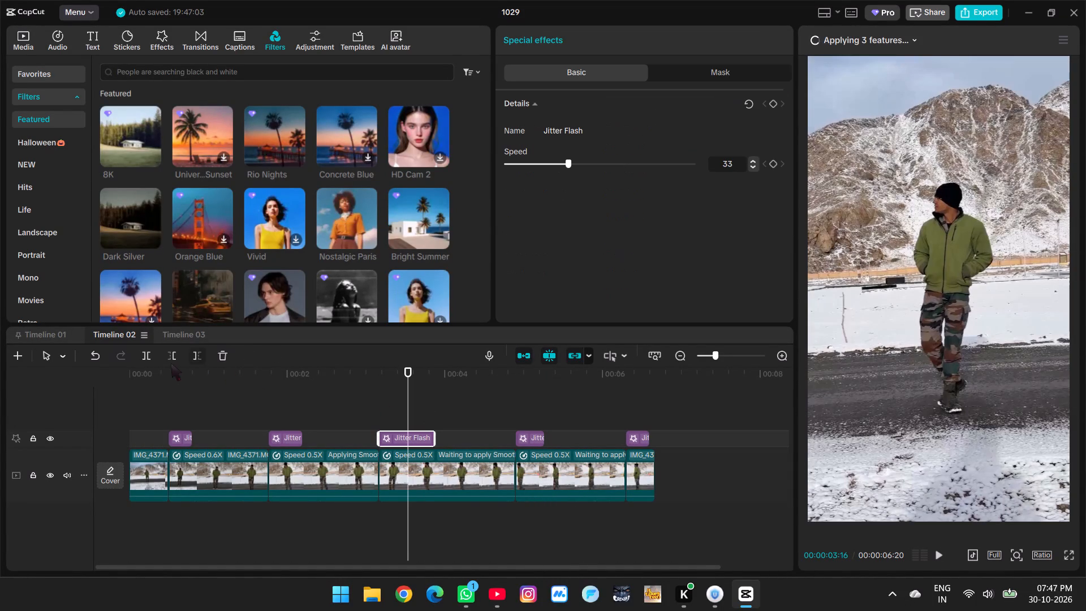
left_click(195, 355)
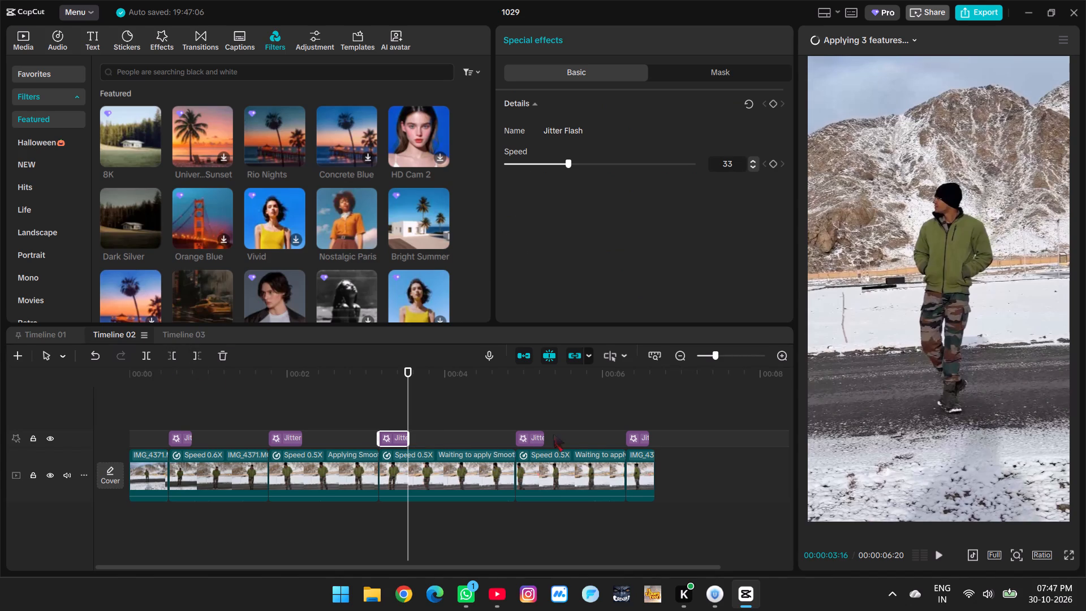
Slow the last clip of Timeline 02 to 0.50x and turn on Smooth slow-mo with Optical flow.
left_click(630, 414)
left_click(643, 460)
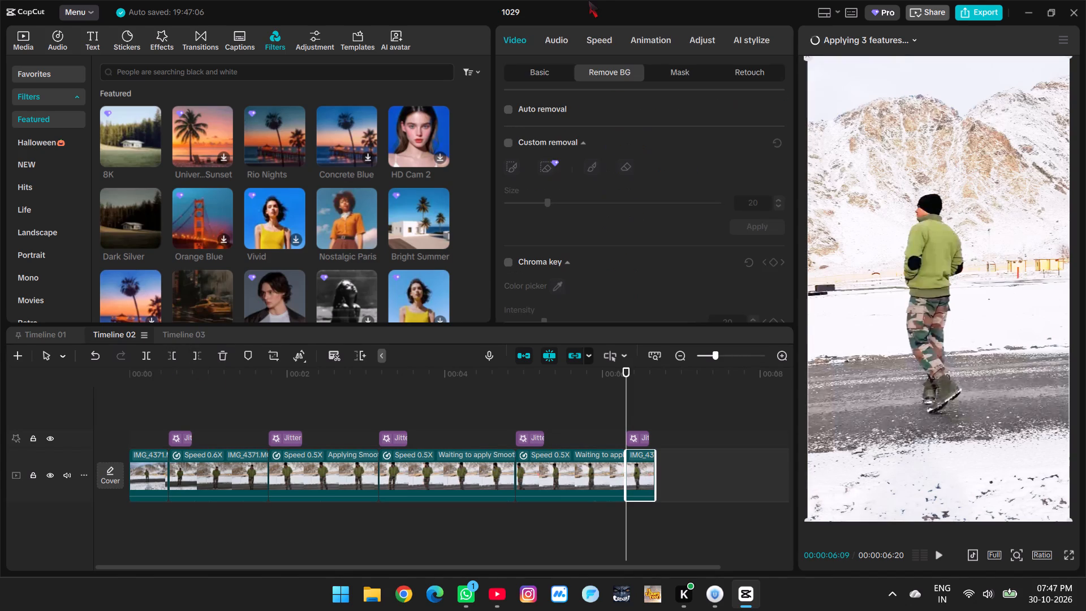
left_click(613, 40)
triple_click(777, 133)
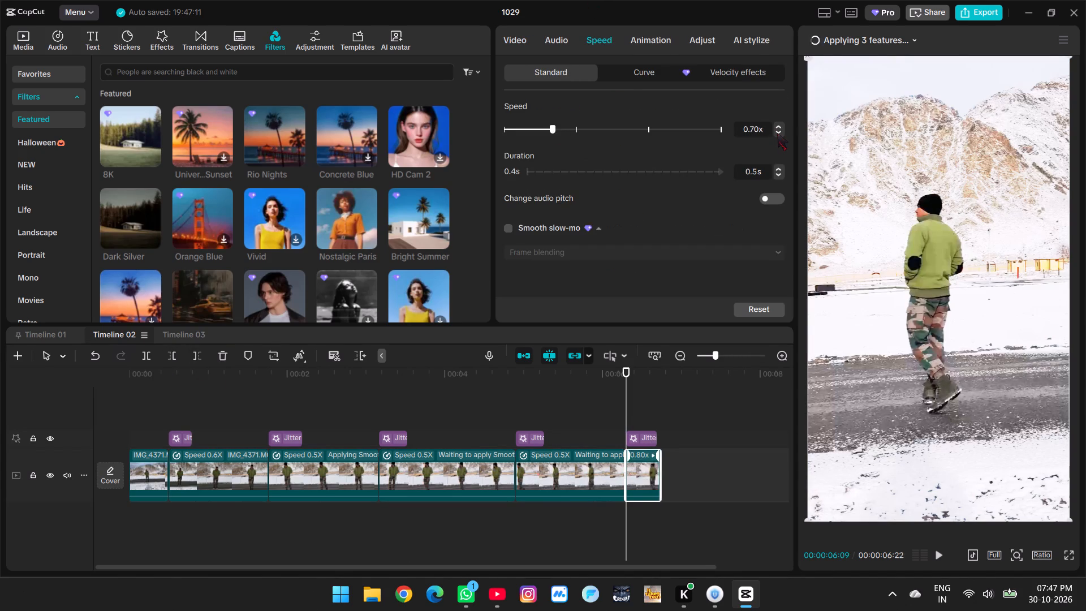
left_click(777, 133)
left_click(779, 131)
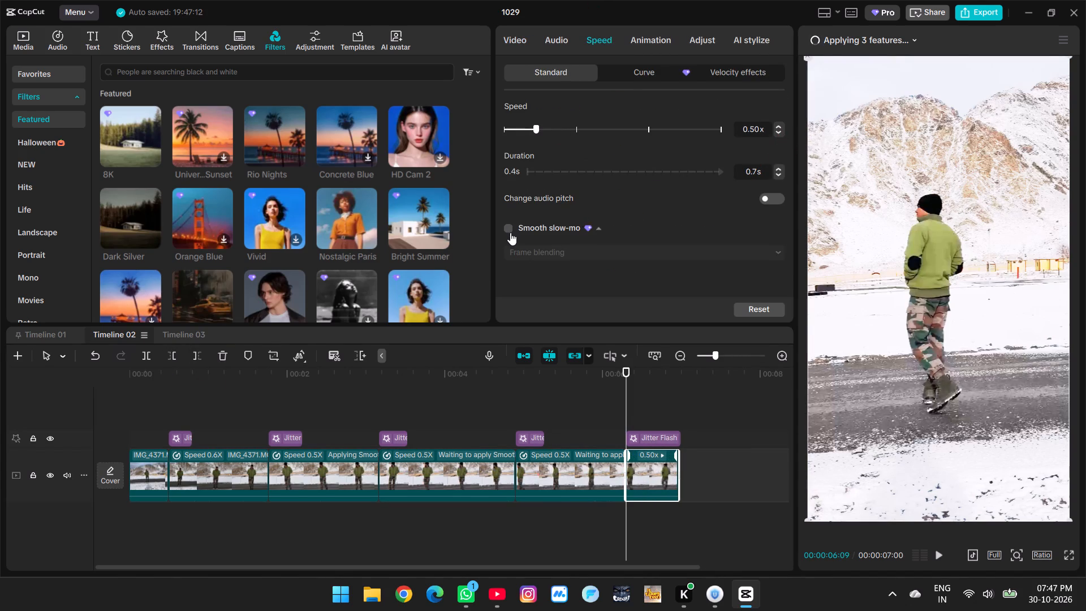
left_click(507, 229)
left_click(532, 247)
left_click(583, 318)
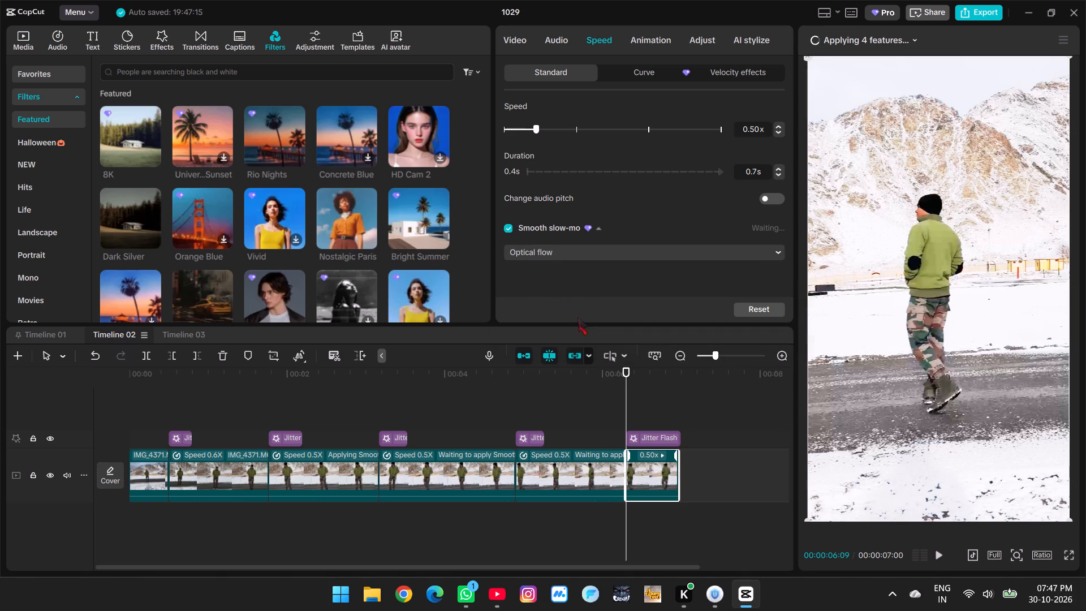
Play Timeline 02 from the start and replay the last clip to check the slow motion and flashes.
left_click(224, 399)
left_click_drag(223, 399, 126, 401)
key("space")
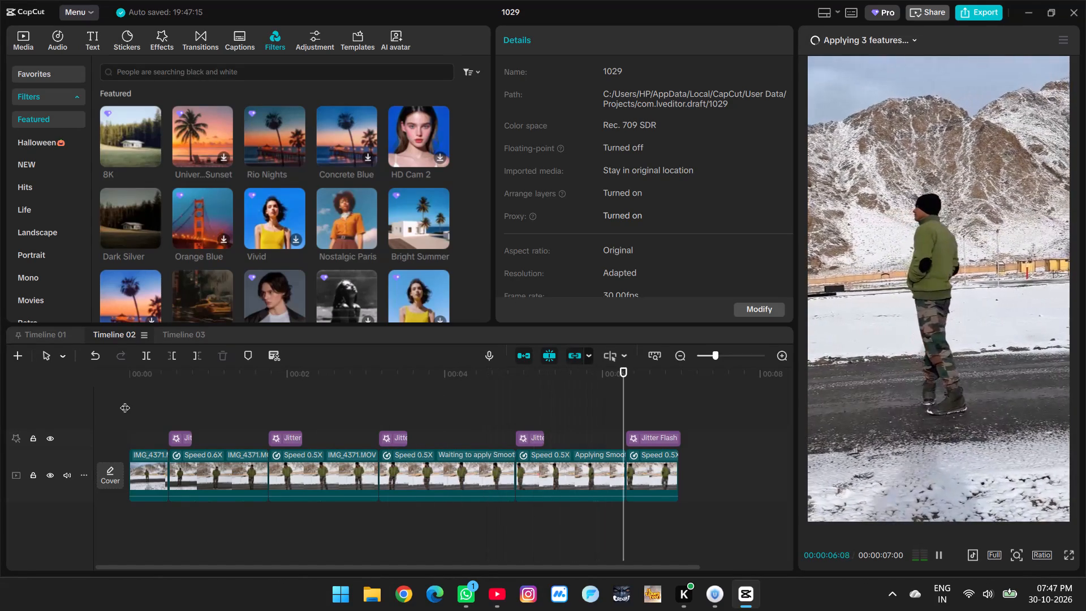
left_click(668, 407)
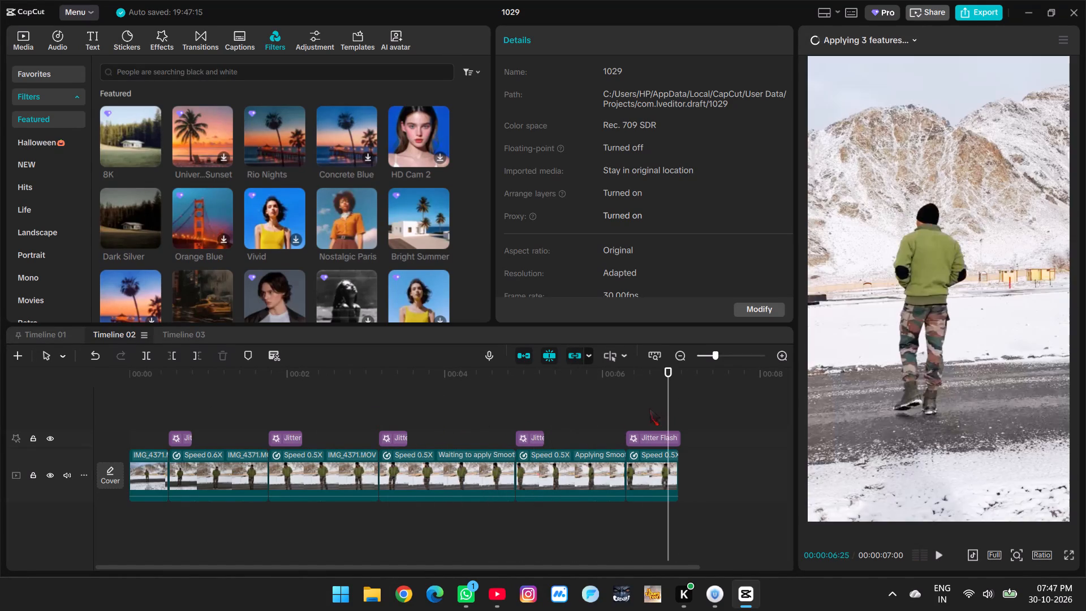
left_click(648, 408)
left_click_drag(648, 409, 653, 423)
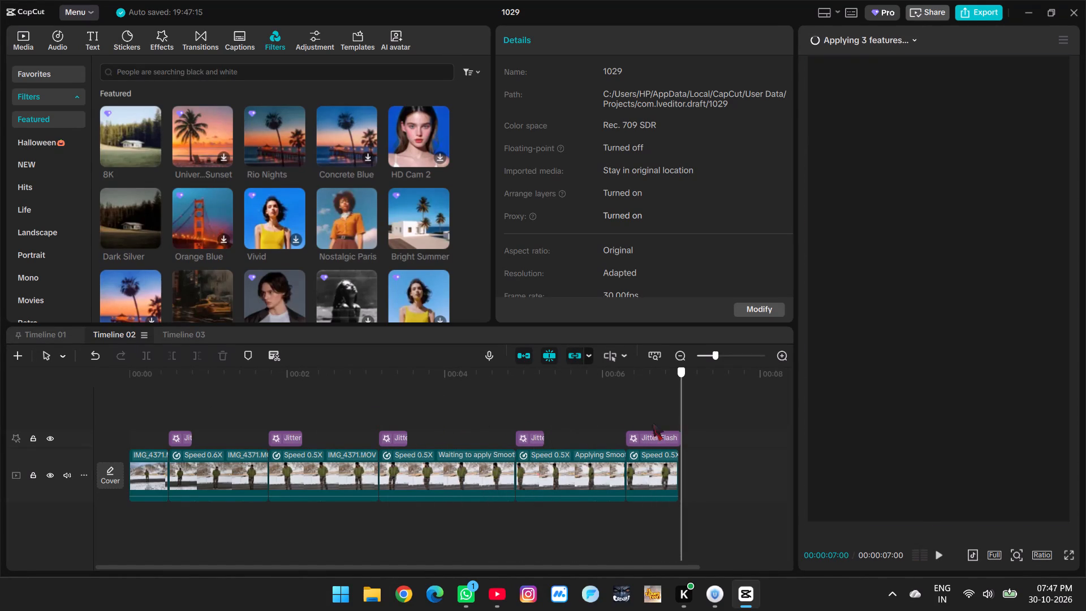
left_click_drag(653, 423, 636, 424)
key("space")
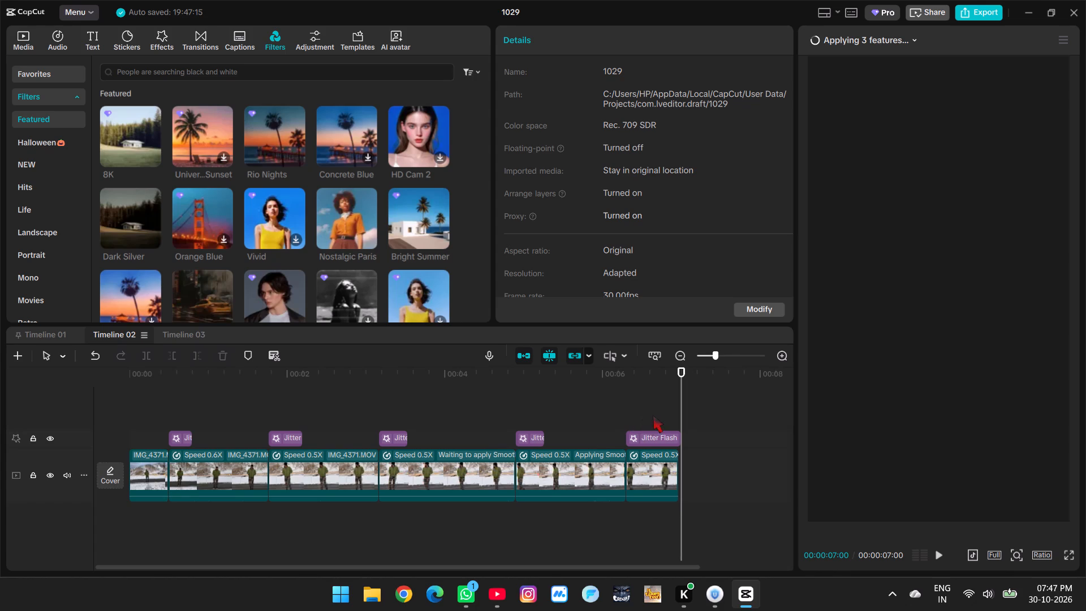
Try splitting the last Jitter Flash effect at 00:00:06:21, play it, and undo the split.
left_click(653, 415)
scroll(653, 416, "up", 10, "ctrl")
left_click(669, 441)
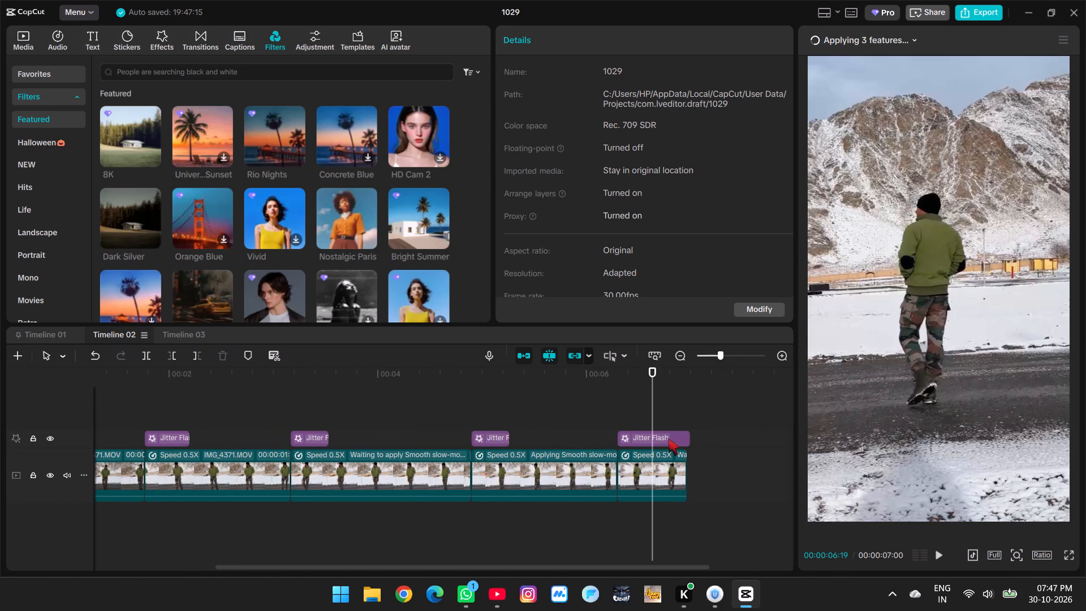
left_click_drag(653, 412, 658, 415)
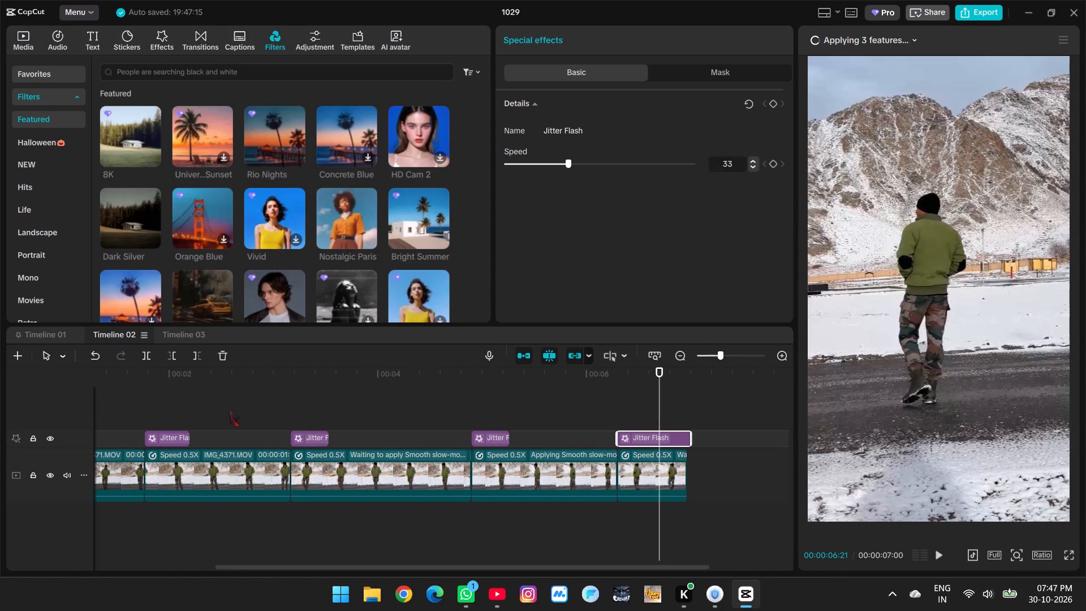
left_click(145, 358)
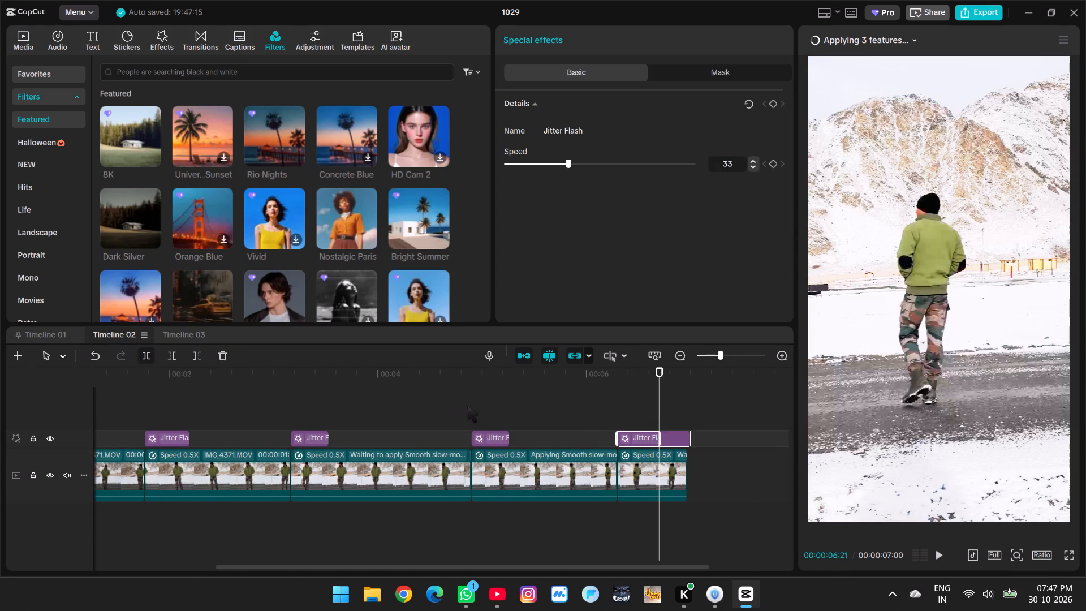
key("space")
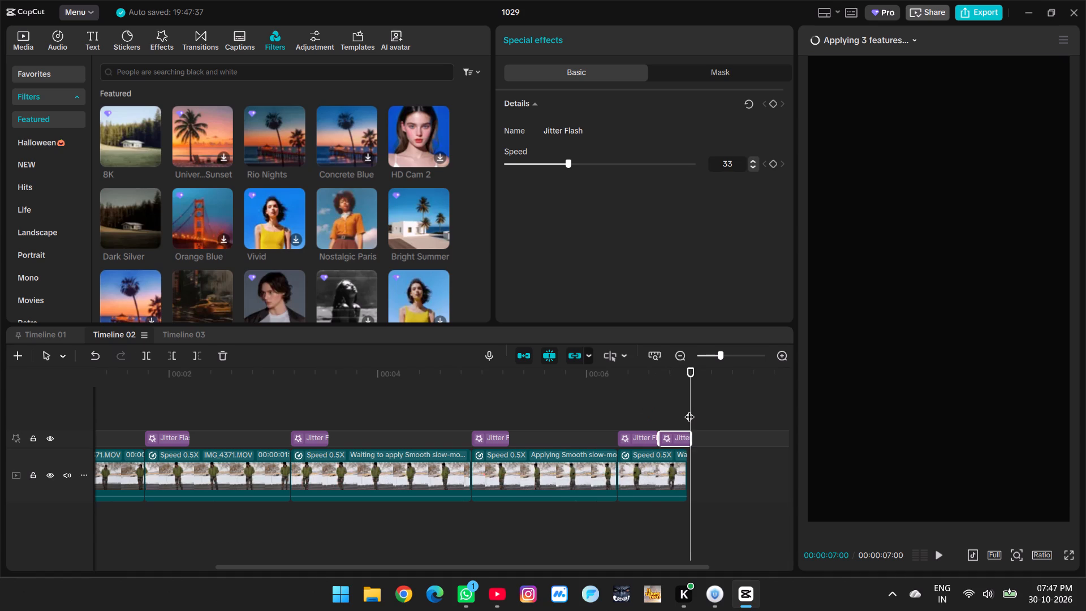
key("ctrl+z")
Split the last Jitter Flash effect at 00:00:06:20 and trim the second part's start, leaving a short gap between the parts.
left_click(673, 410)
double_click(673, 410)
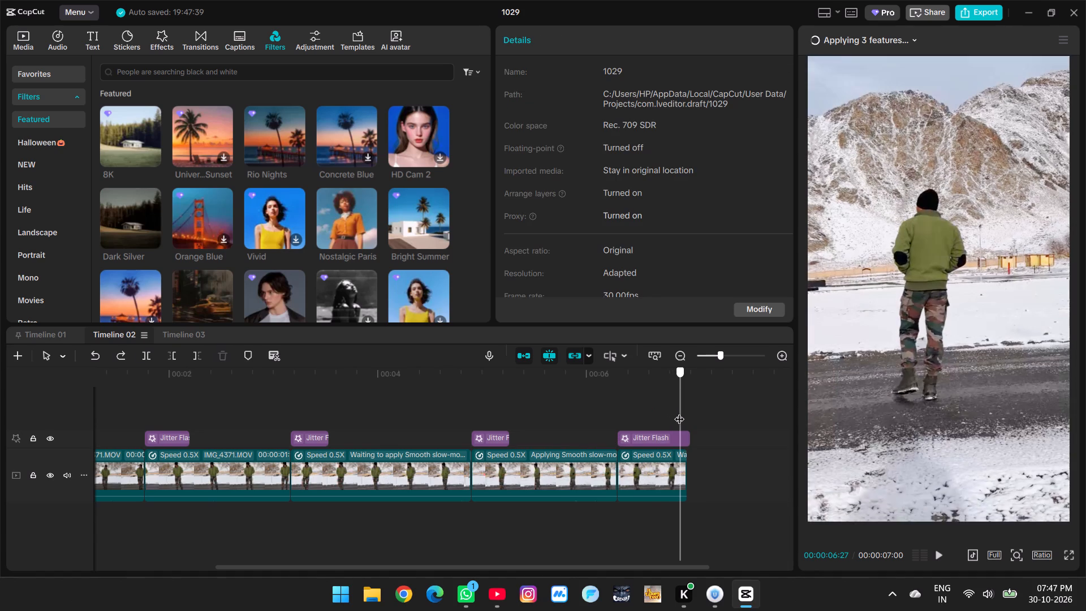
left_click(661, 420)
left_click(660, 420)
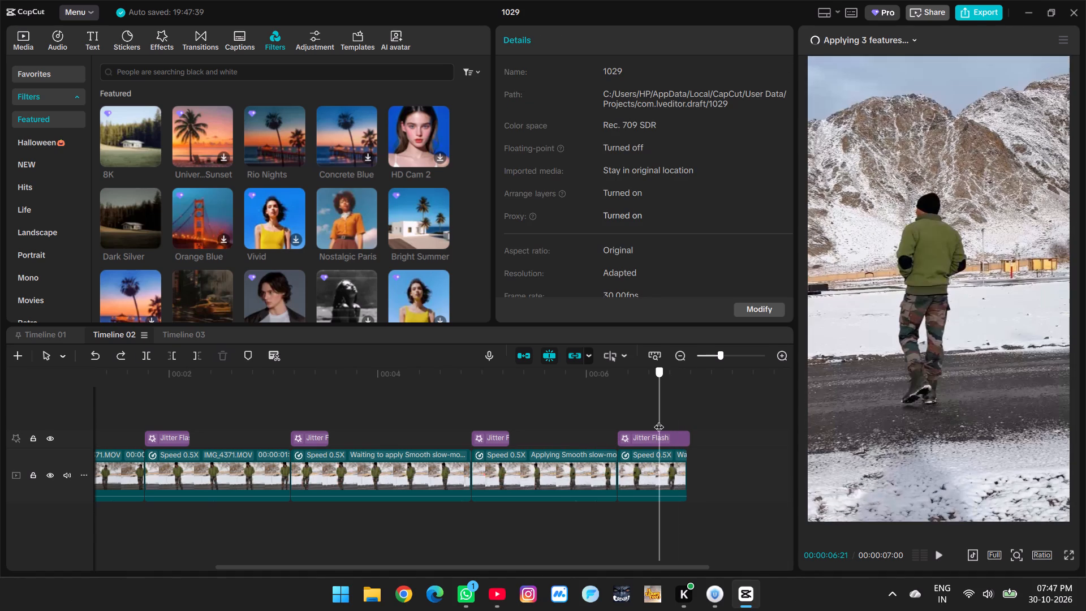
left_click(659, 437)
left_click(146, 358)
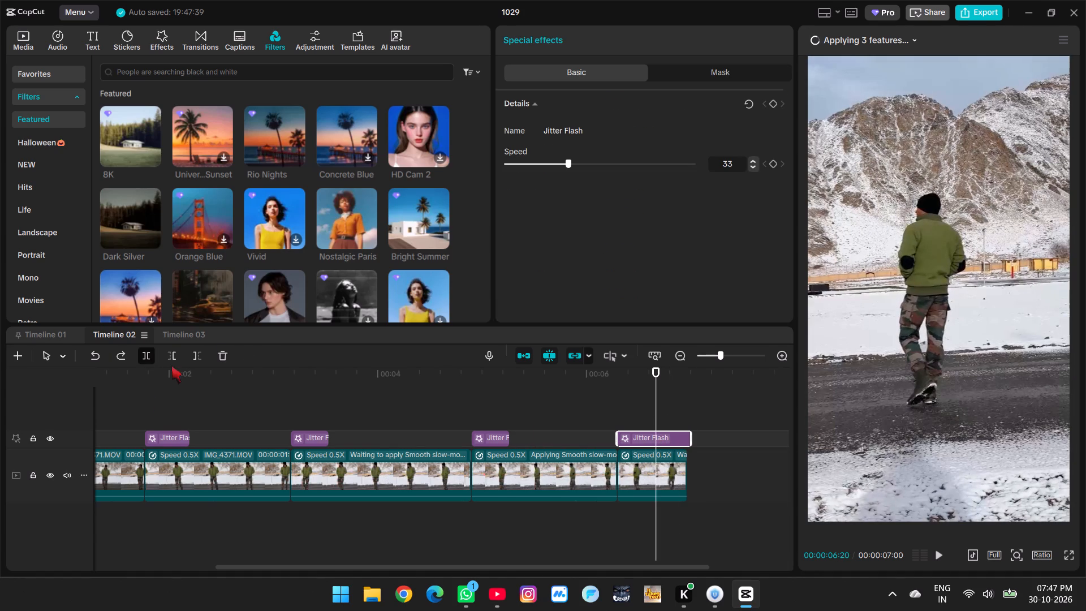
left_click_drag(659, 440, 675, 442)
Play the last clip of Timeline 02 to check the split Jitter Flash effect.
left_click(642, 418)
left_click_drag(642, 418, 657, 421)
key("space")
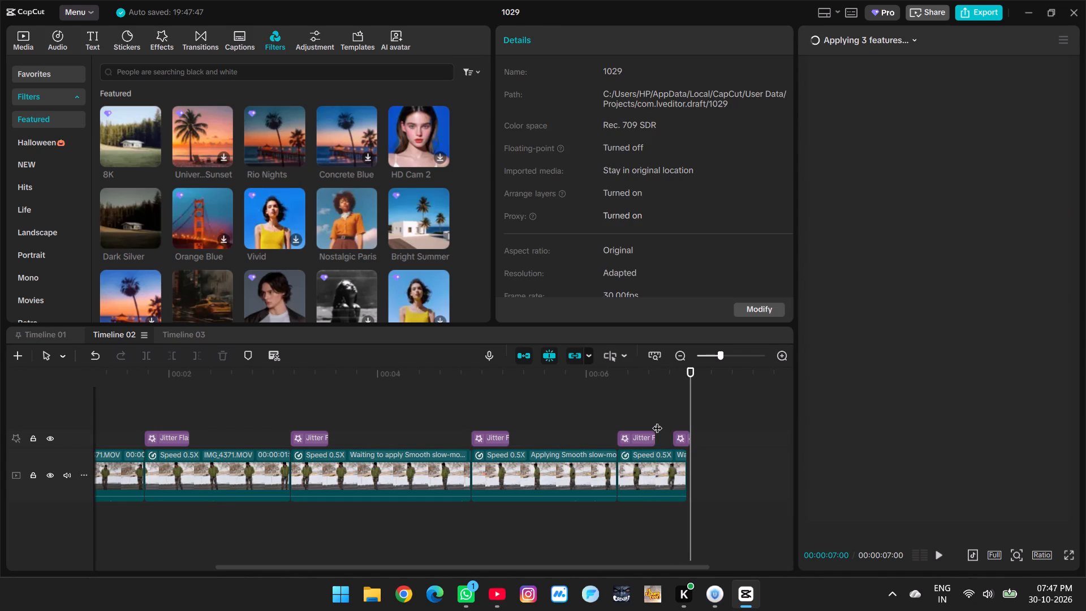
Scrub and replay the last clip of Timeline 02 to check the timing of its two Jitter Flash parts.
left_click(666, 417)
key("space")
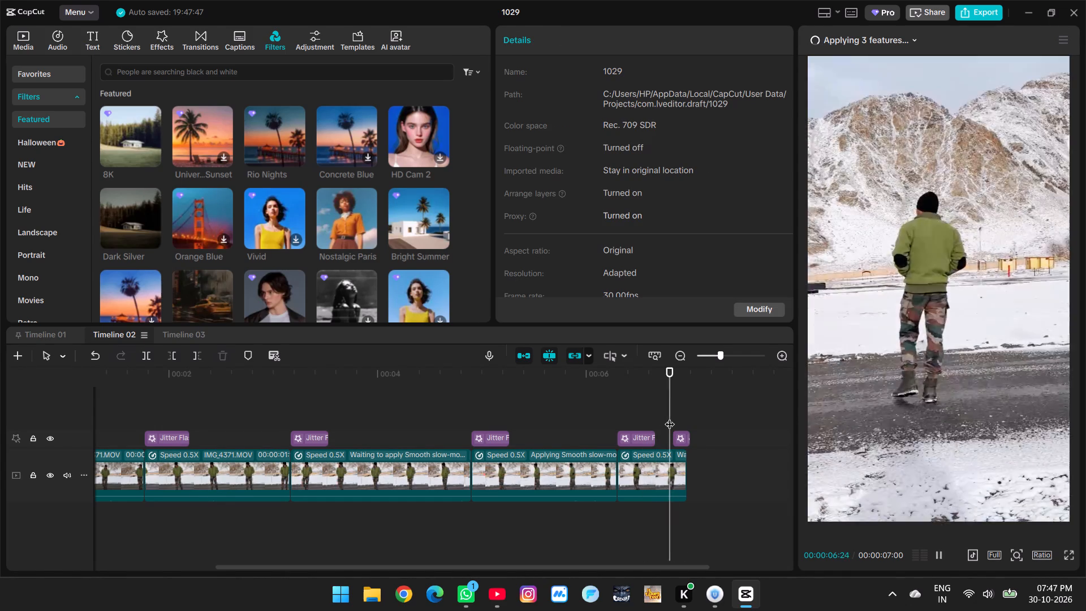
left_click(670, 417)
left_click_drag(670, 417, 682, 418)
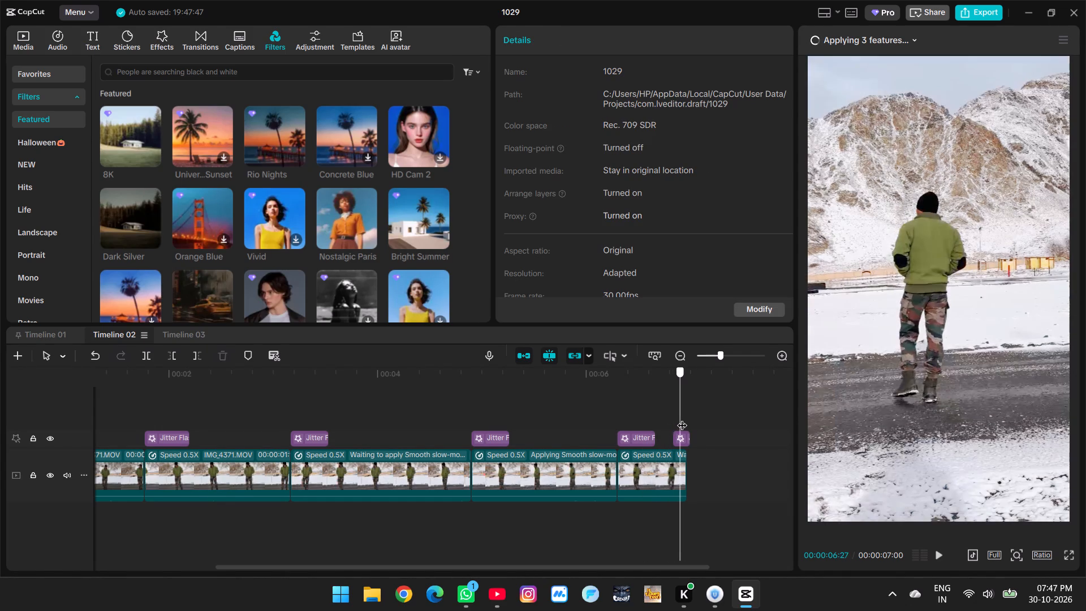
left_click_drag(682, 418, 673, 418)
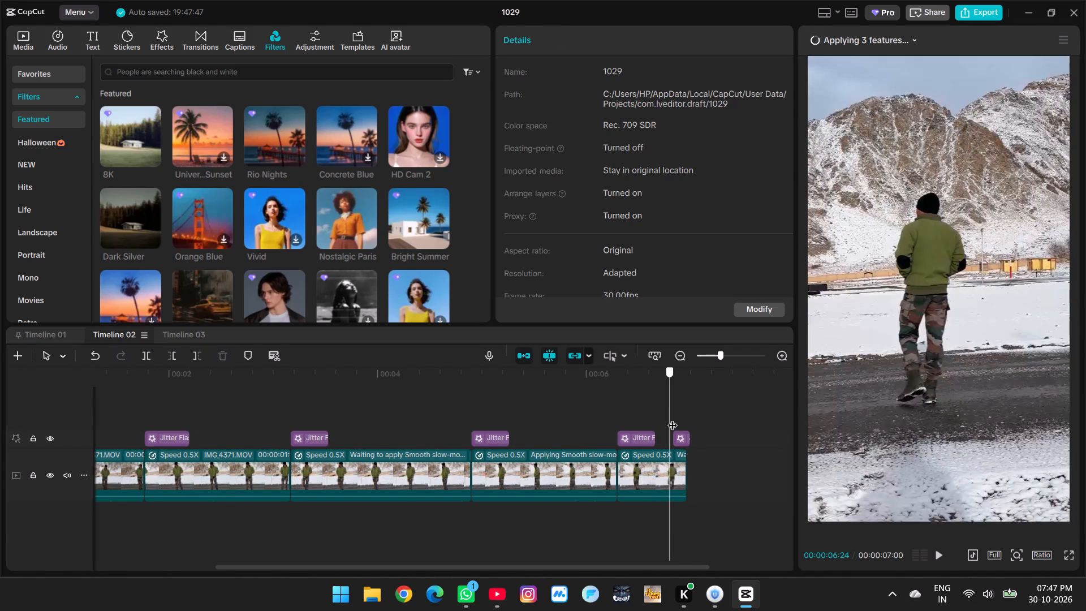
left_click_drag(673, 418, 631, 416)
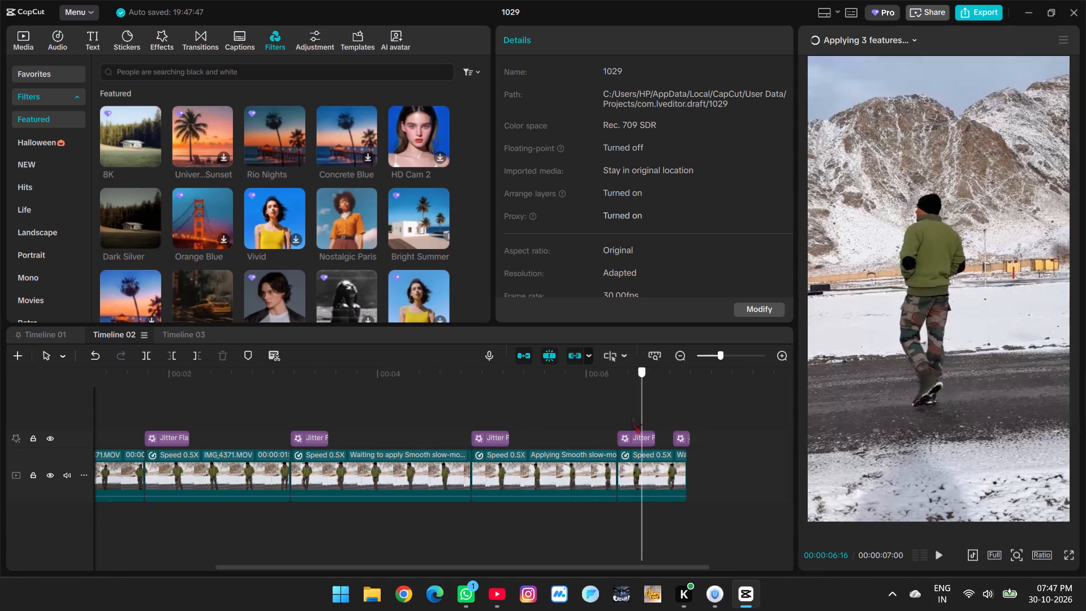
left_click_drag(631, 416, 635, 416)
key("space")
left_click(658, 413)
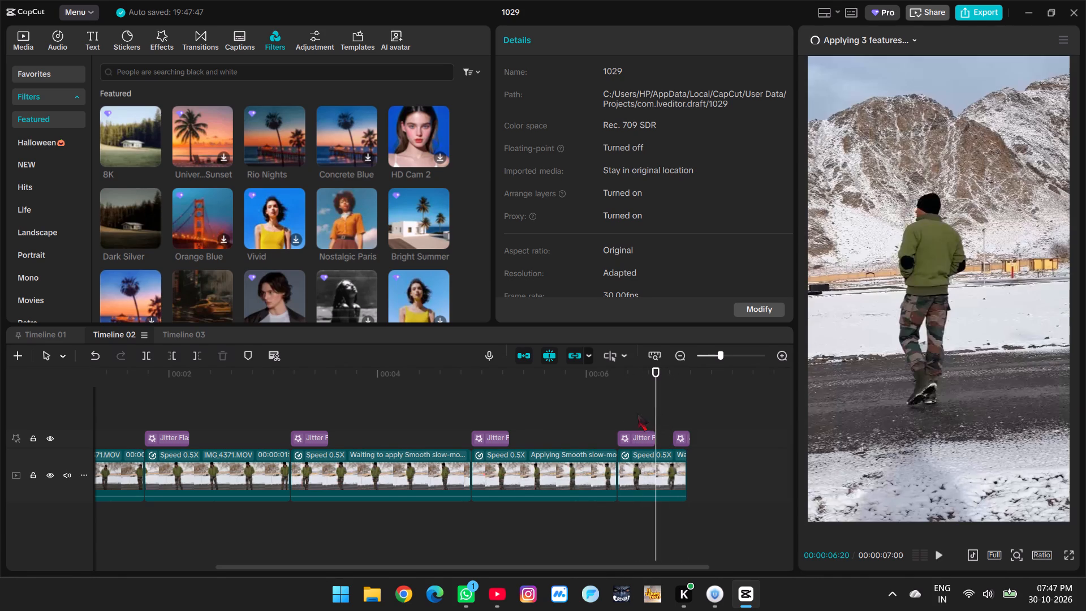
left_click(637, 414)
key("space")
key("space")
left_click(637, 414)
key("space")
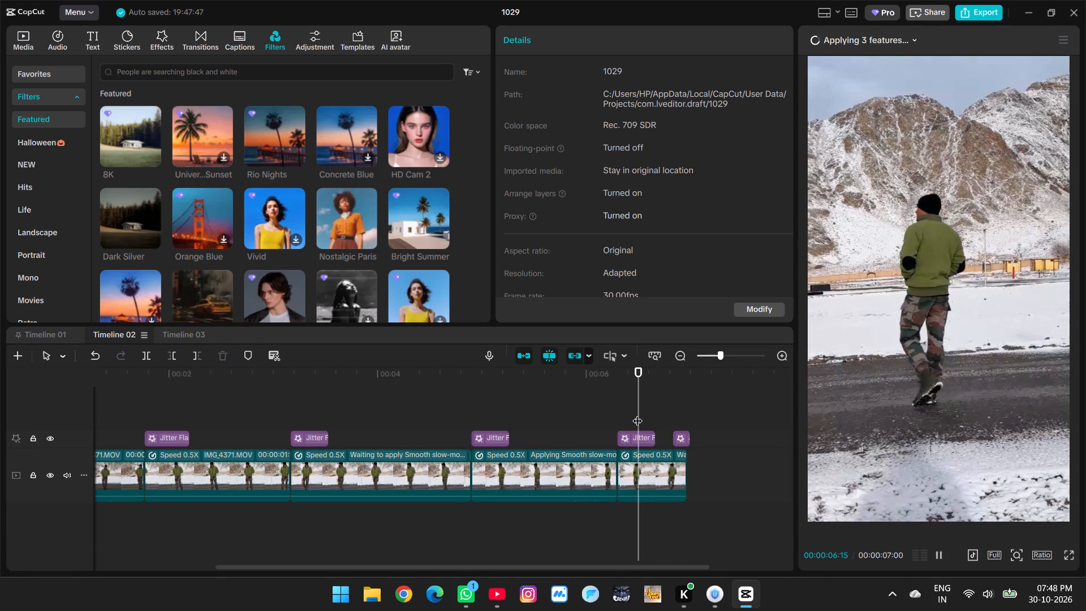
key("space")
key("space")
key("space")
key("space")
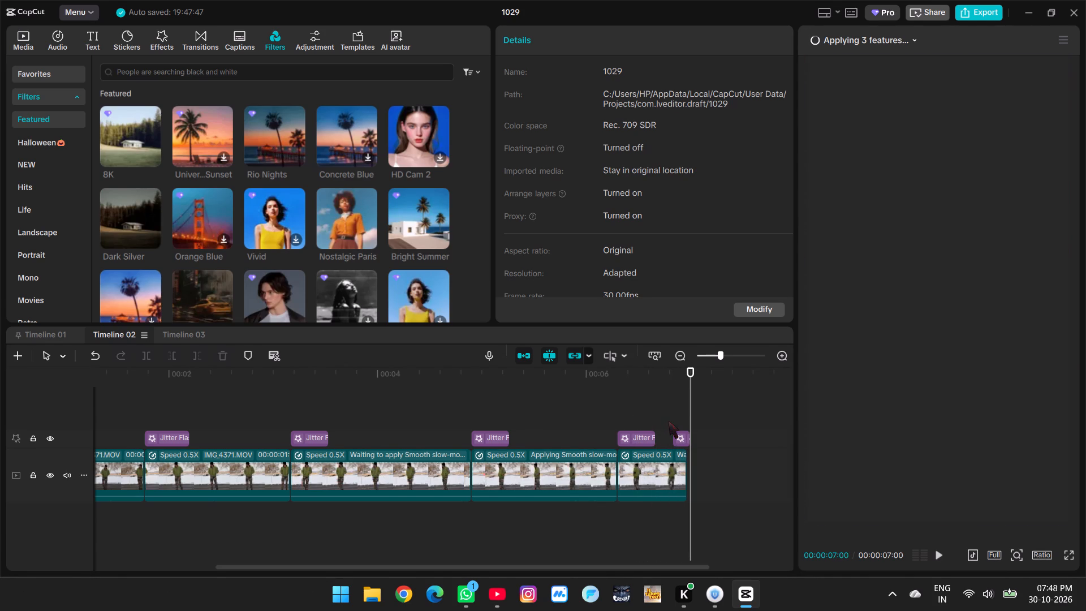
Shift the last short Jitter Flash part in Timeline 02 later so it starts at about 00:00:06:27, and replay the ending.
left_click(681, 414)
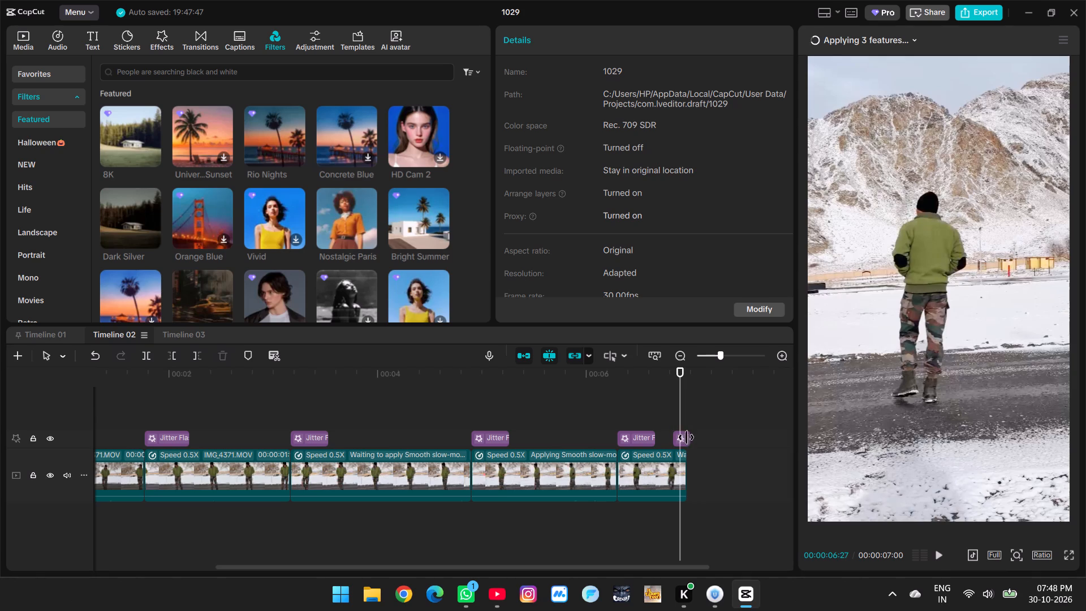
left_click_drag(685, 437, 695, 438)
left_click(668, 415)
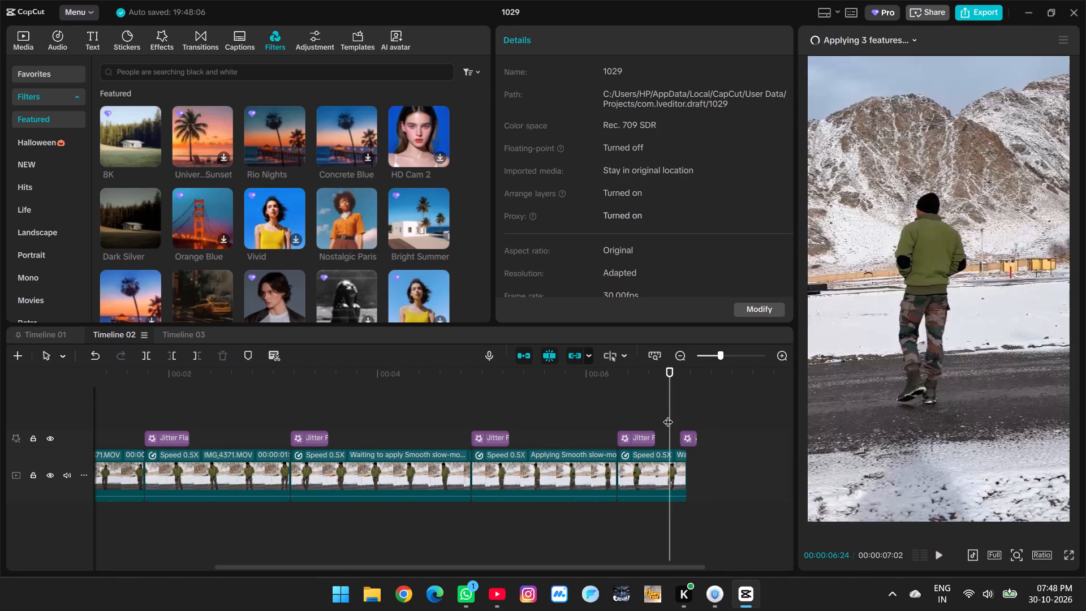
key("space")
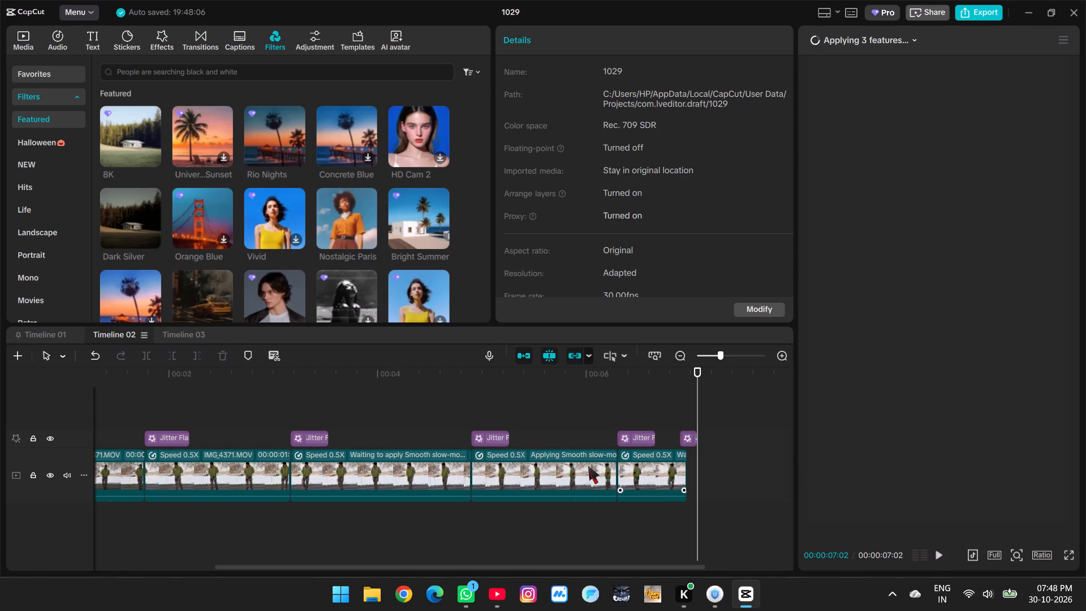
Examine the speed and smooth slow-mo processing status of the last three clips in Timeline 02.
scroll(583, 467, "down", 9, "ctrl")
scroll(488, 454, "down", 4, "ctrl")
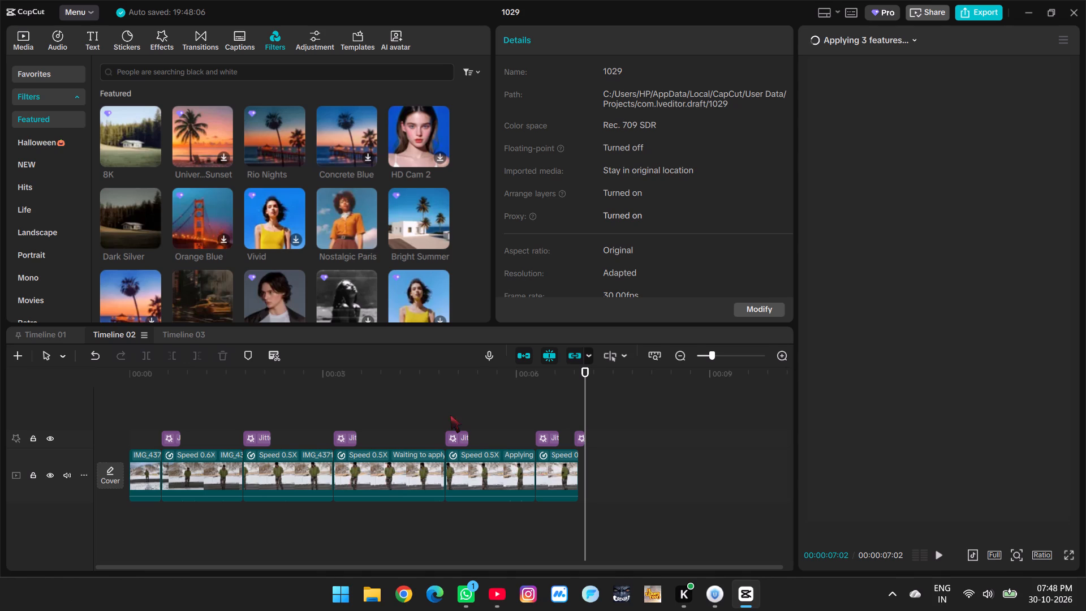
scroll(414, 417, "up", 11, "ctrl")
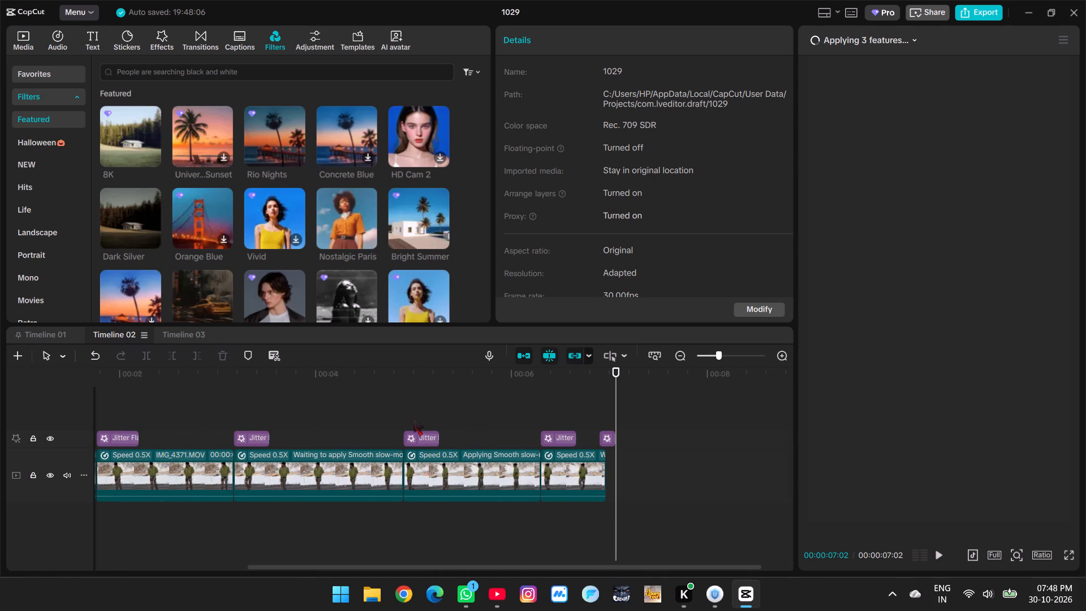
left_click(480, 465)
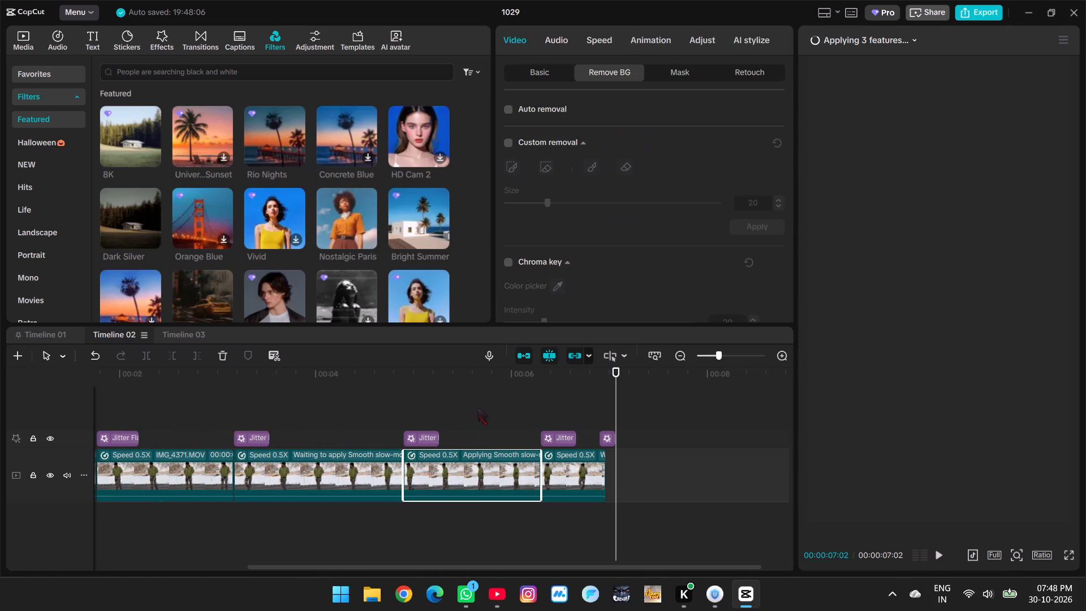
left_click(477, 407)
left_click(483, 469)
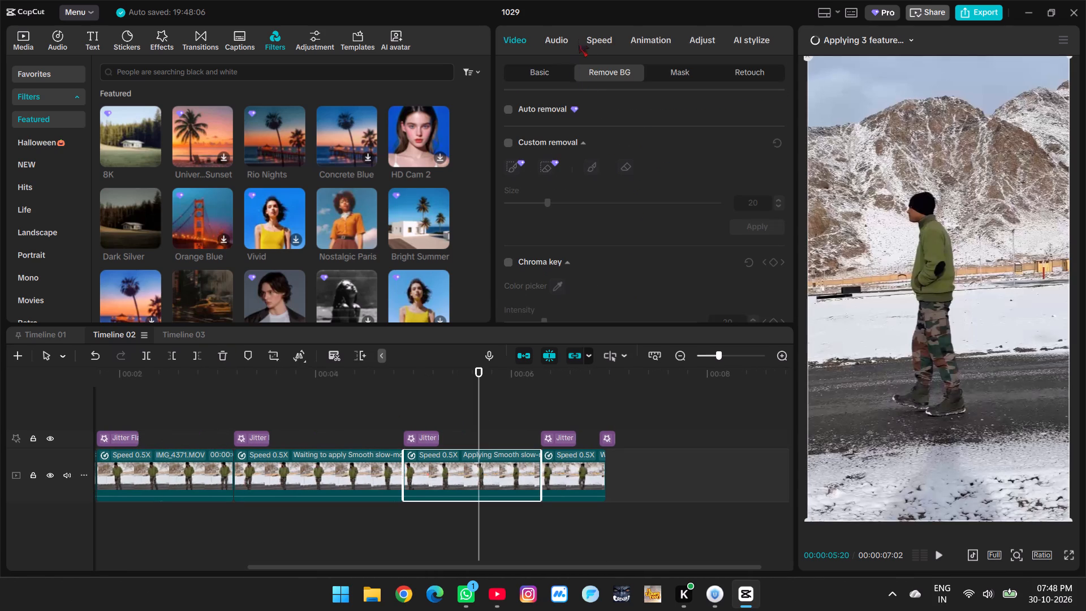
left_click(595, 41)
scroll(600, 238, "down", 3)
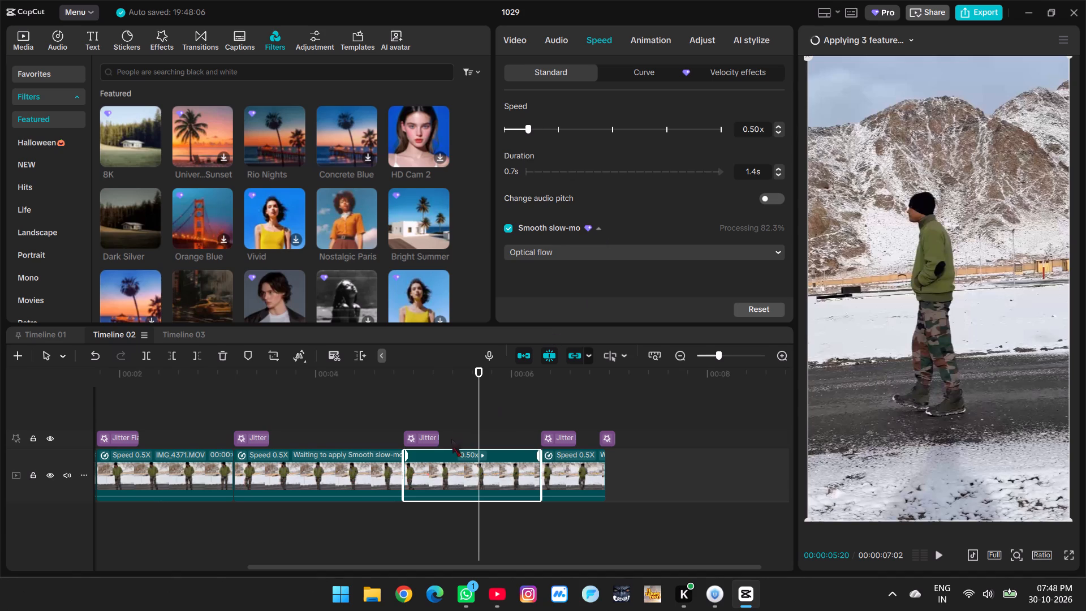
left_click(587, 463)
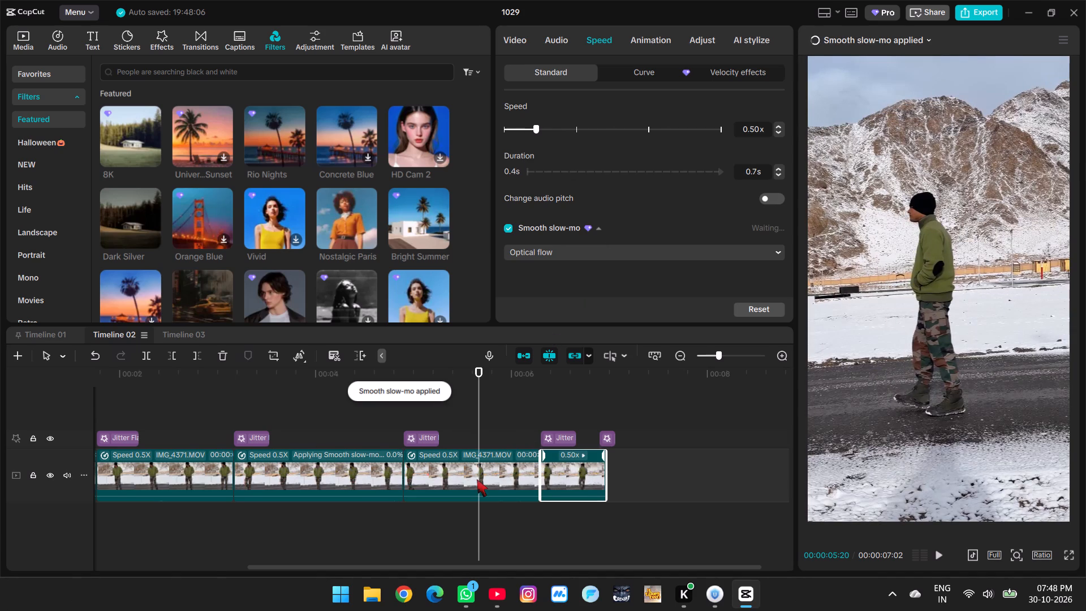
left_click(477, 479)
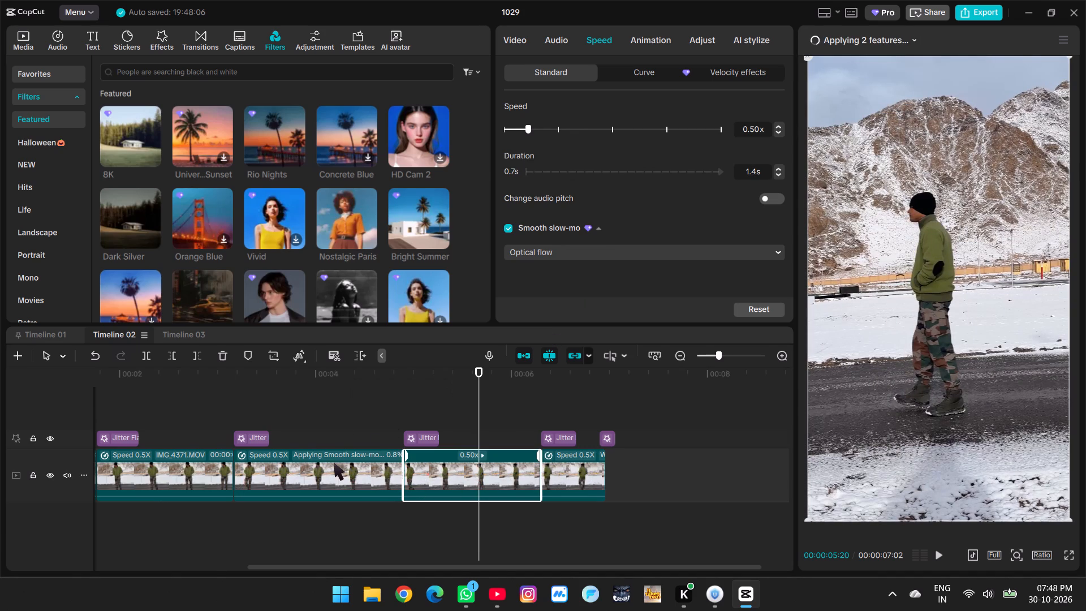
left_click(334, 463)
scroll(364, 438, "down", 4, "ctrl")
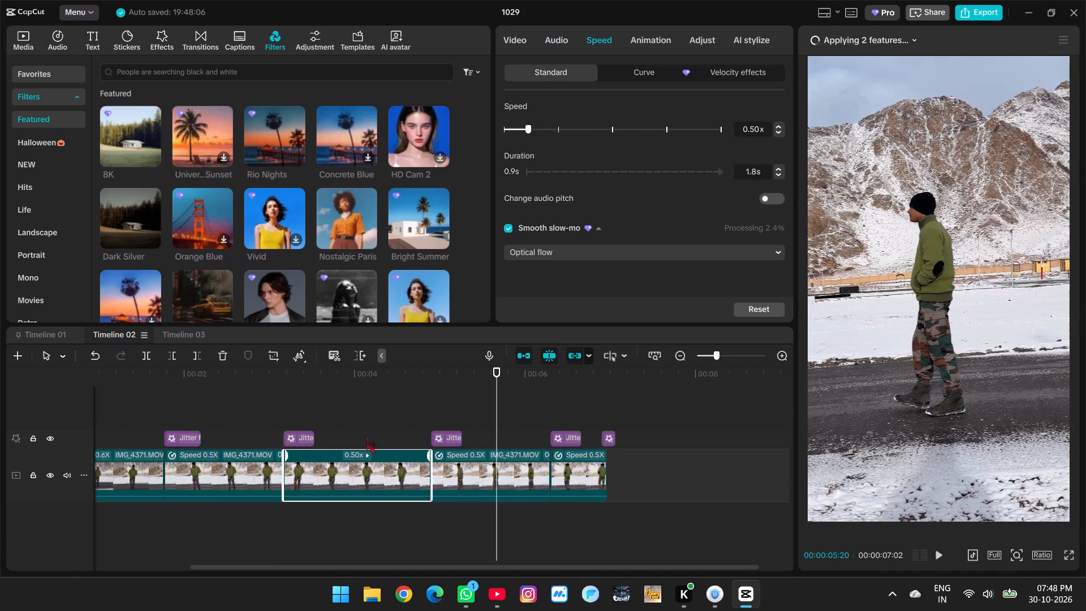
scroll(366, 435, "down", 4, "ctrl")
Switch to Timeline 01 and play it from the start to review the Player effects.
left_click(39, 332)
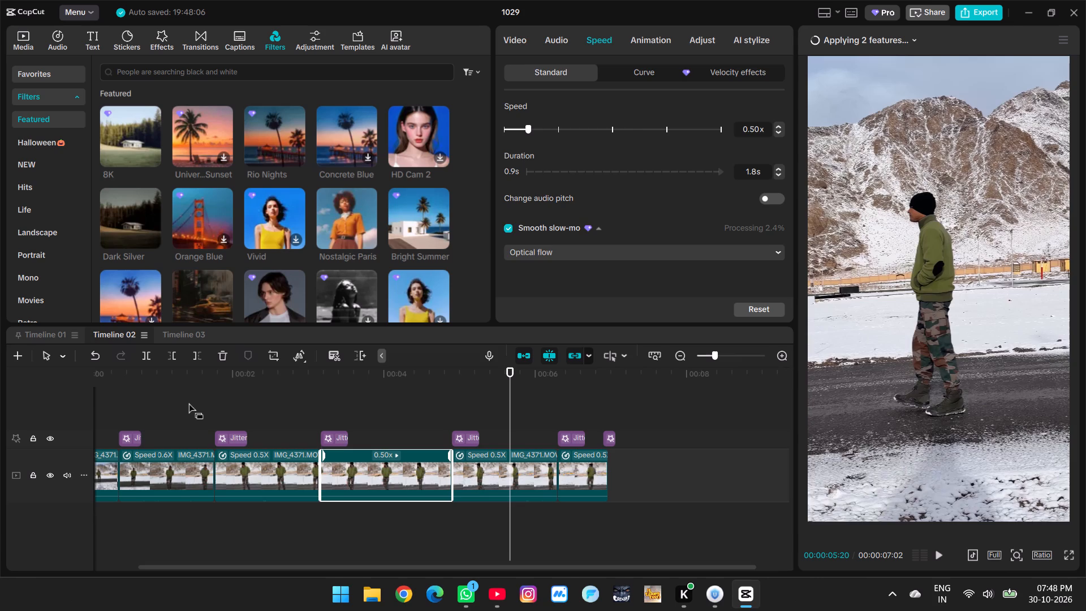
left_click(196, 388)
left_click_drag(196, 388, 115, 393)
scroll(220, 432, "down", 3)
key("space")
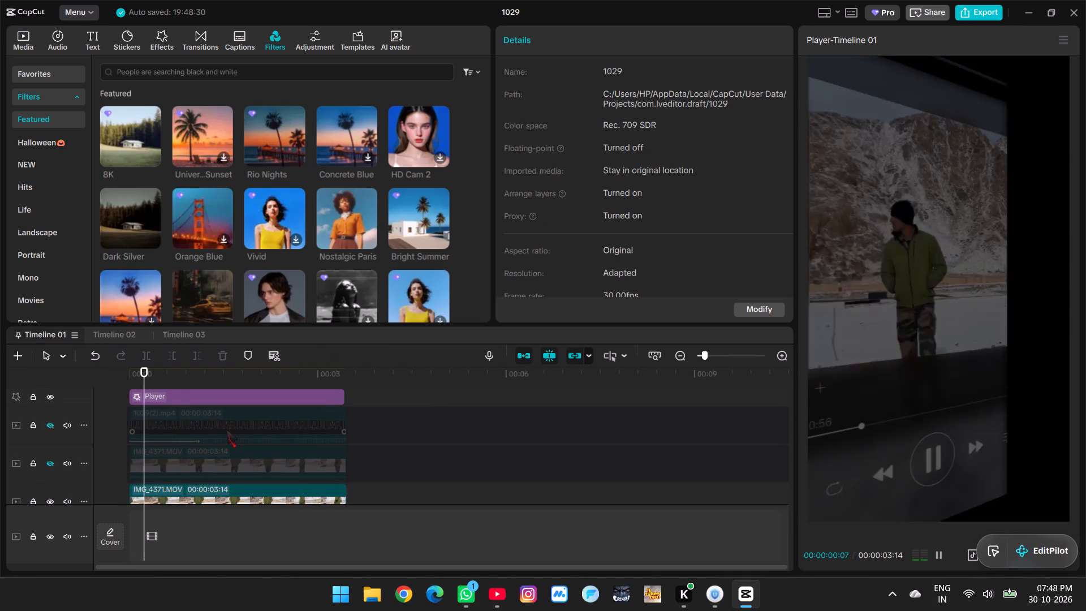
key("space")
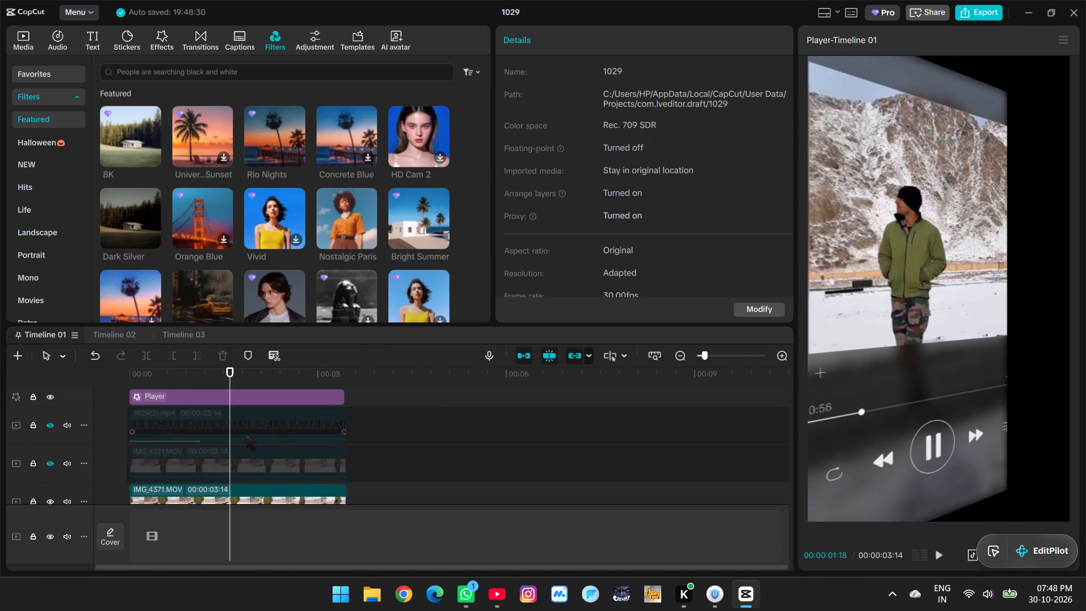
Slightly lower the Rotate setting of the Player 3 effect in Timeline 01.
scroll(247, 437, "down", 4)
left_click(250, 439)
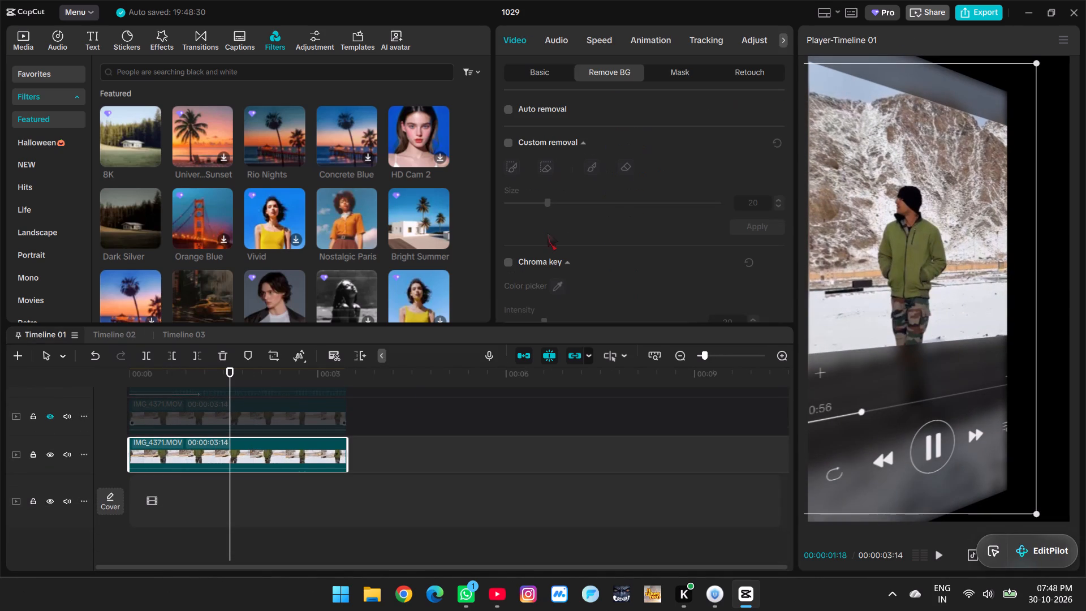
scroll(330, 431, "up", 8)
left_click(232, 430)
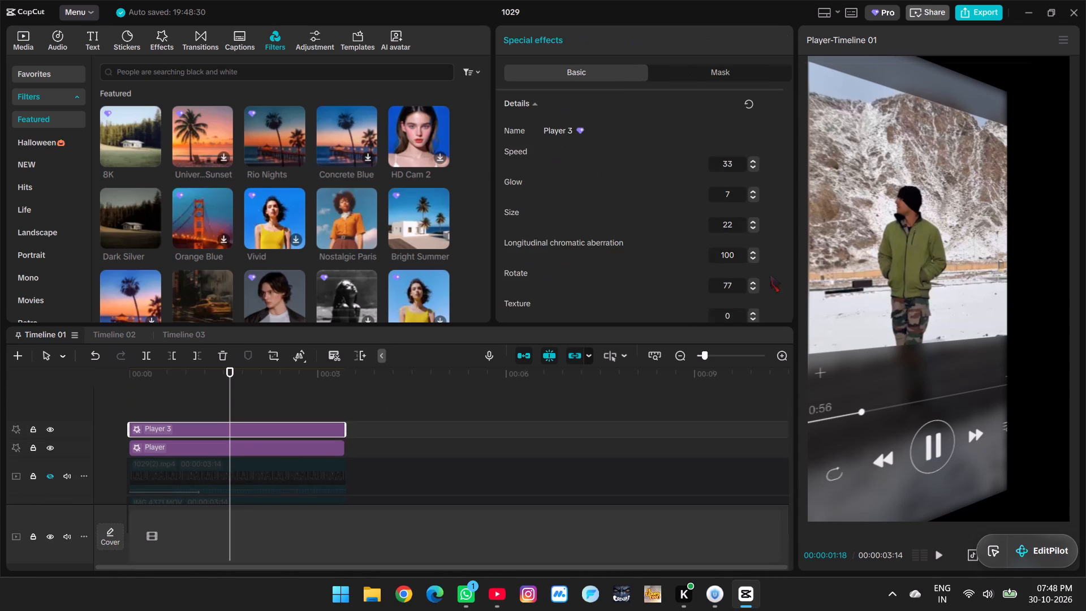
scroll(652, 220, "down", 2)
scroll(549, 260, "down", 1)
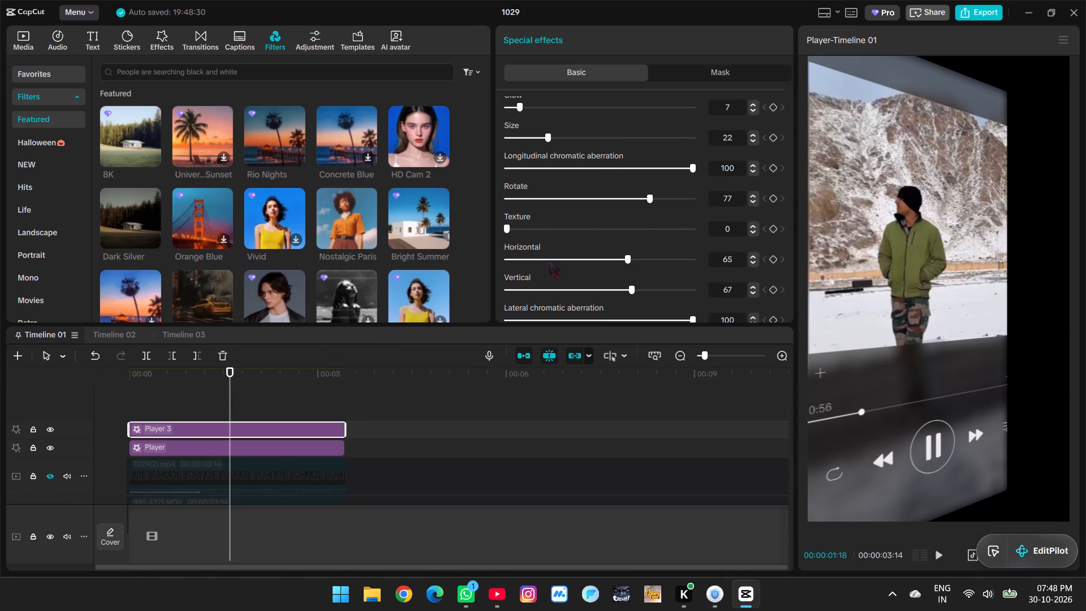
scroll(548, 244, "up", 2)
scroll(550, 251, "down", 1)
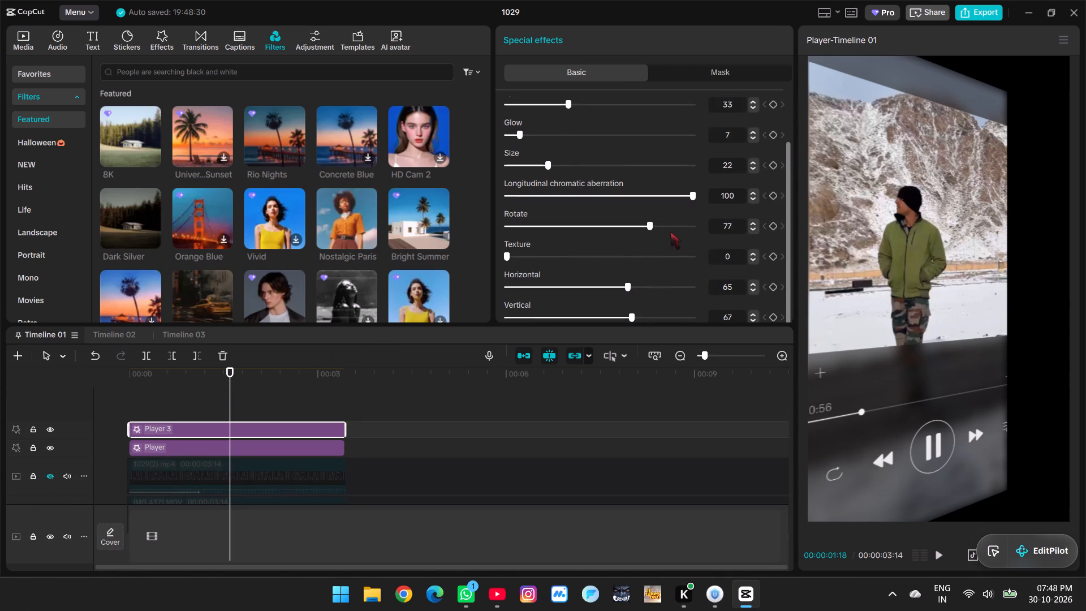
left_click_drag(651, 225, 631, 231)
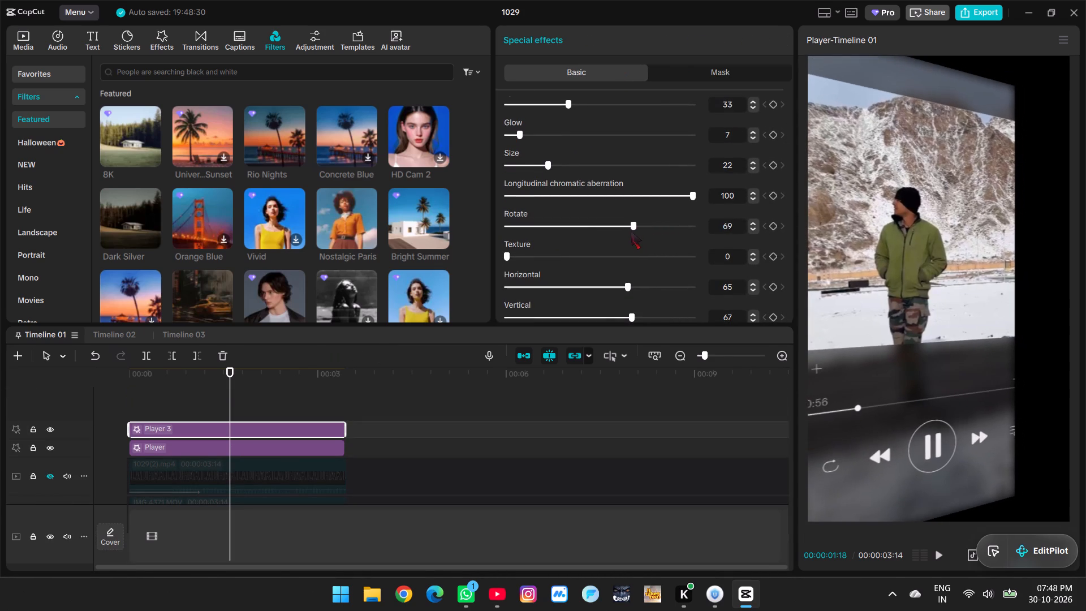
left_click_drag(631, 231, 637, 232)
Reposition the man's video clip slightly within the Timeline 01 preview frame.
left_click(837, 253)
left_click_drag(926, 279, 949, 261)
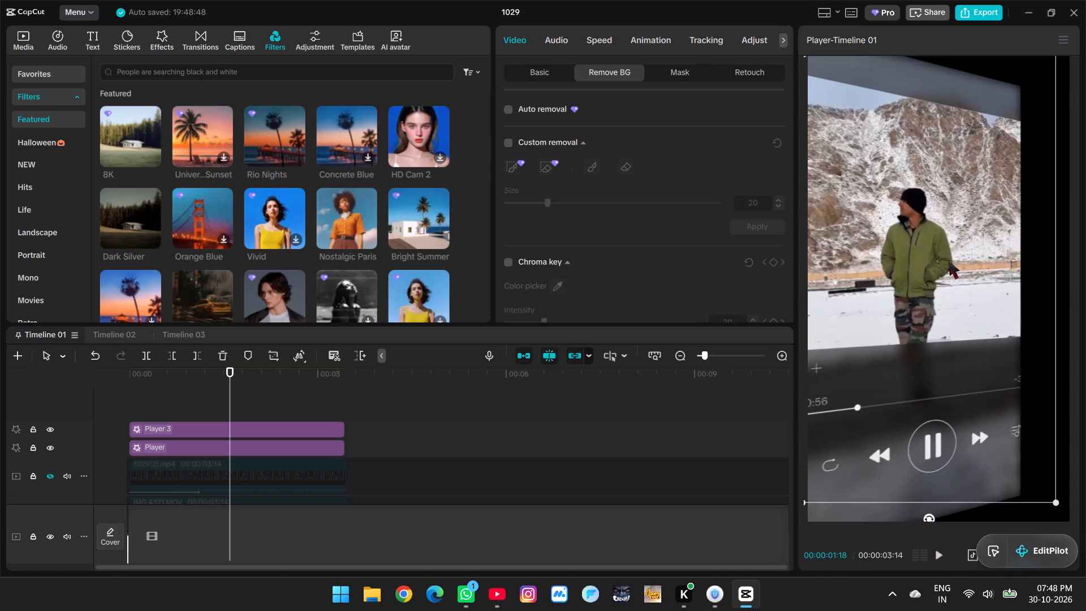
left_click_drag(949, 261, 956, 273)
Shrink the man's video clip to a little over half its size within the Timeline 01 frame.
scroll(955, 278, "down", 3, "ctrl")
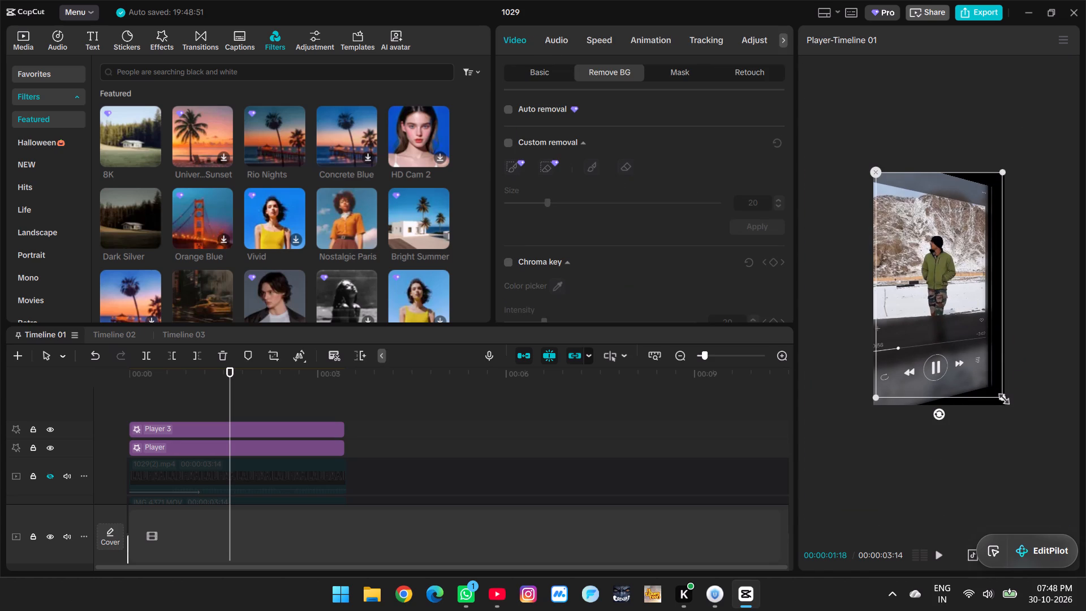
left_click_drag(1001, 397, 940, 339)
Reposition the shrunken clip just left of centre in the frame, at about mid-height.
left_click_drag(920, 283, 898, 239)
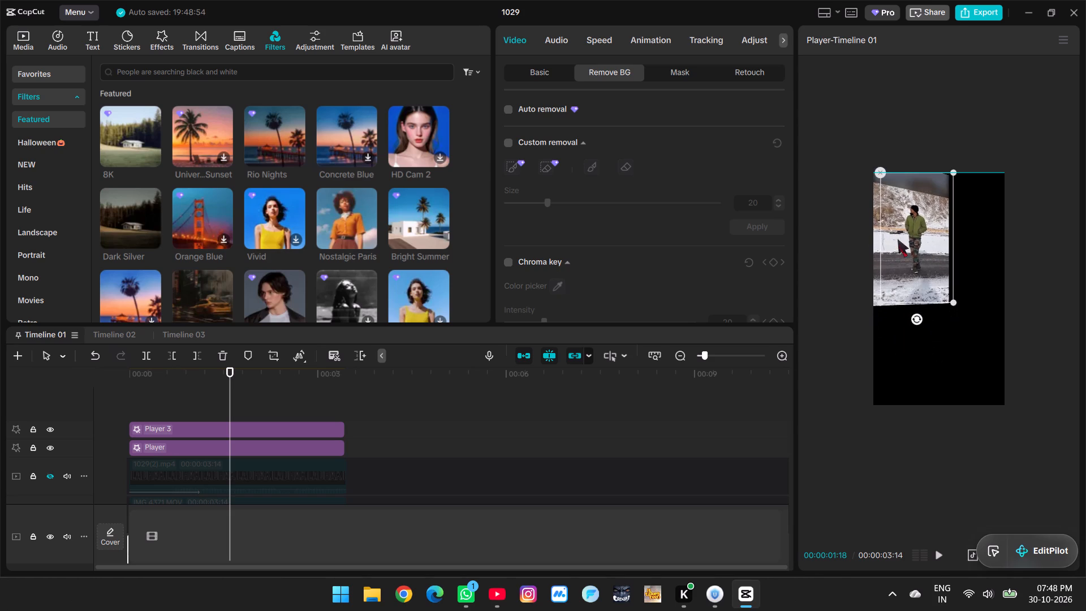
left_click_drag(898, 239, 892, 234)
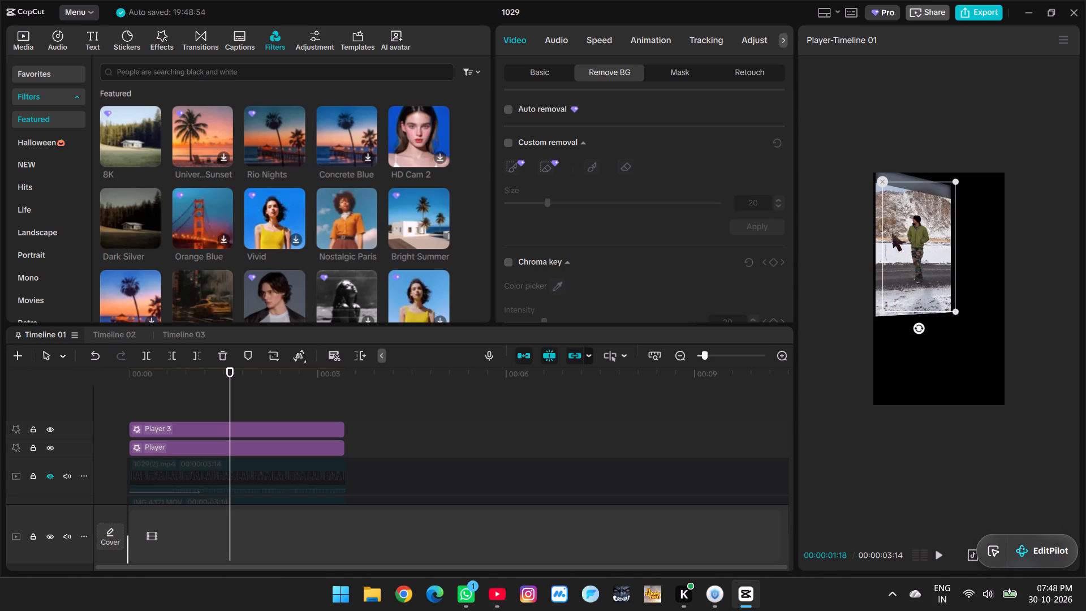
left_click_drag(892, 234, 898, 246)
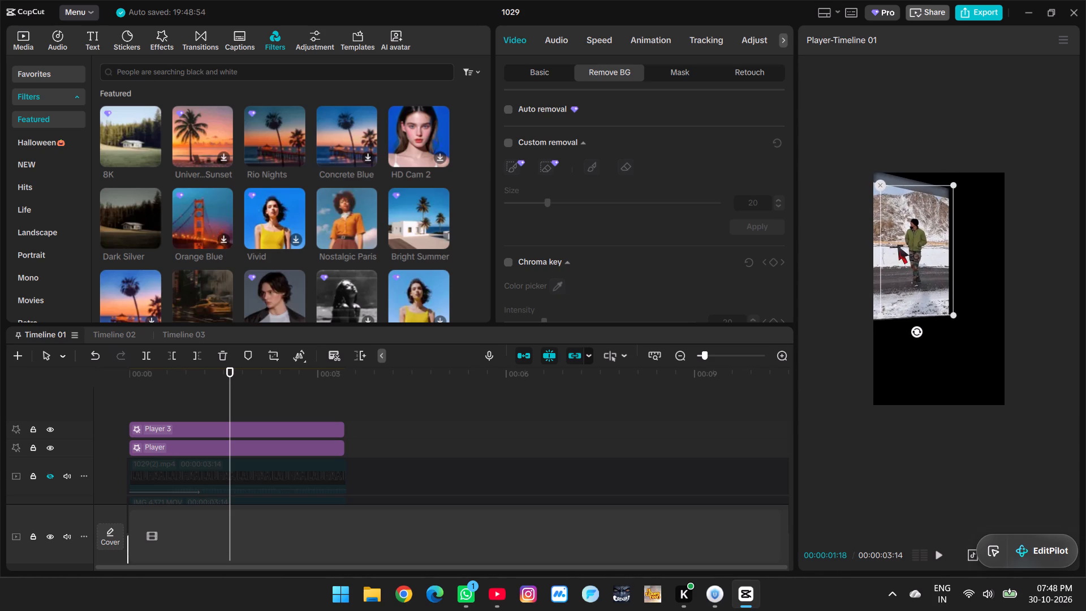
left_click_drag(898, 246, 897, 249)
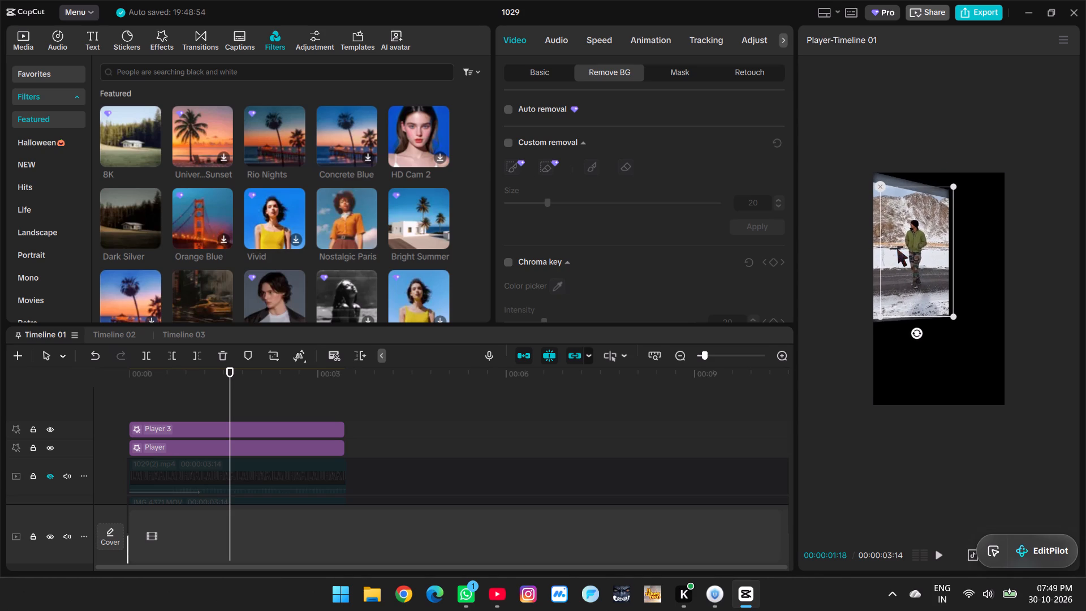
left_click_drag(897, 249, 906, 247)
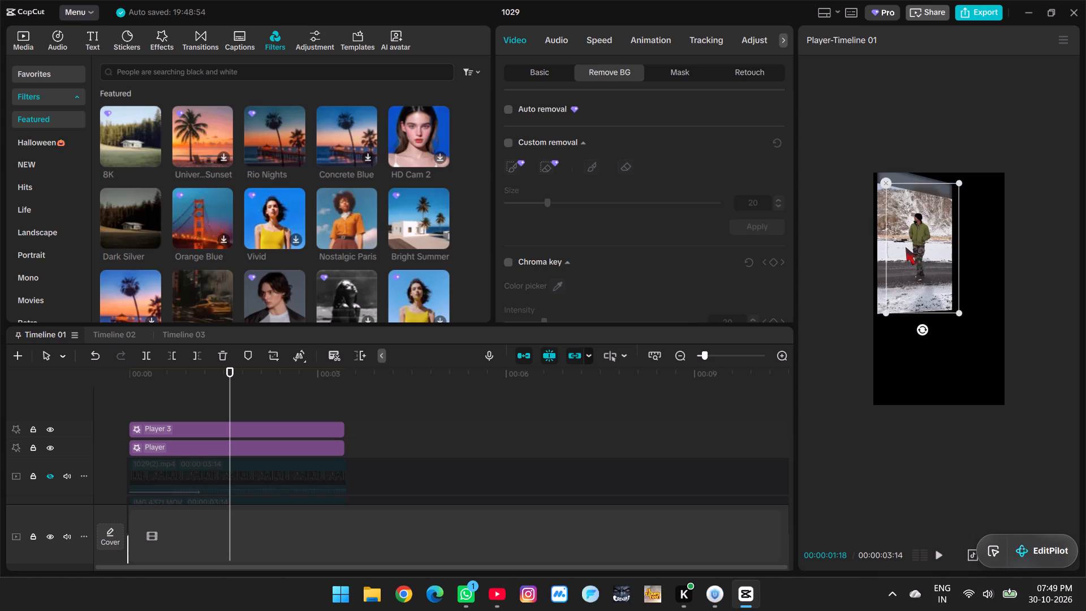
left_click_drag(906, 247, 859, 348)
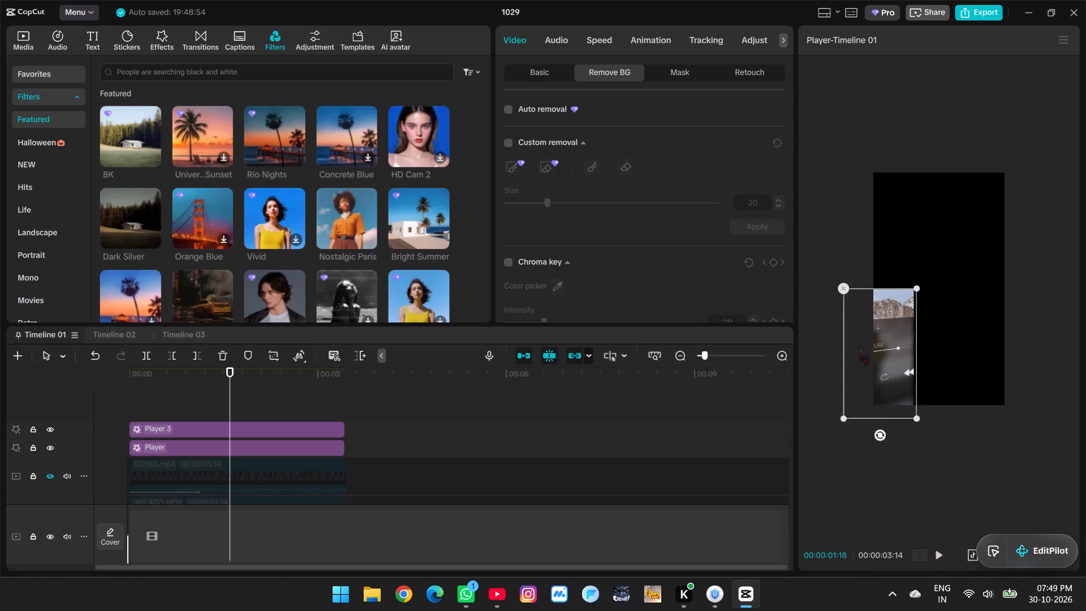
left_click_drag(859, 348, 896, 312)
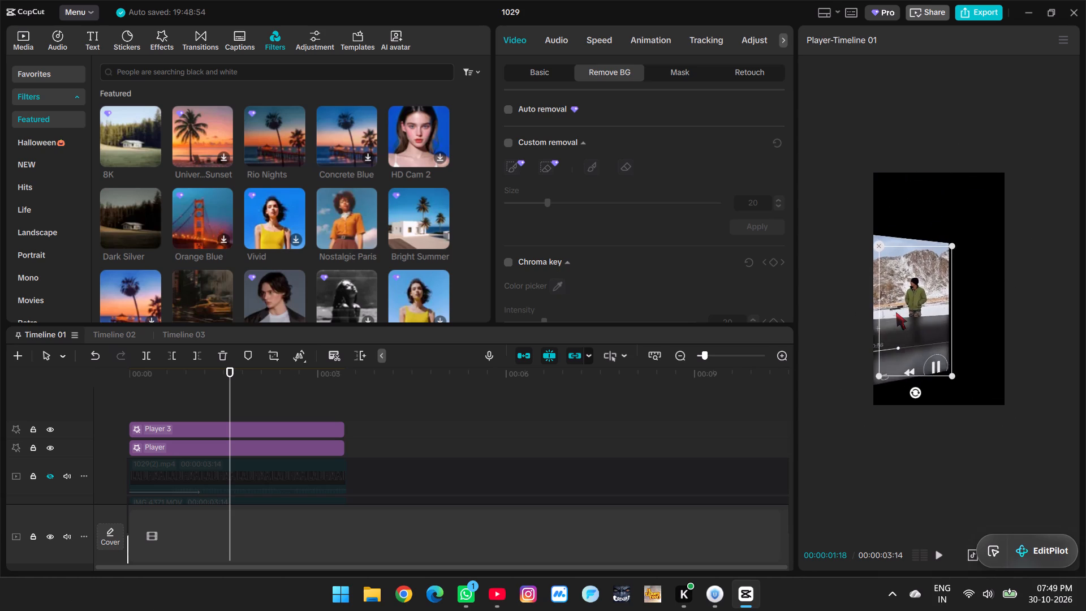
left_click_drag(896, 312, 899, 299)
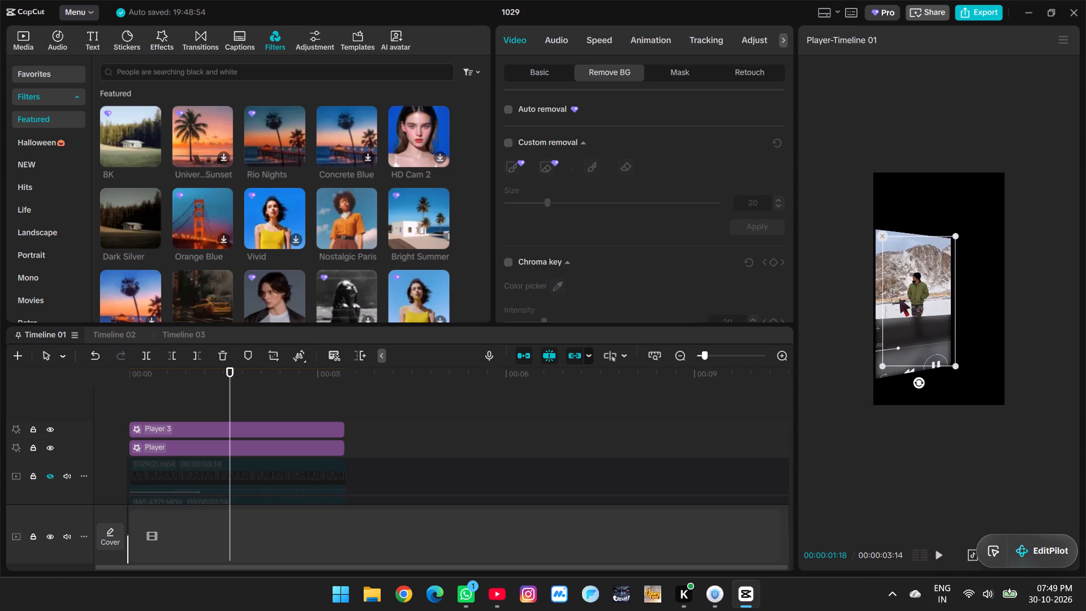
left_click_drag(899, 299, 891, 259)
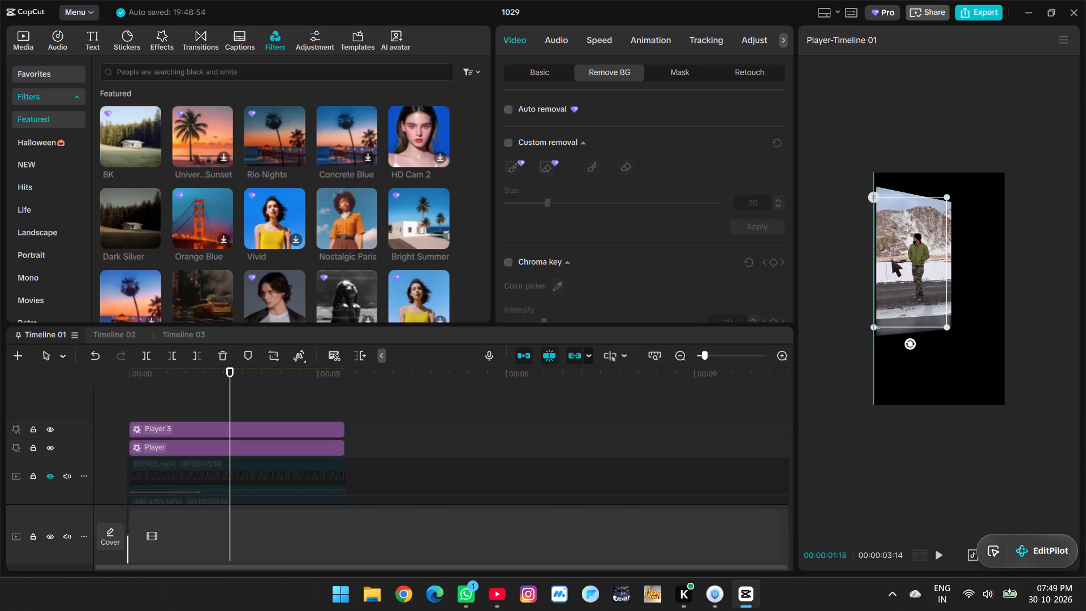
left_click_drag(891, 259, 903, 292)
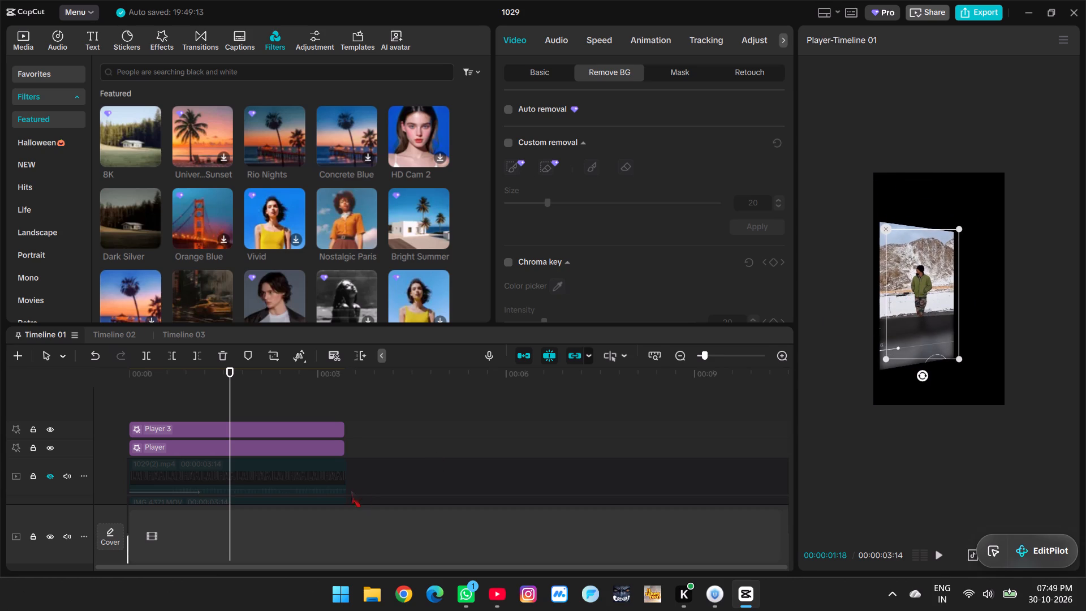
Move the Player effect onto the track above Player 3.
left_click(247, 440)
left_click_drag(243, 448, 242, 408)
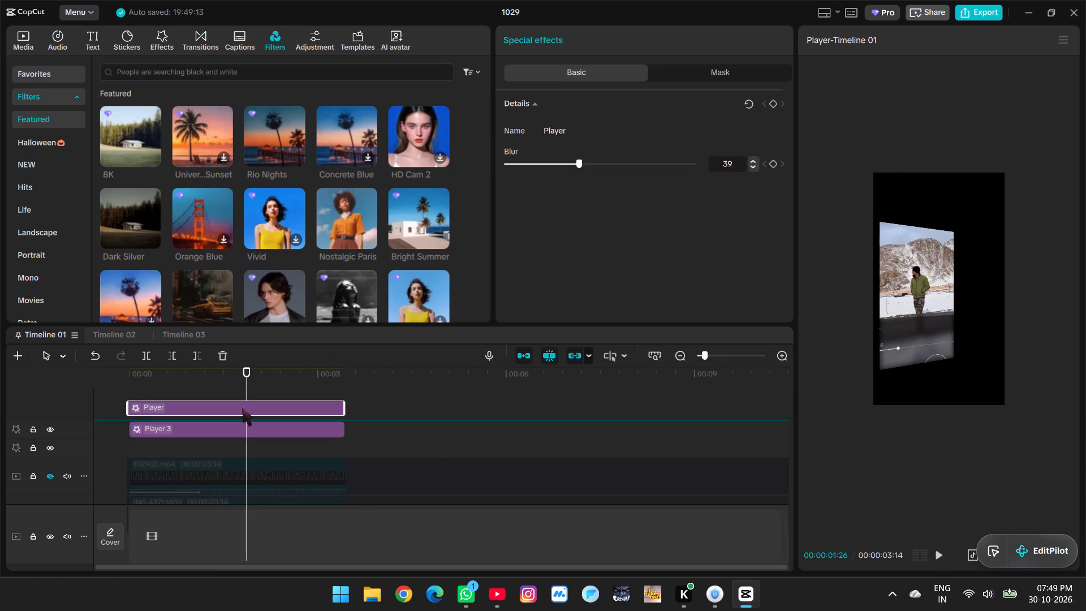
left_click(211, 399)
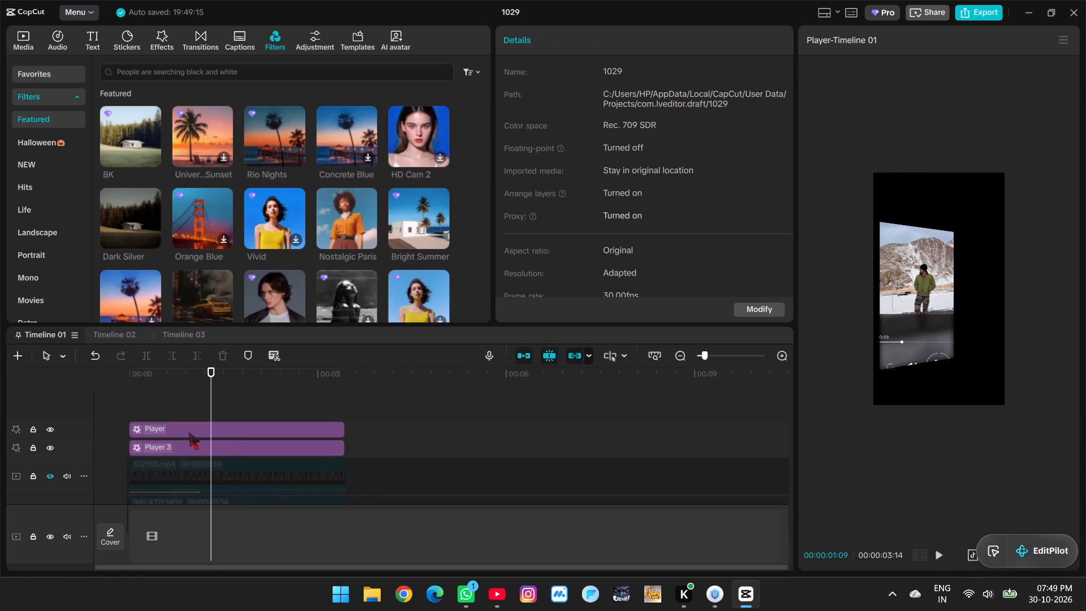
Delete the Player effect from Timeline 01's effect track, keeping Player 3.
left_click(189, 432)
left_click(216, 356)
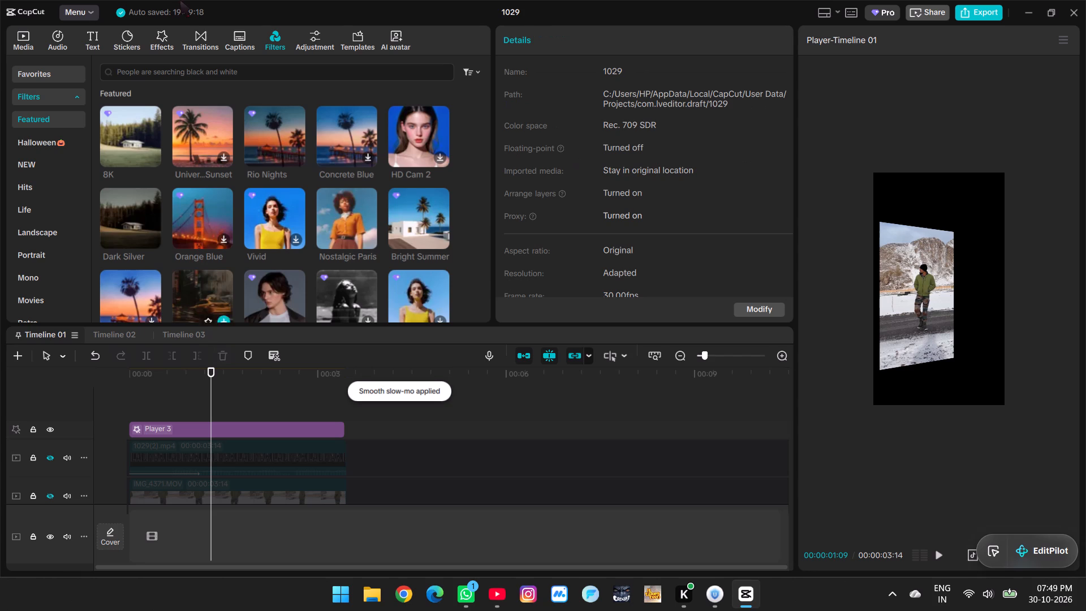
Search the video effects for "player 3" and examine the Player, Player 2 and CD Playback effects.
left_click(160, 36)
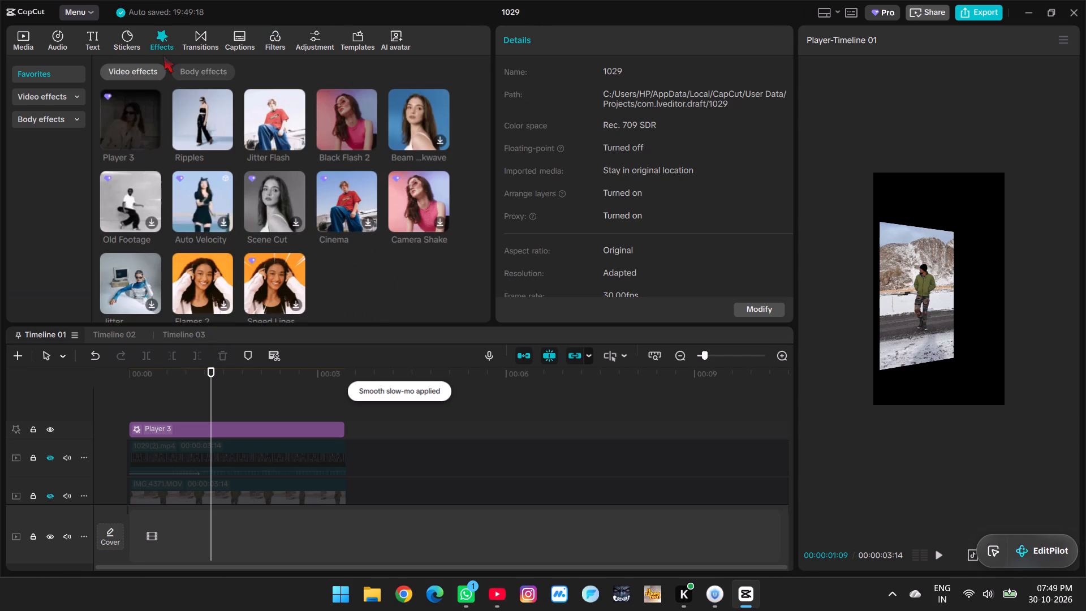
left_click(163, 55)
scroll(184, 120, "up", 4)
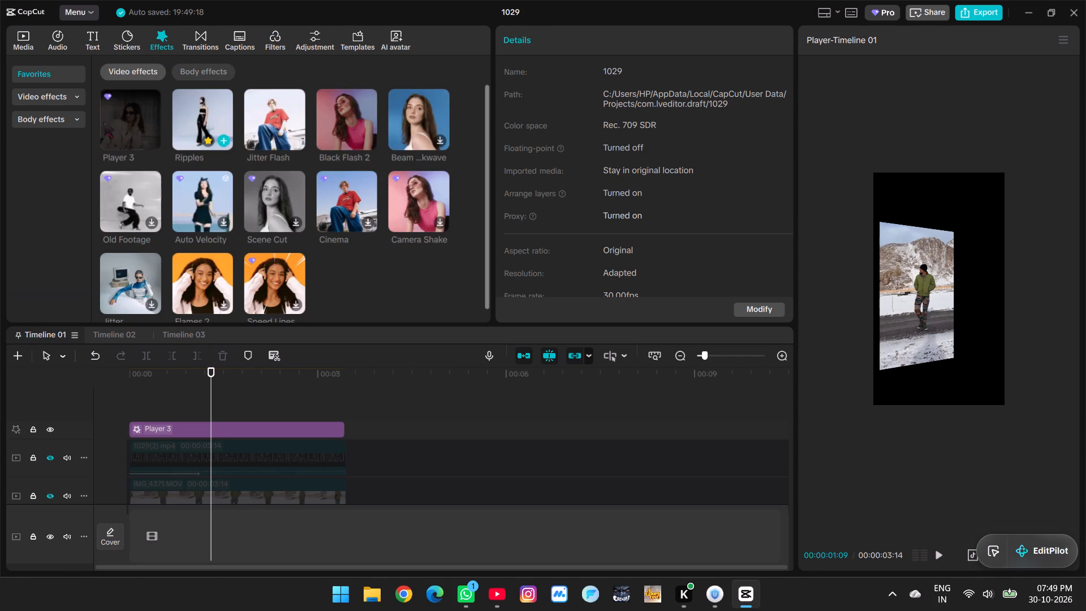
left_click(43, 98)
left_click(227, 70)
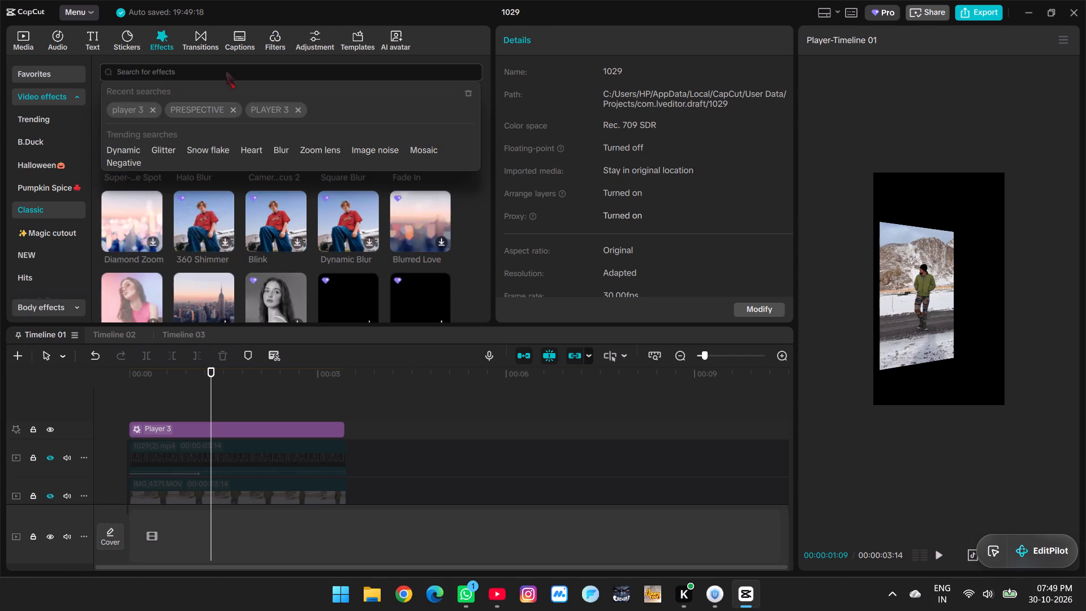
left_click(123, 111)
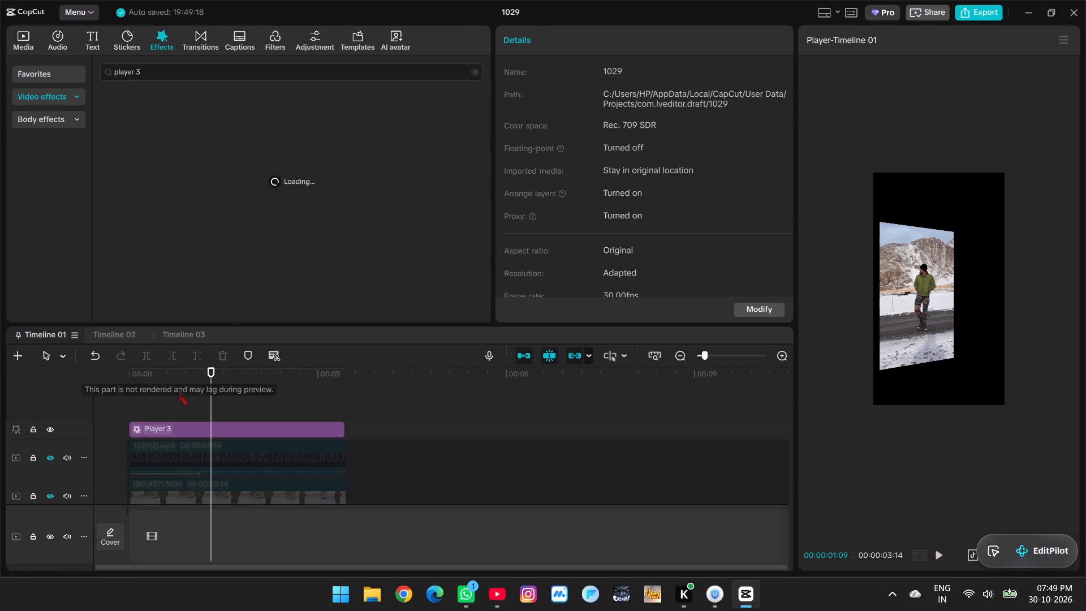
scroll(265, 358, "up", 1)
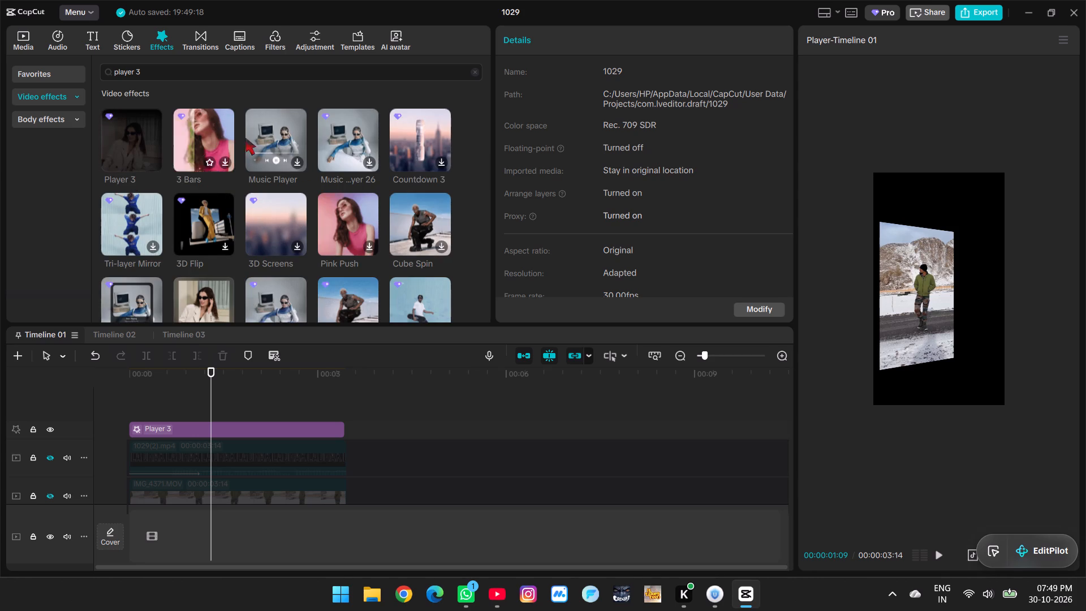
scroll(362, 208, "down", 1)
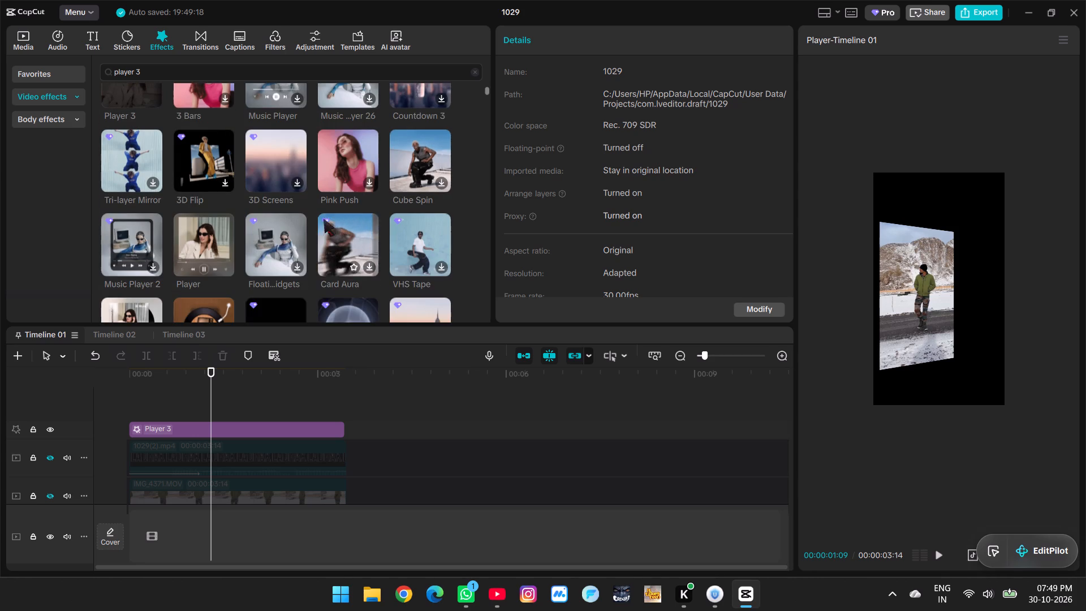
scroll(315, 222, "down", 2)
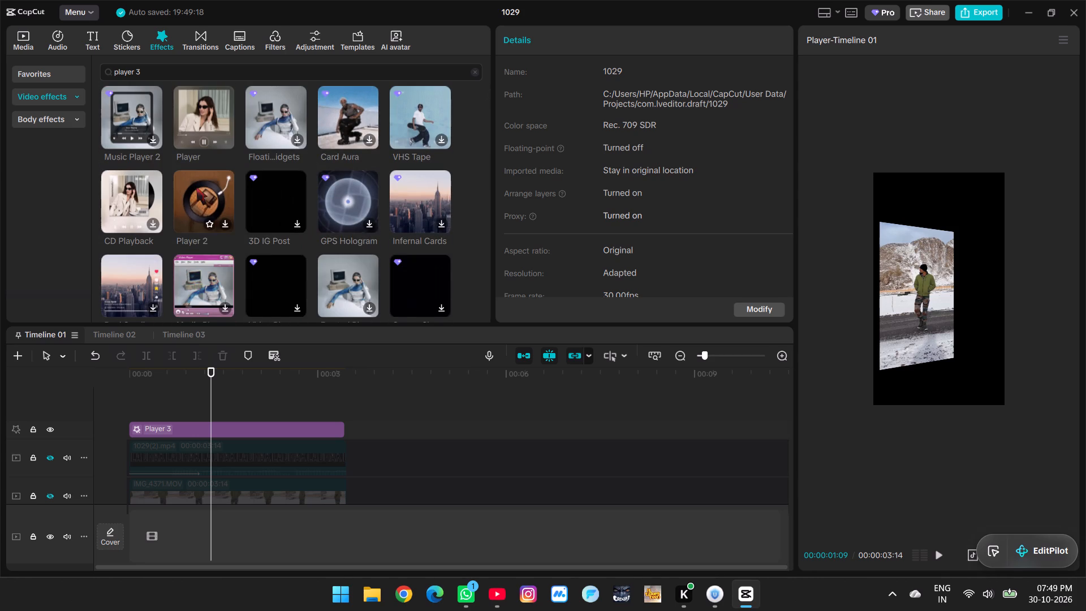
left_click(196, 187)
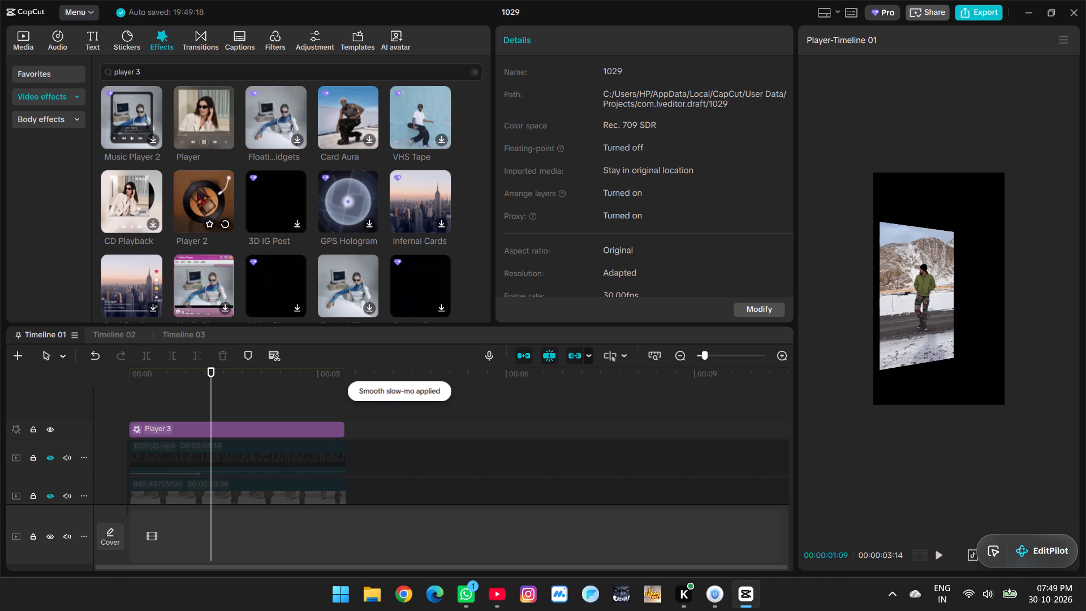
left_click(196, 111)
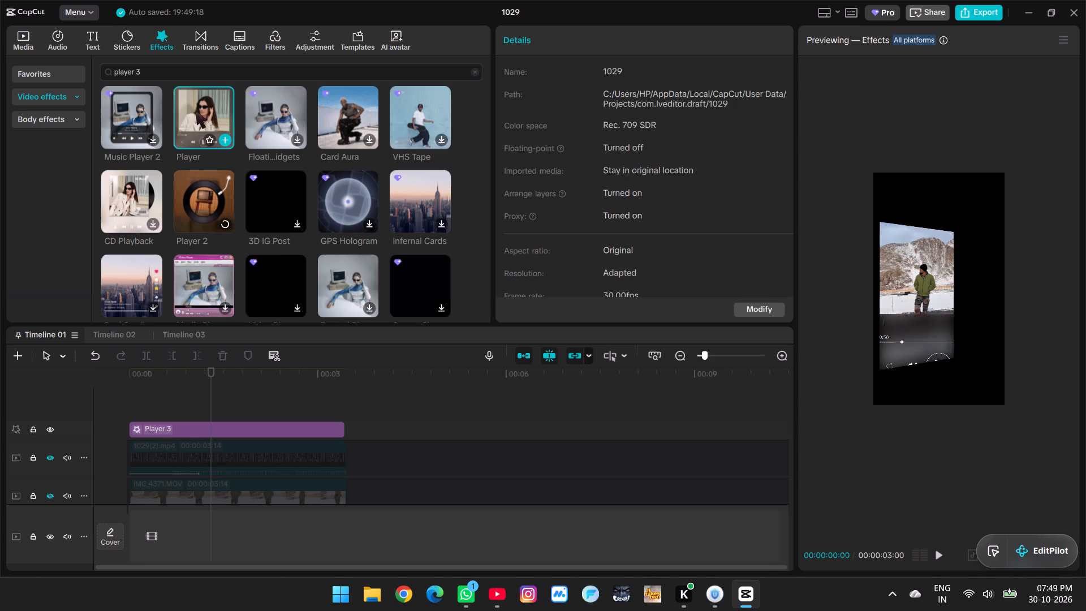
key("space")
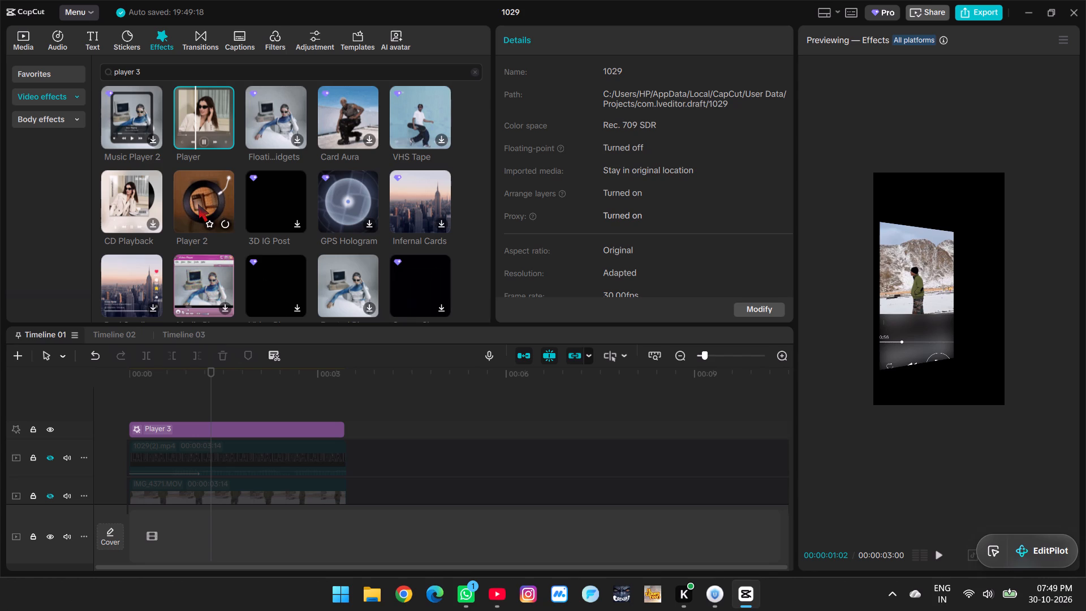
left_click(148, 275)
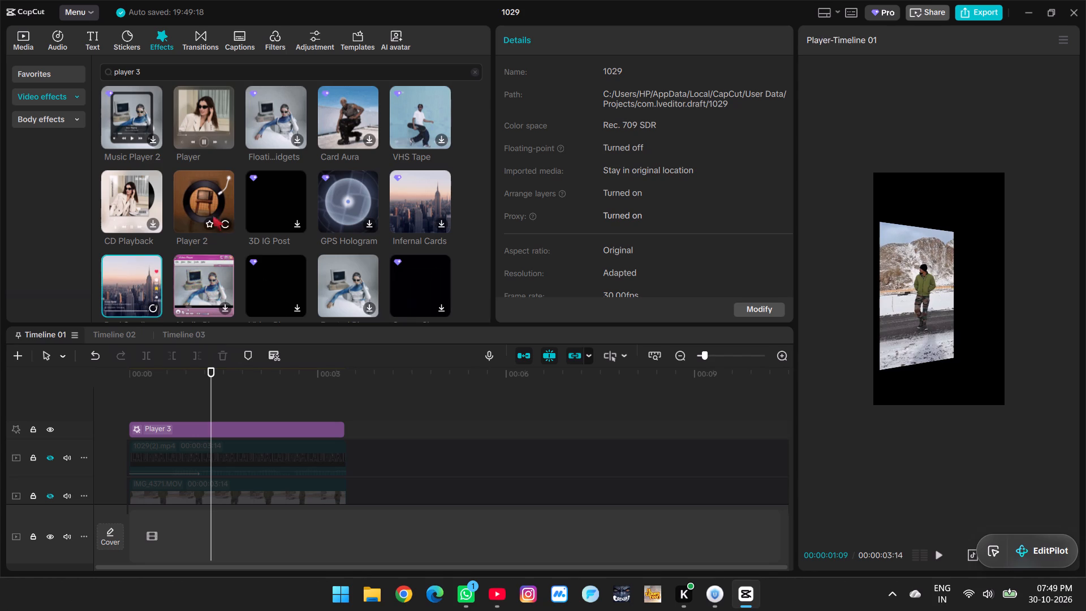
left_click(114, 191)
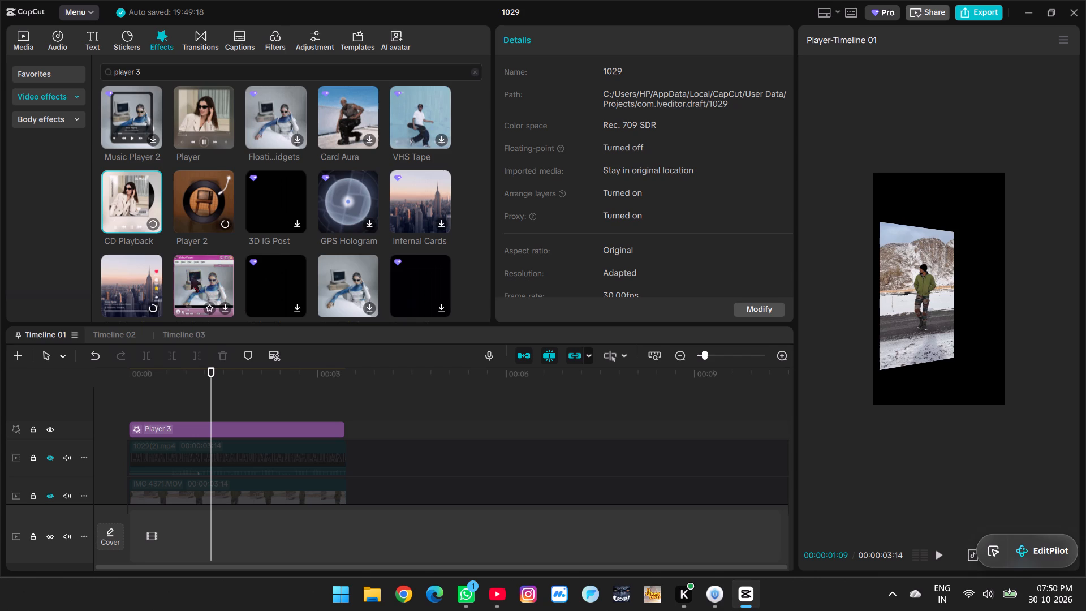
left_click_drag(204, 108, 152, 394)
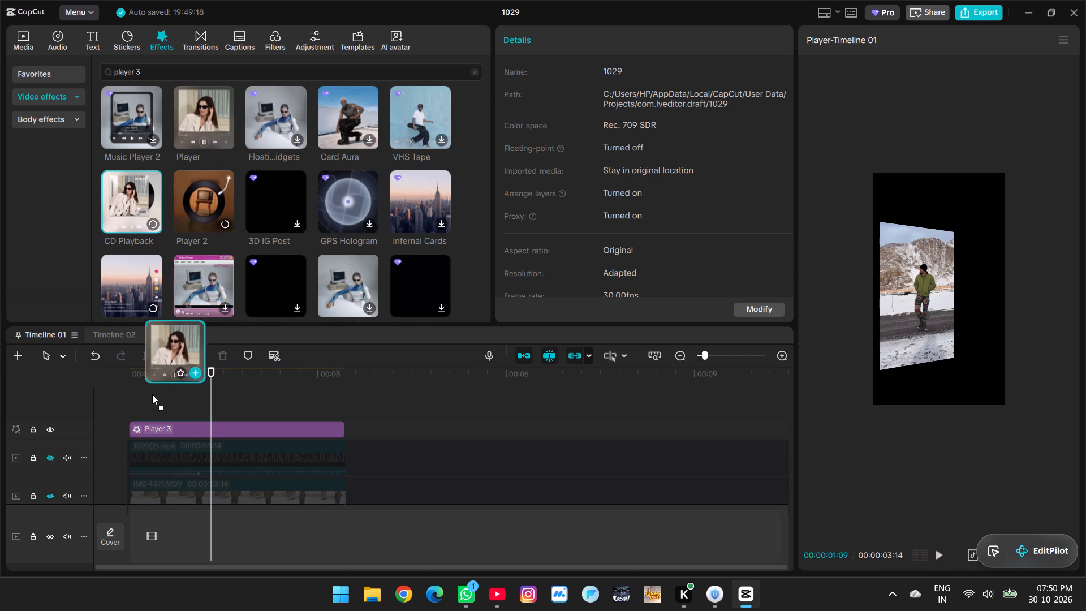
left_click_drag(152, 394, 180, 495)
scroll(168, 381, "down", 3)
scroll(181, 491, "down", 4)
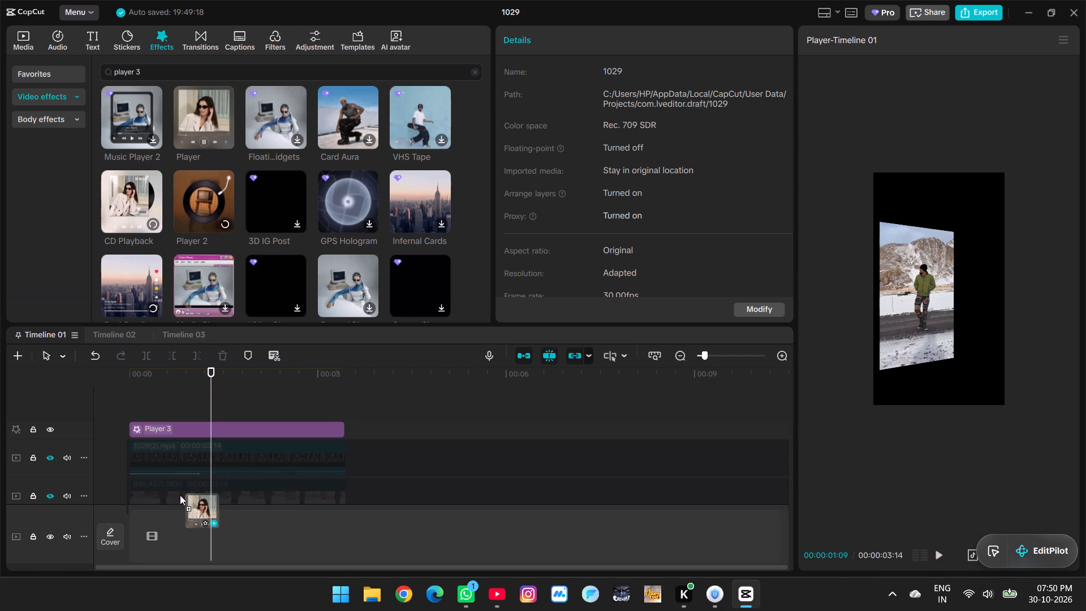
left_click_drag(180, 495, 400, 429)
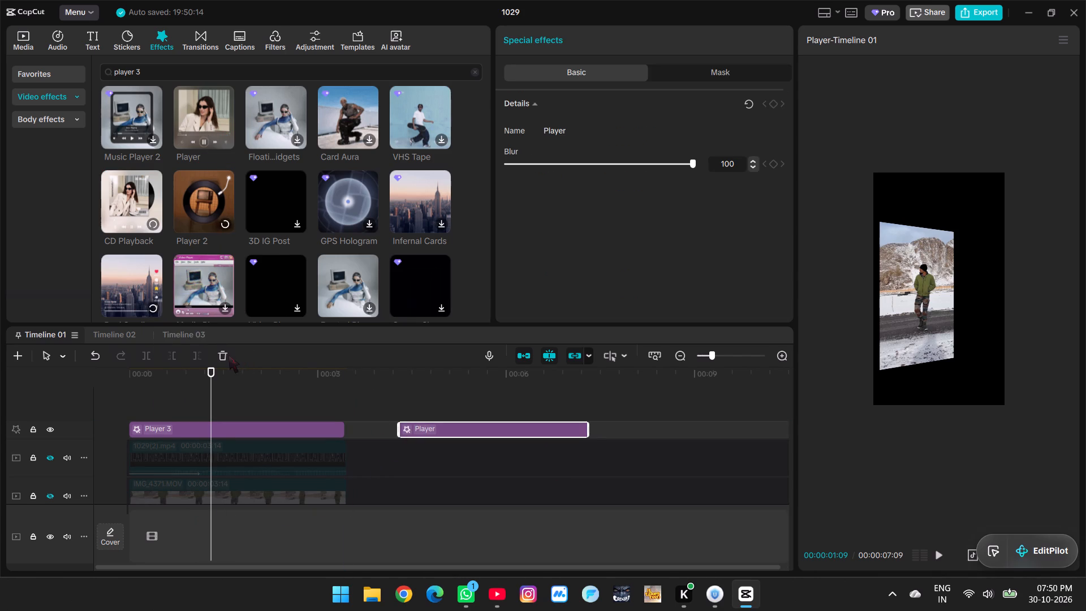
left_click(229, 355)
Enlarge the timeline area and apply the Player effect directly to the lowest IMG_4371.MOV clip.
left_click_drag(260, 324, 275, 259)
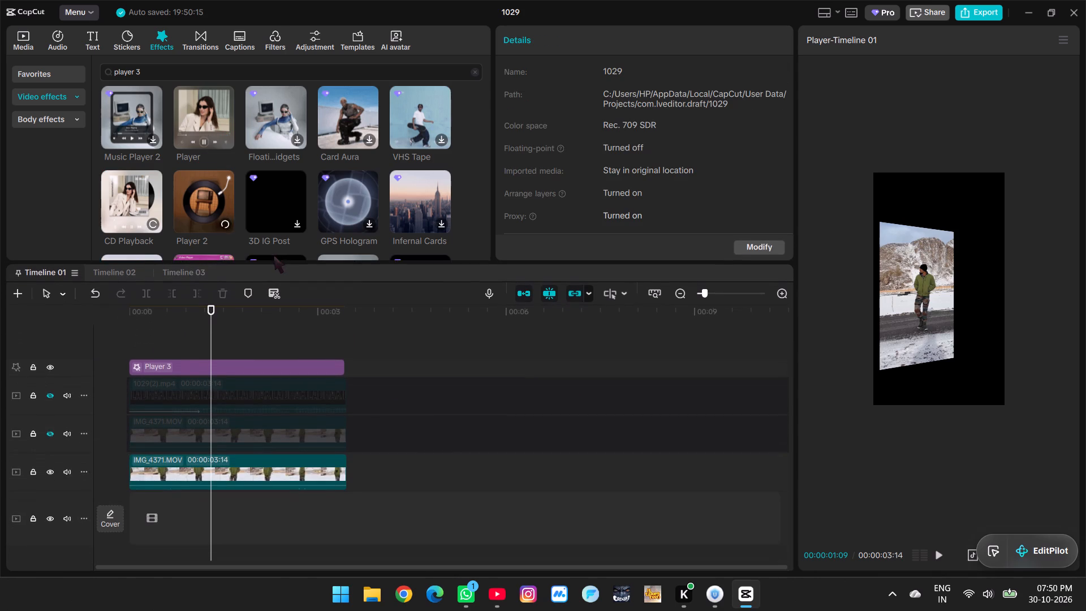
left_click_drag(205, 104, 212, 471)
Play Timeline 01 from the start to review the Player effect on the clip, with the preview enlarged.
left_click(161, 329)
left_click_drag(162, 329, 135, 334)
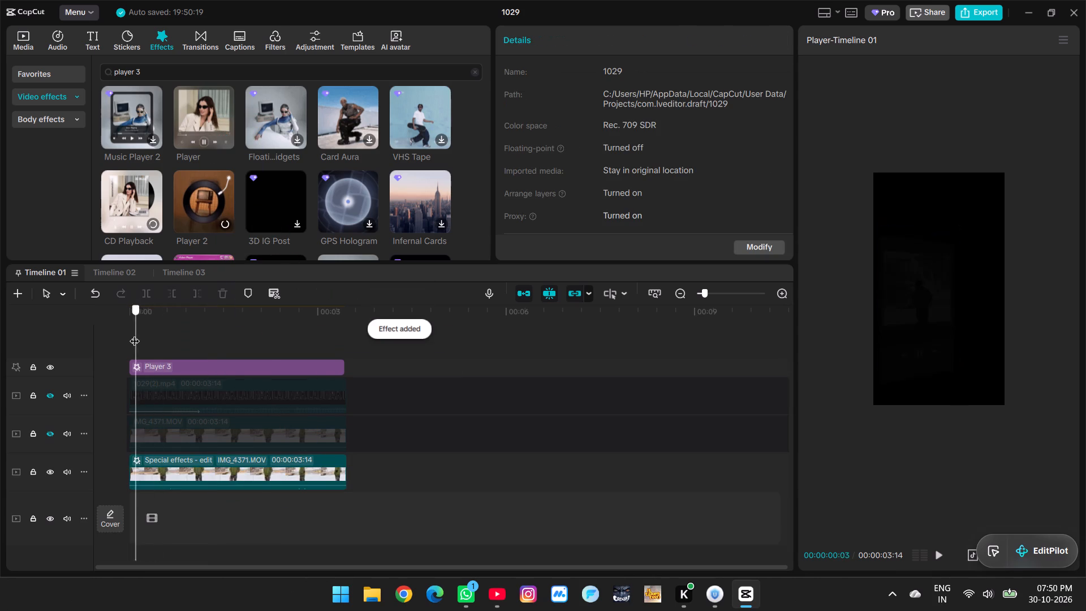
left_click_drag(135, 334, 80, 340)
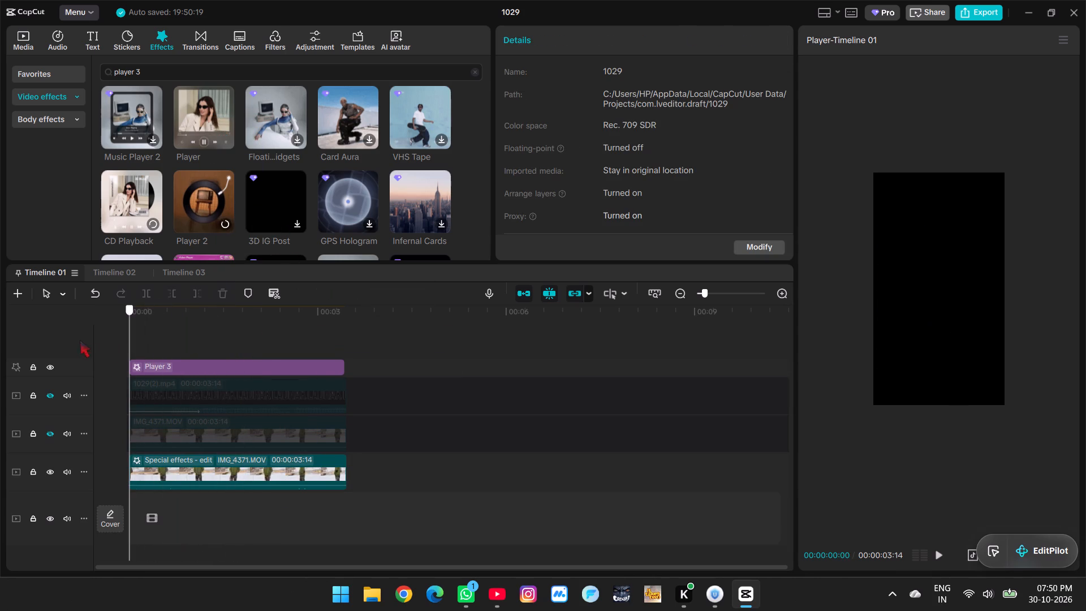
left_click_drag(80, 340, 79, 340)
scroll(545, 385, "up", 4, "ctrl")
scroll(989, 404, "up", 3, "ctrl")
key("space")
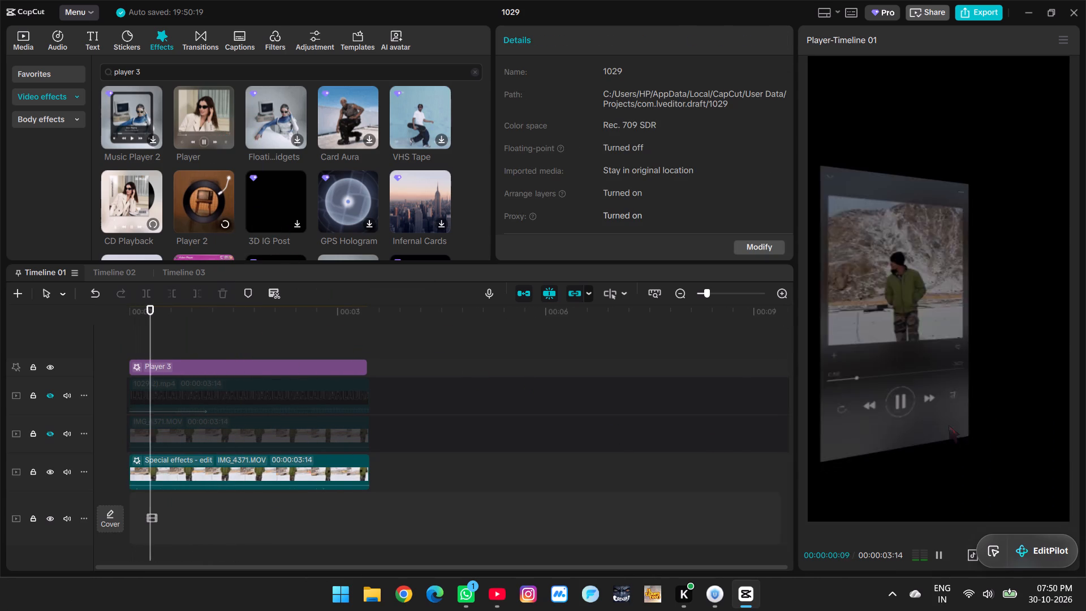
key("space")
Move the lowest IMG_4371.MOV clip to the upper part of the video frame and enlarge it slightly.
left_click(346, 464)
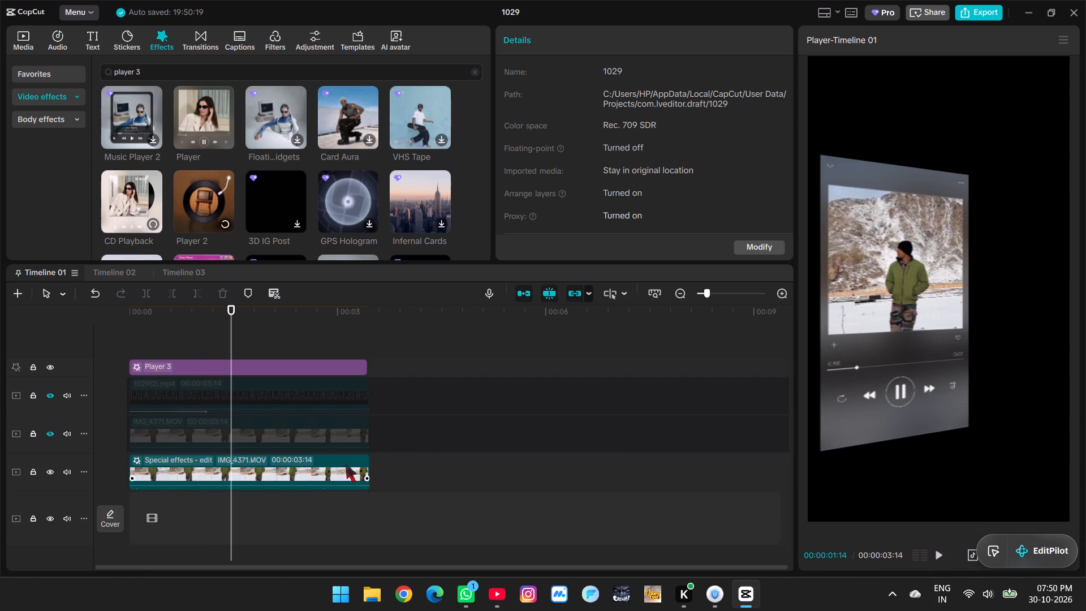
left_click_drag(941, 365, 942, 280)
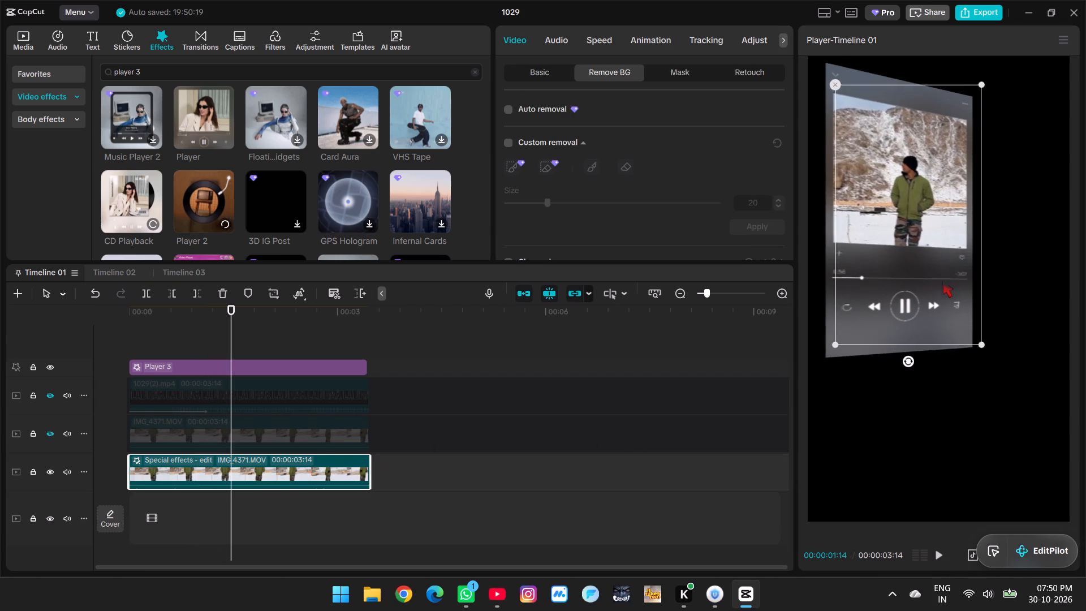
left_click_drag(942, 280, 932, 278)
left_click_drag(968, 342, 989, 367)
left_click_drag(909, 299, 917, 315)
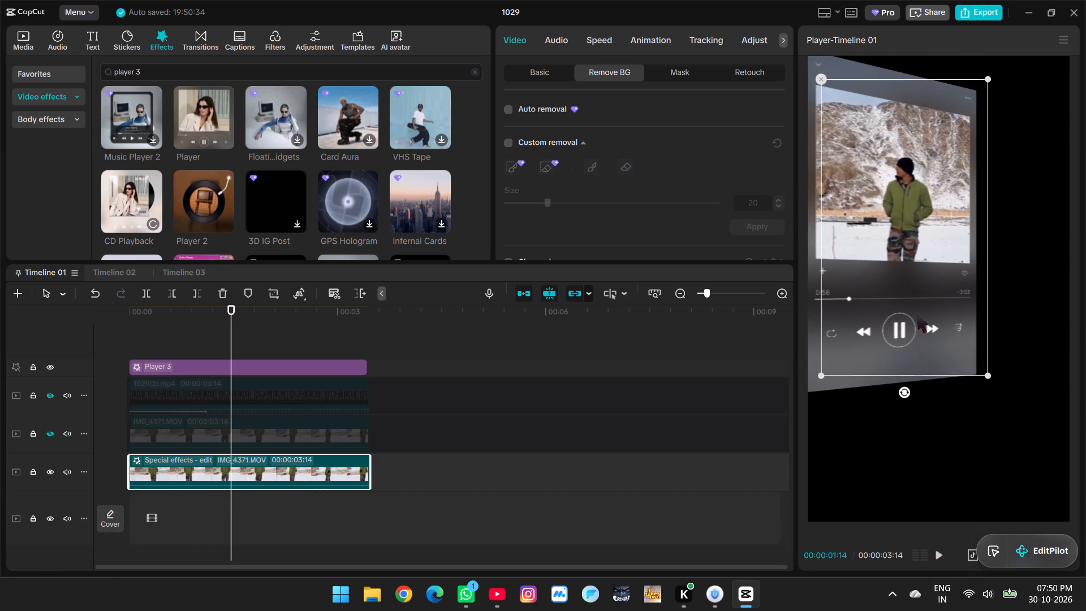
left_click_drag(917, 315, 918, 320)
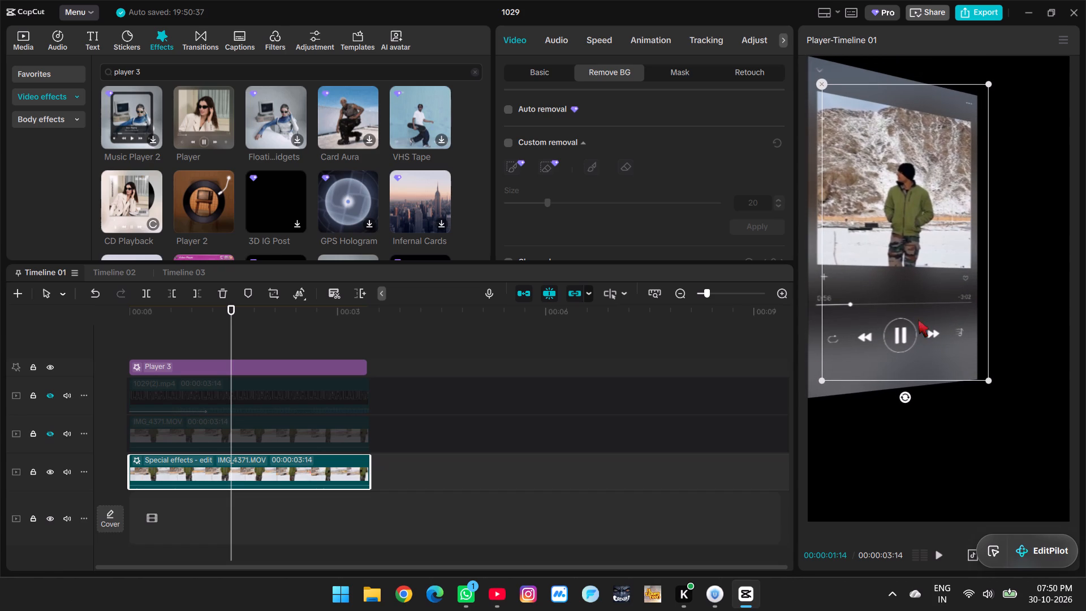
left_click(184, 339)
left_click_drag(184, 339, 96, 340)
key("space")
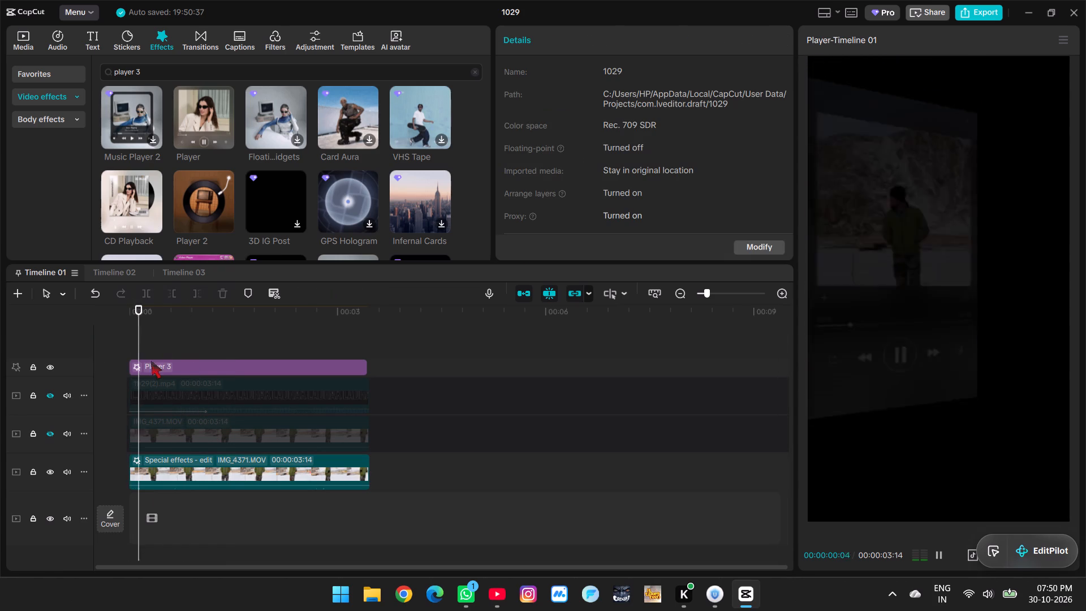
key("space")
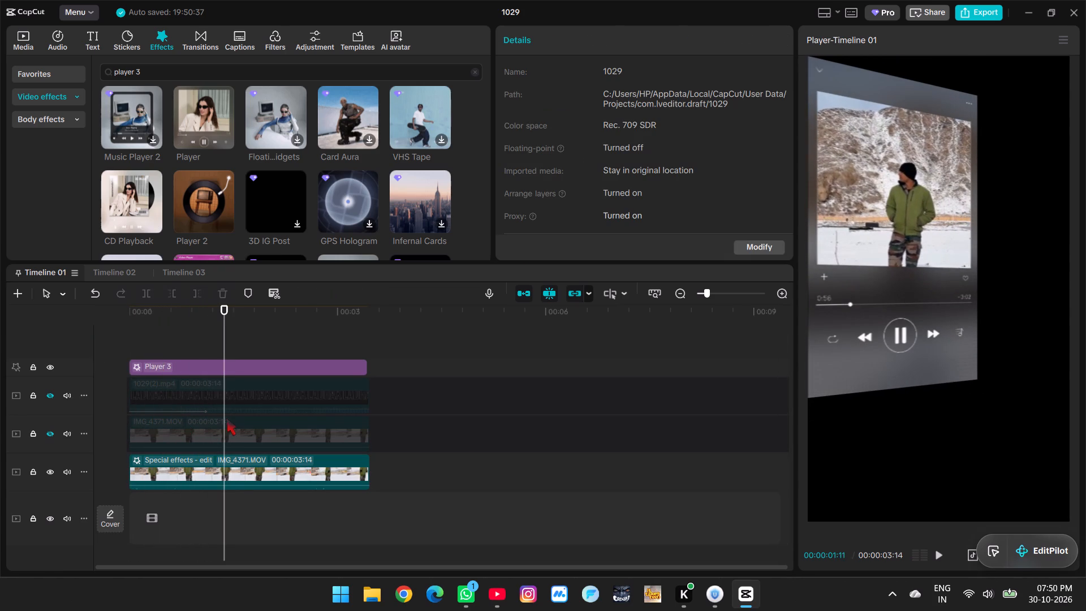
Set the Blur of the Player effect on the lowest IMG_4371.MOV clip to 18.
left_click(233, 471)
left_click(218, 461)
left_click(169, 458)
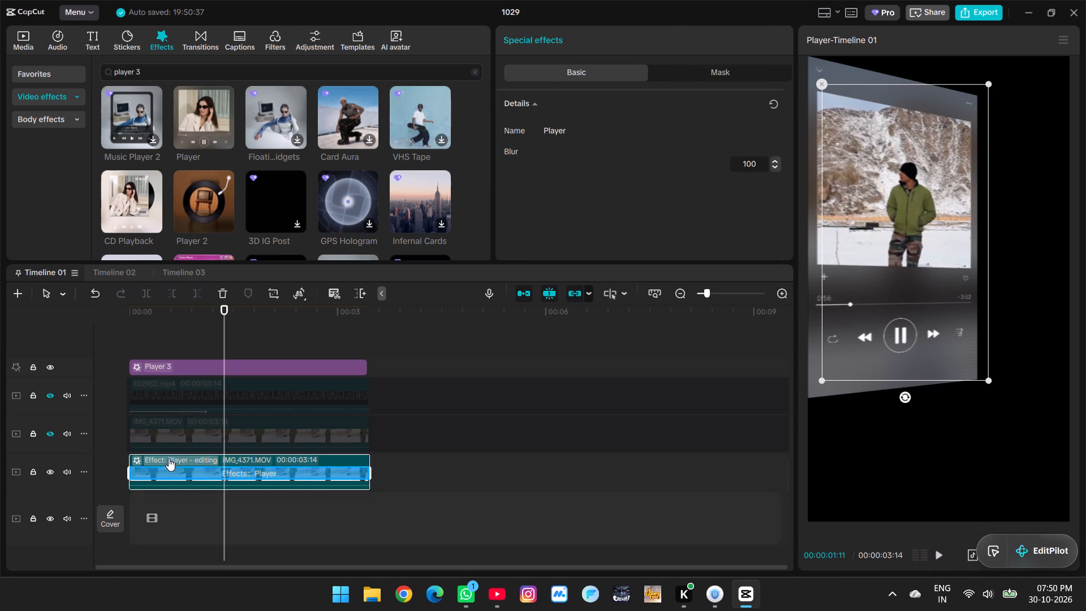
left_click_drag(711, 162, 597, 169)
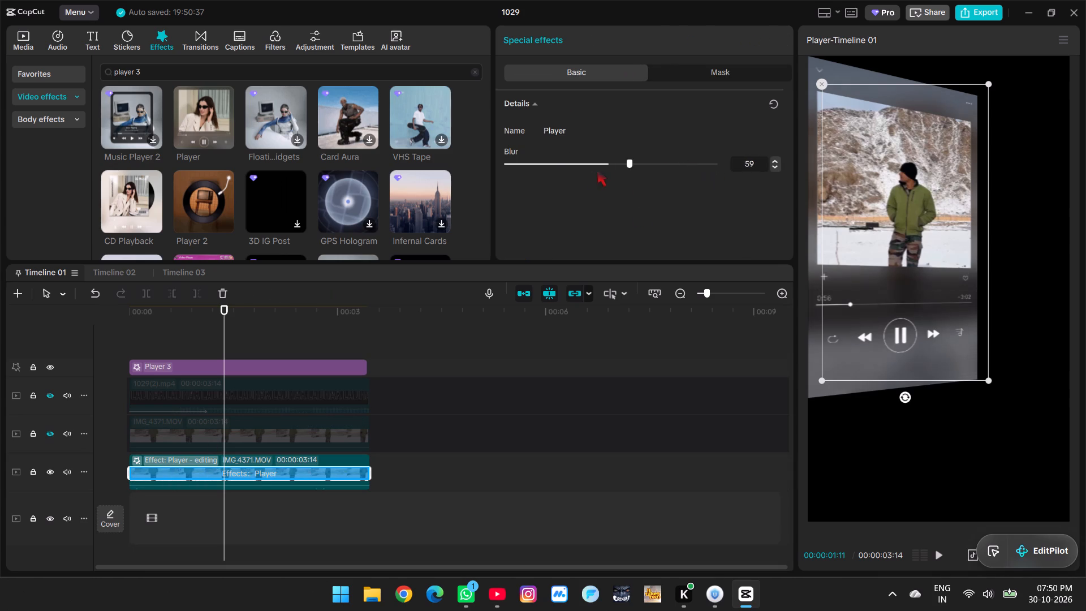
left_click_drag(597, 169, 594, 186)
left_click_drag(594, 186, 561, 187)
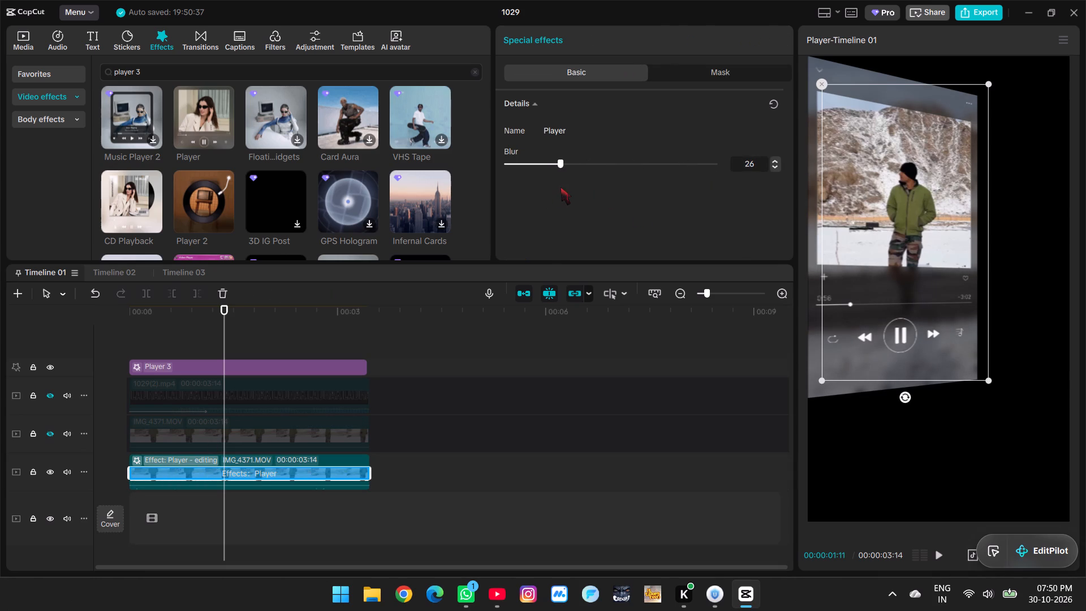
left_click_drag(561, 187, 545, 186)
key("space")
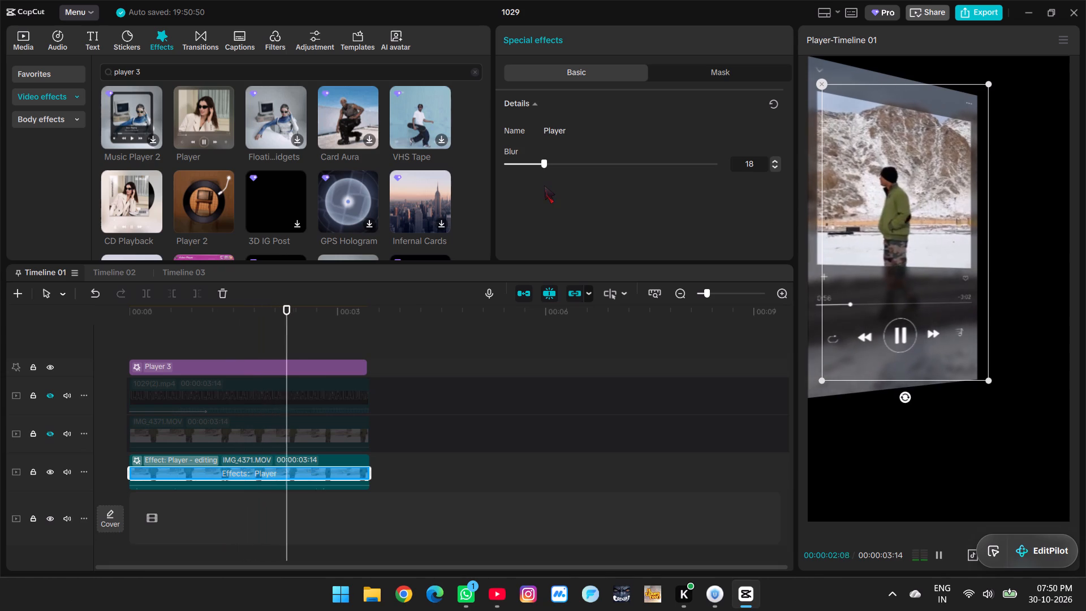
key("space")
left_click(206, 332)
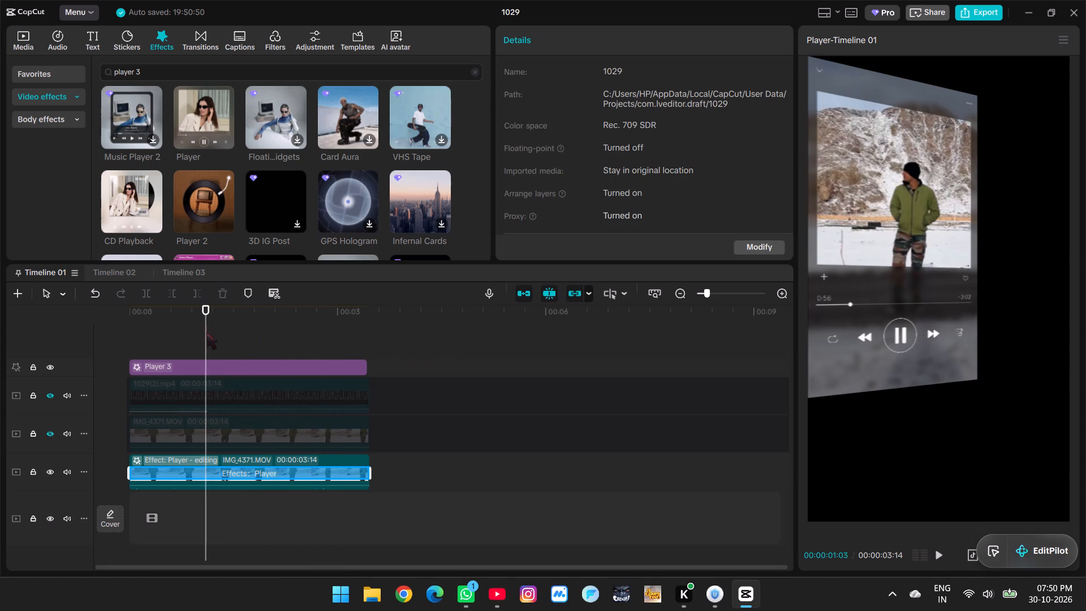
left_click(298, 338)
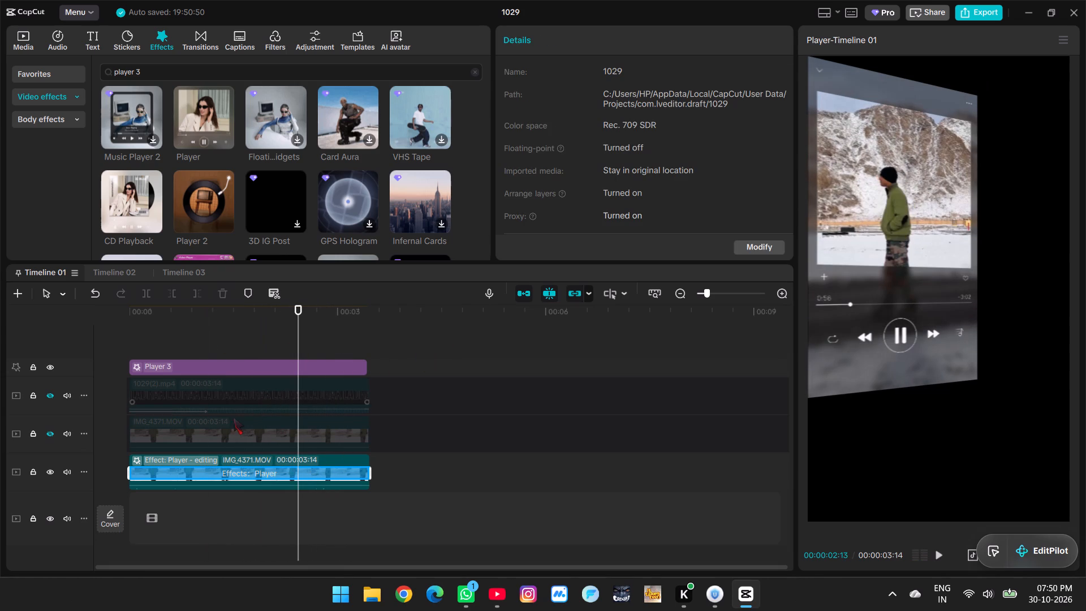
left_click(231, 418)
left_click(188, 352)
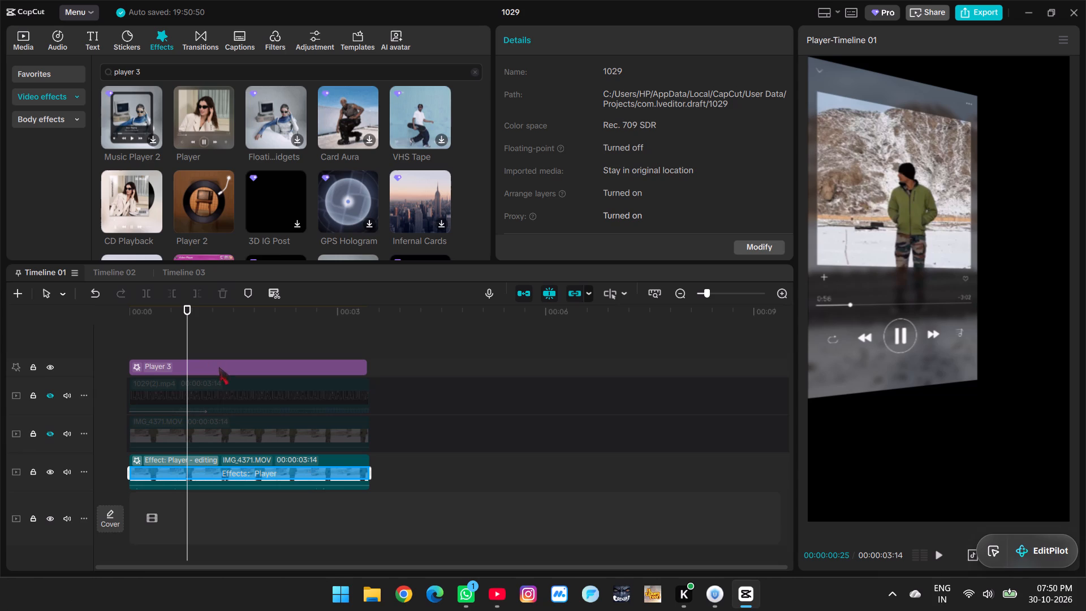
left_click(246, 510)
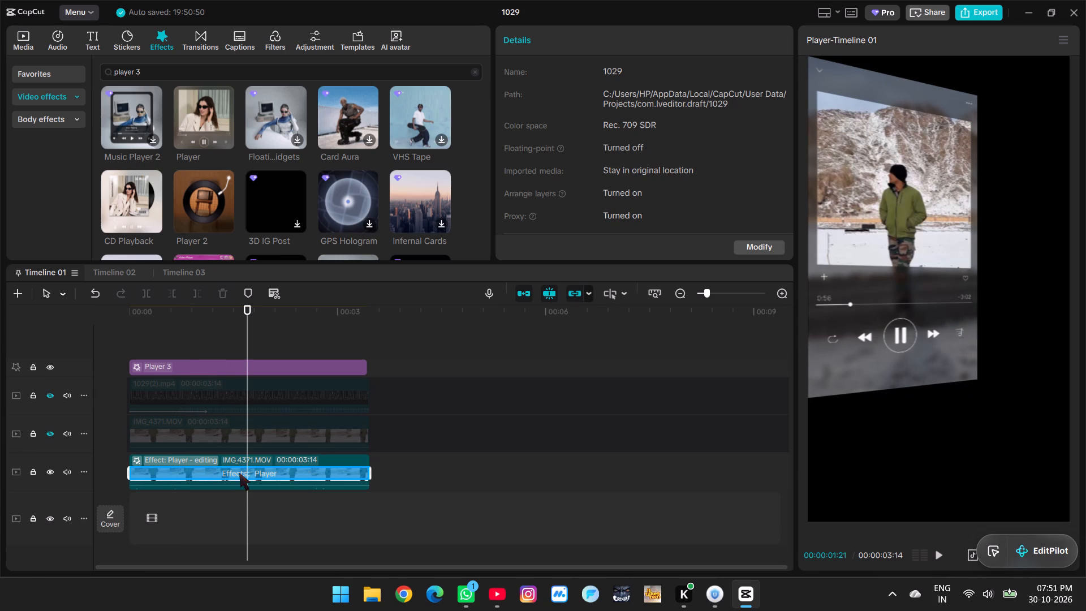
Shift the lowest IMG_4371.MOV clip slightly further left within the video frame.
left_click(239, 473)
left_click(243, 461)
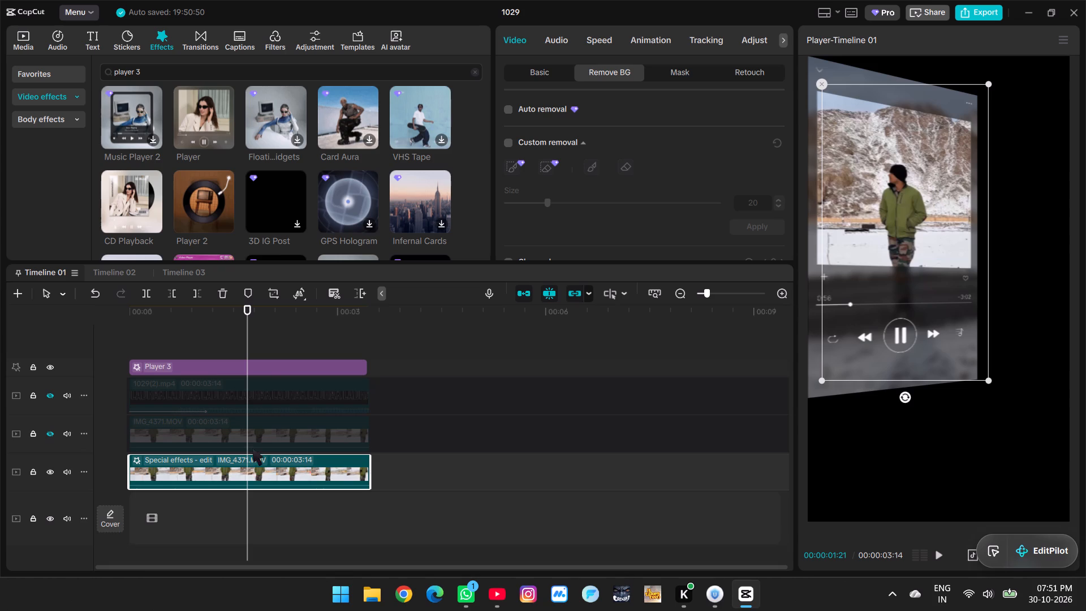
left_click(196, 196)
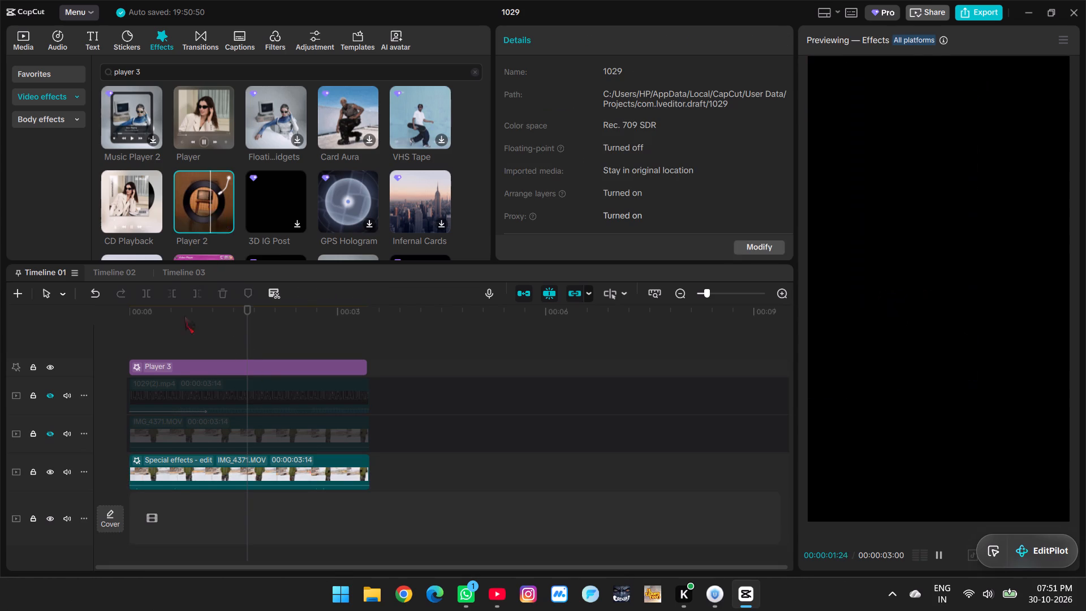
left_click(181, 347)
left_click(197, 474)
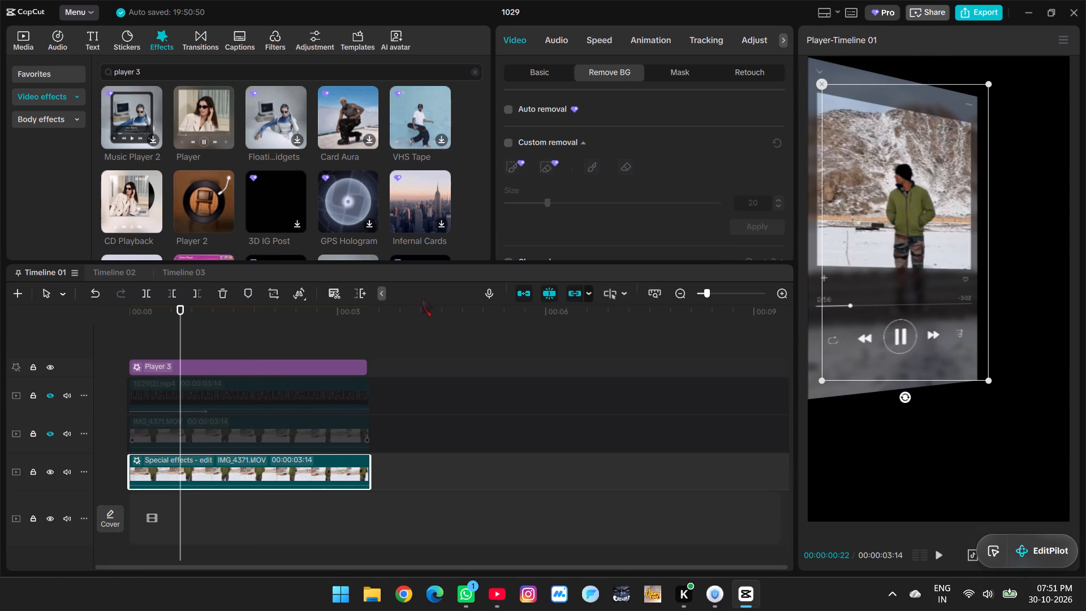
left_click(667, 70)
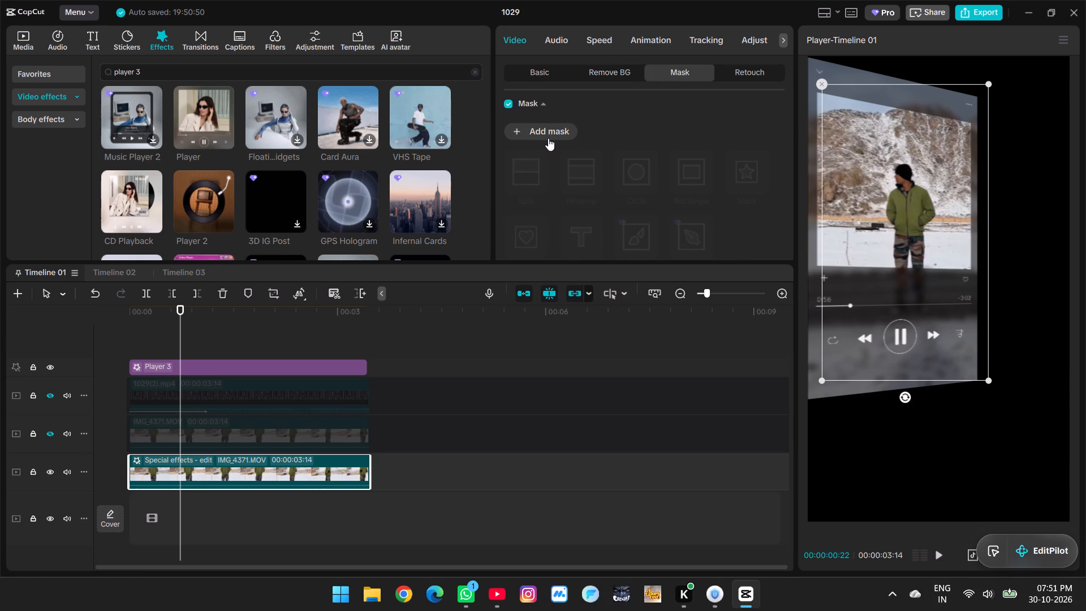
left_click_drag(941, 87, 959, 86)
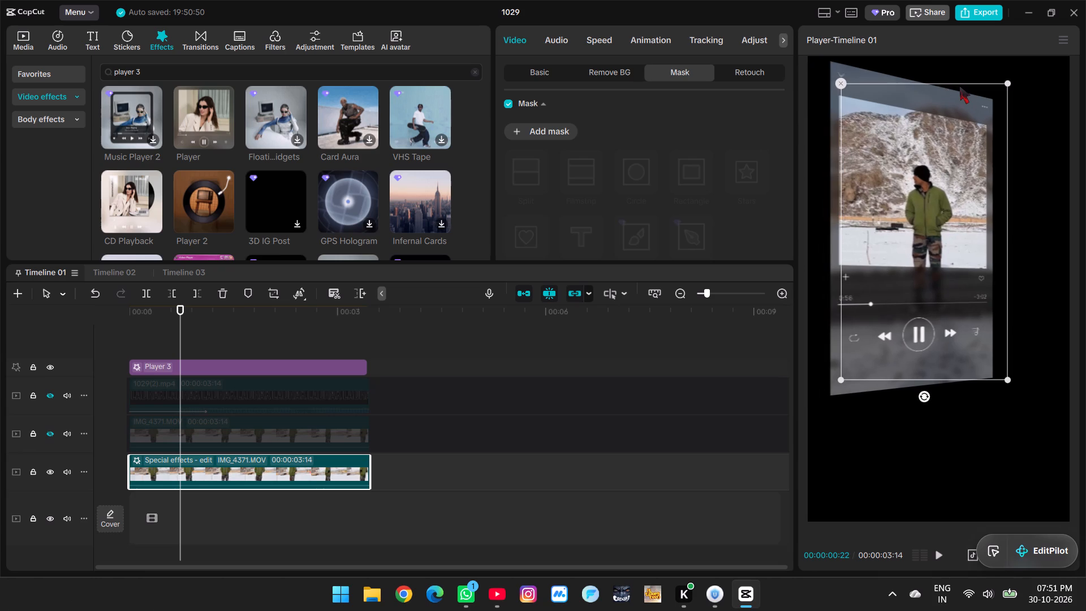
left_click_drag(959, 86, 933, 85)
Browse the Trending stickers for one that suits the music-player look.
left_click(131, 42)
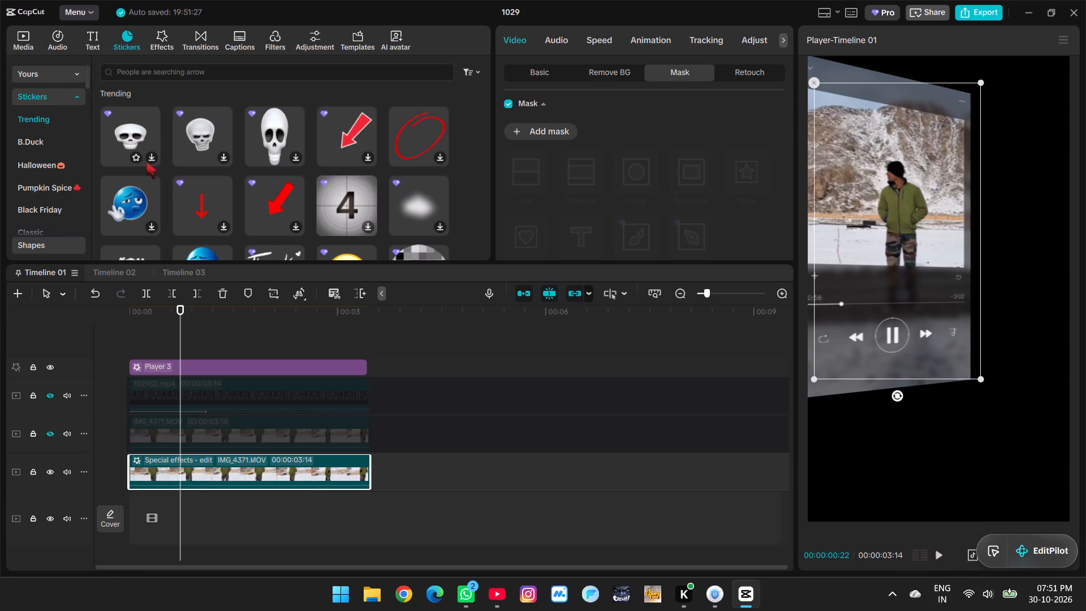
scroll(148, 188, "down", 1)
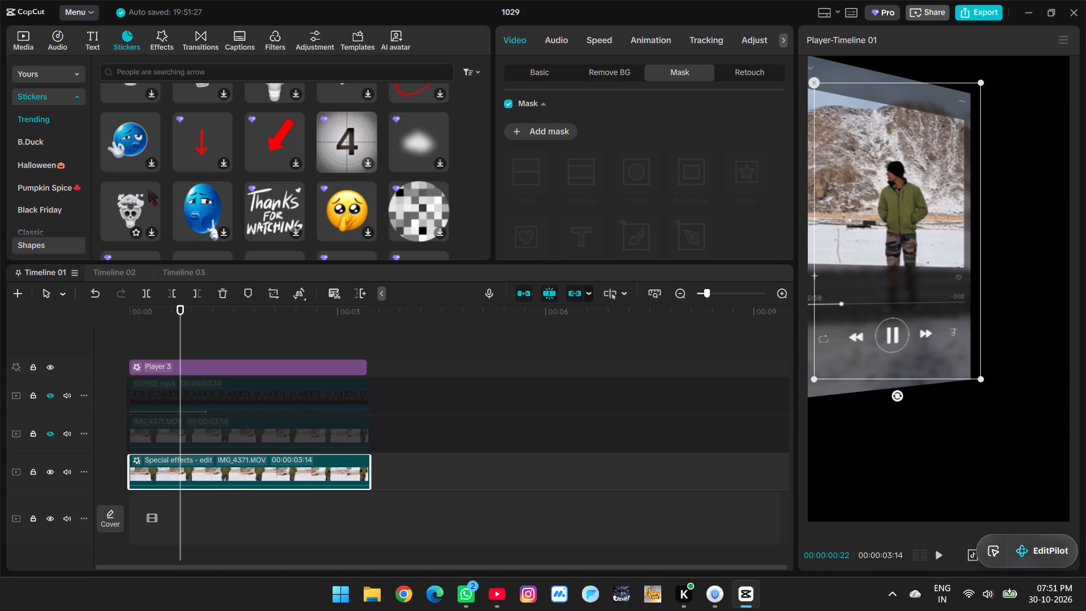
scroll(148, 188, "down", 1)
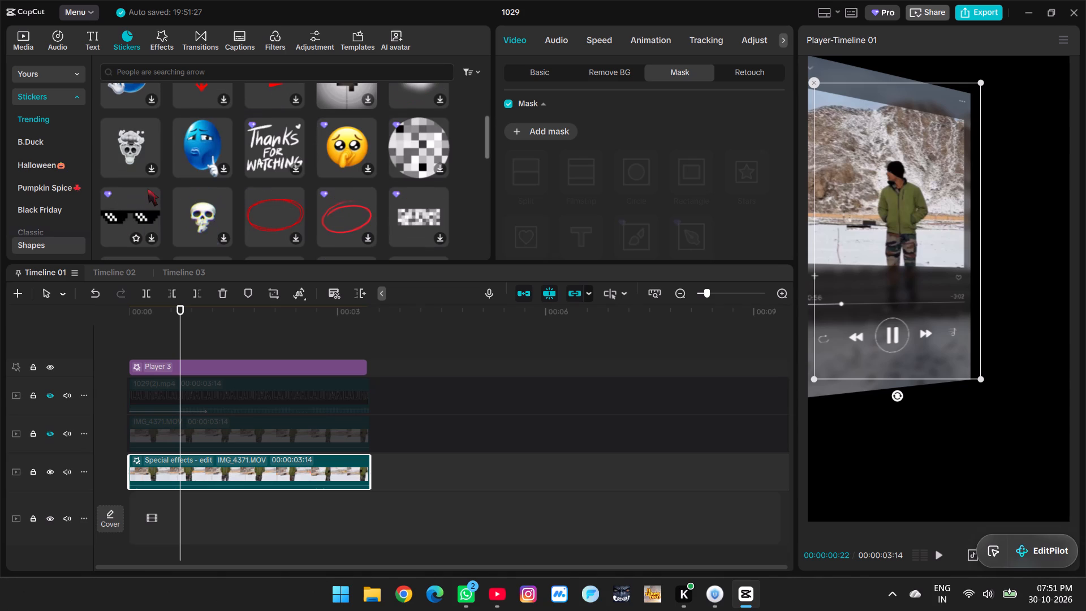
scroll(148, 188, "down", 1)
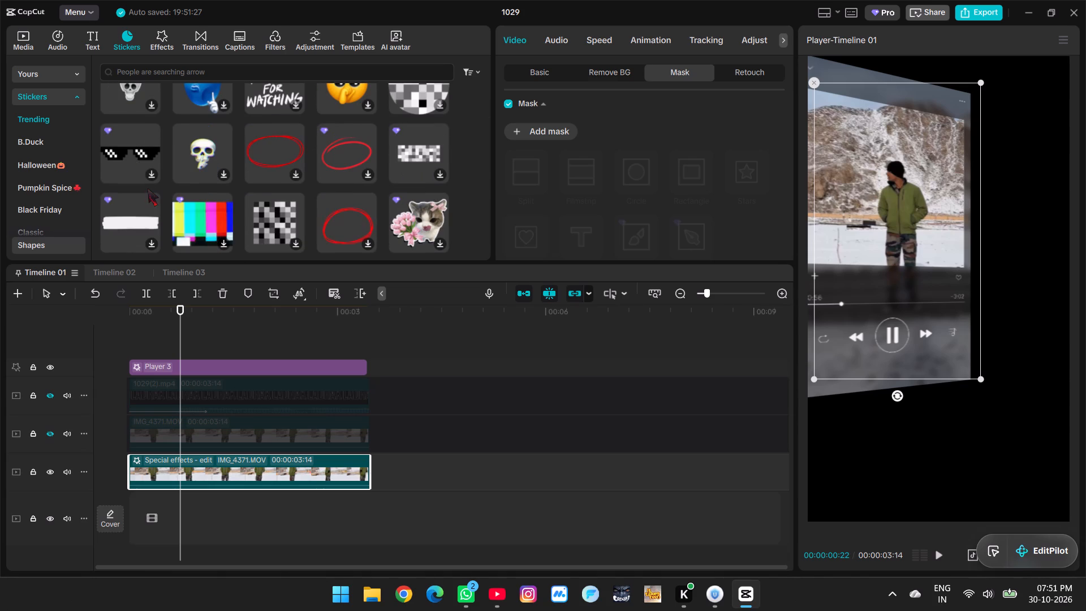
scroll(148, 188, "down", 2)
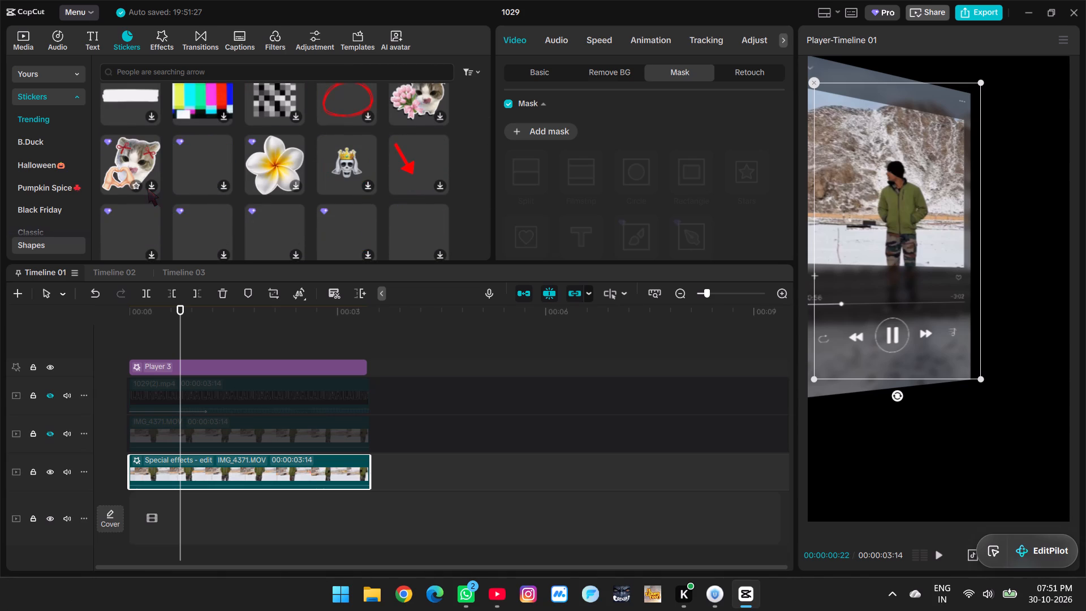
scroll(63, 214, "down", 2)
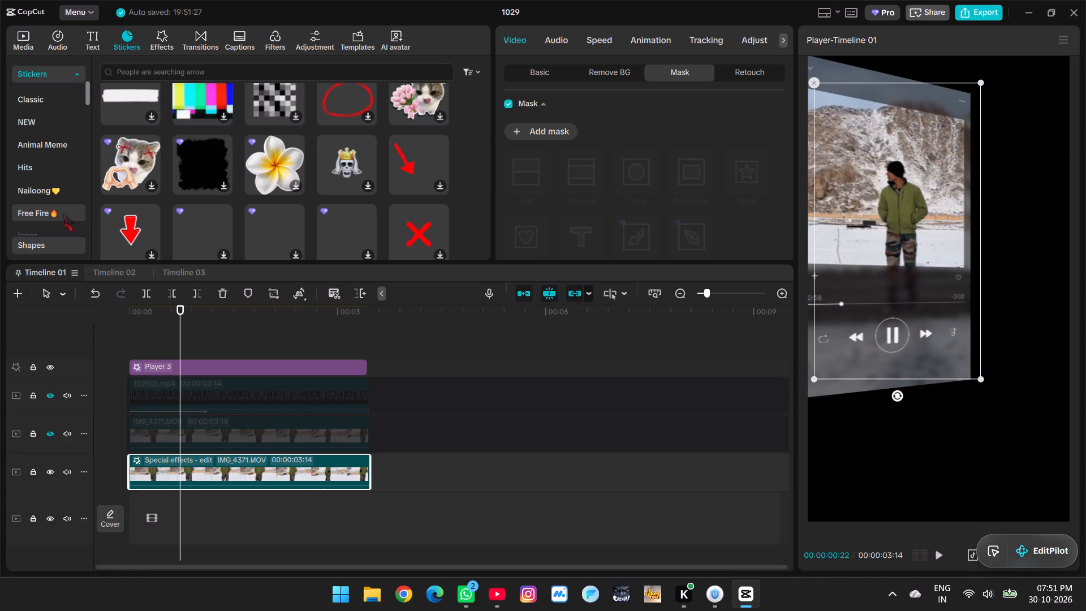
scroll(169, 210, "down", 2)
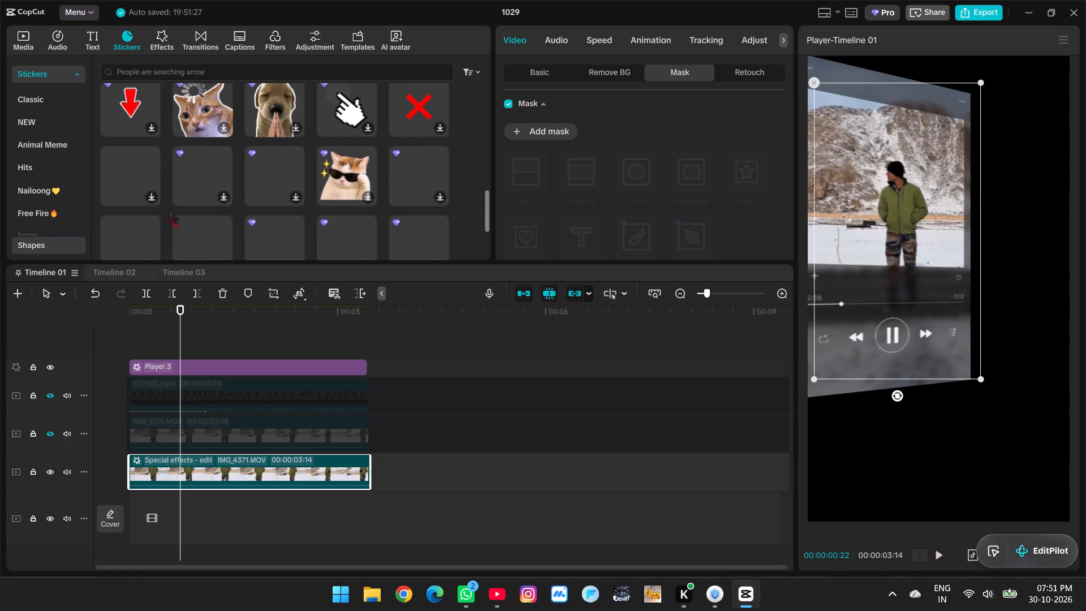
scroll(169, 210, "down", 1)
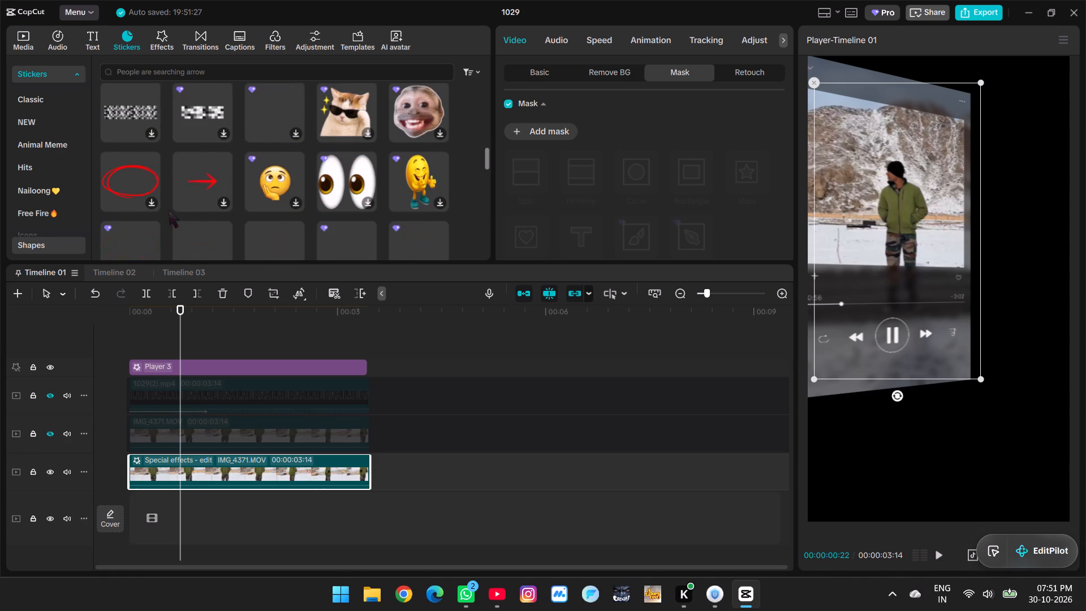
scroll(169, 210, "down", 1)
scroll(45, 167, "up", 4)
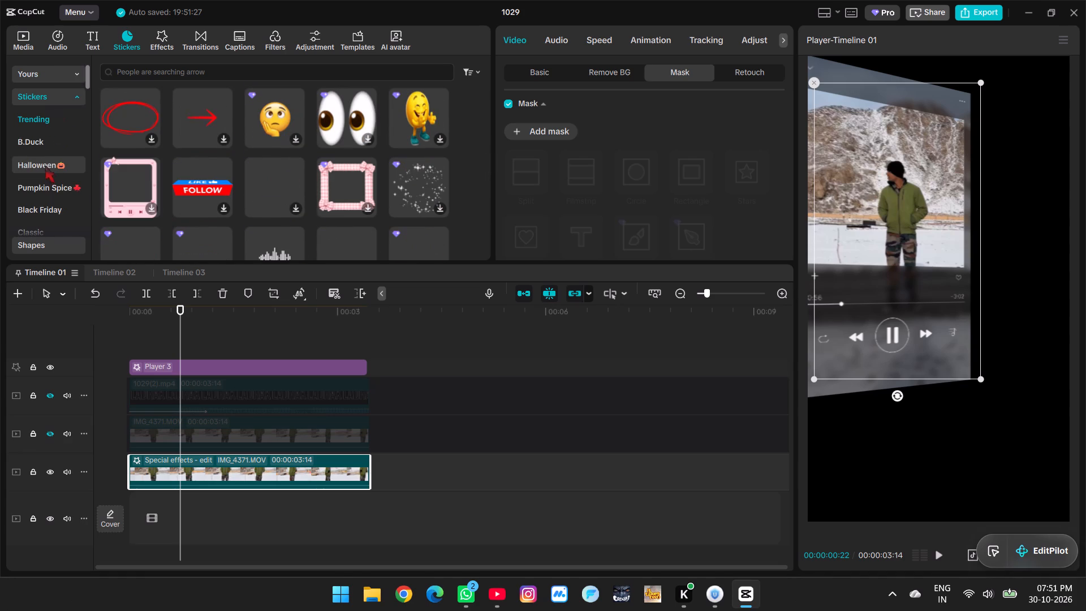
Look through the Classic stickers and preview the multicoloured waveform sticker on the video.
left_click(19, 128)
scroll(38, 201, "down", 1)
left_click(36, 165)
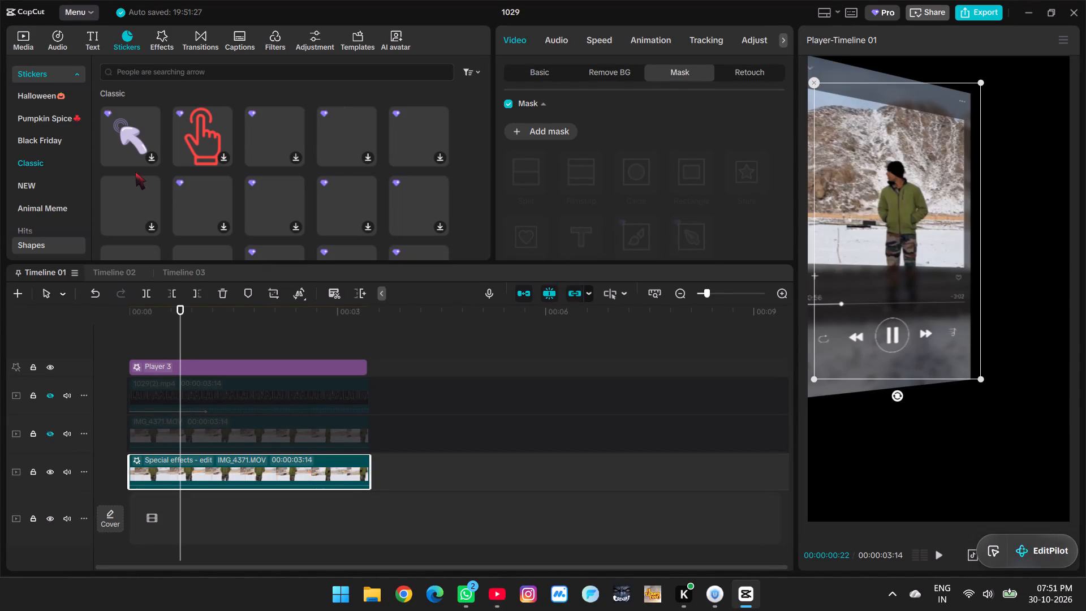
scroll(136, 171, "down", 1)
scroll(217, 159, "up", 2)
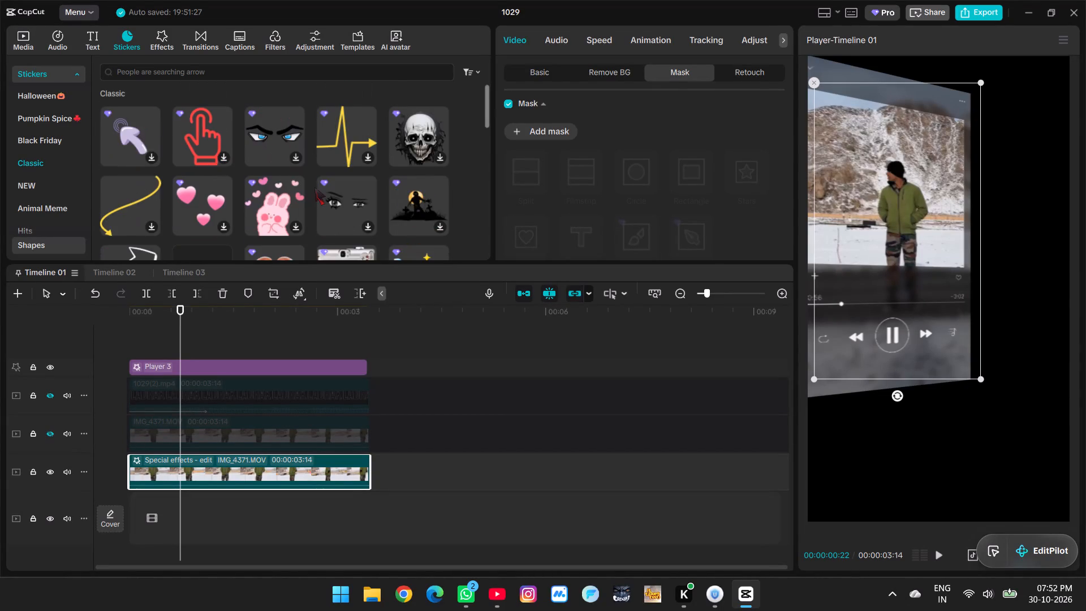
scroll(314, 189, "down", 2)
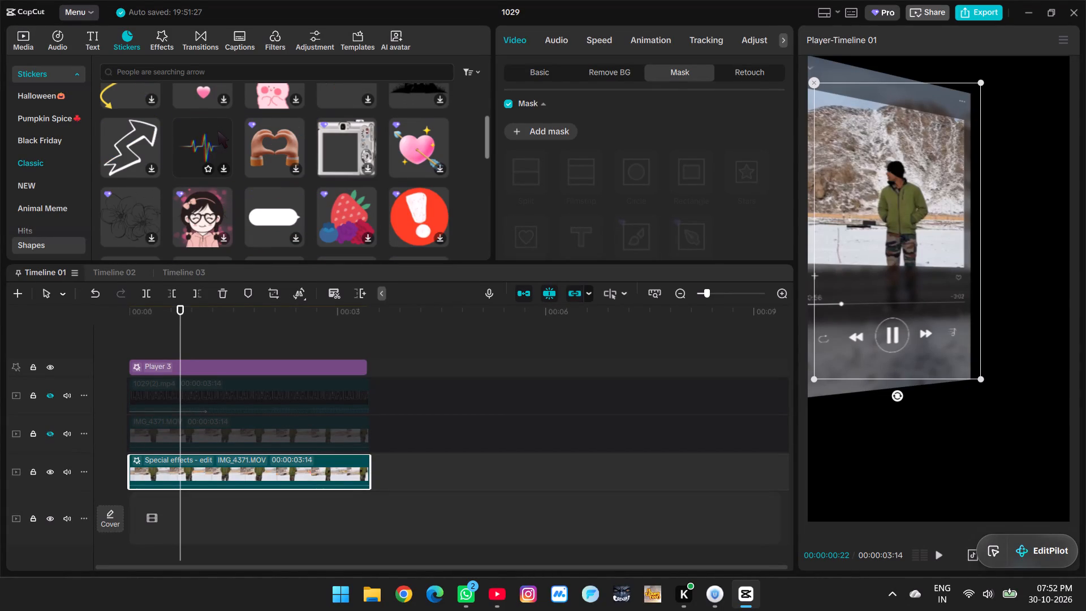
left_click(217, 127)
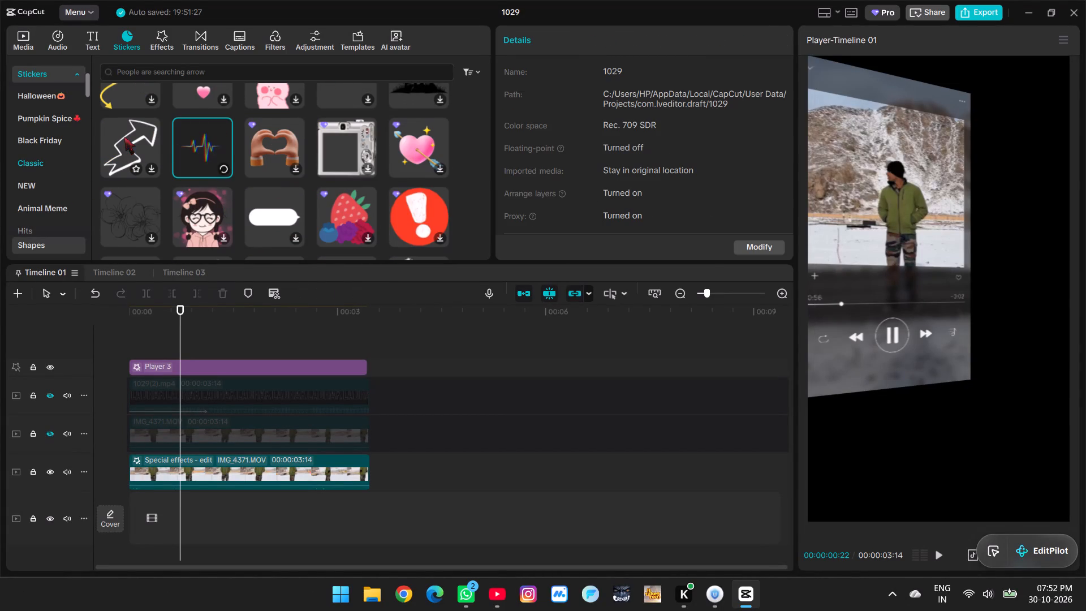
Look further through the Classic stickers and preview the "Most School Spirit" photo frame on the video.
scroll(152, 190, "down", 2)
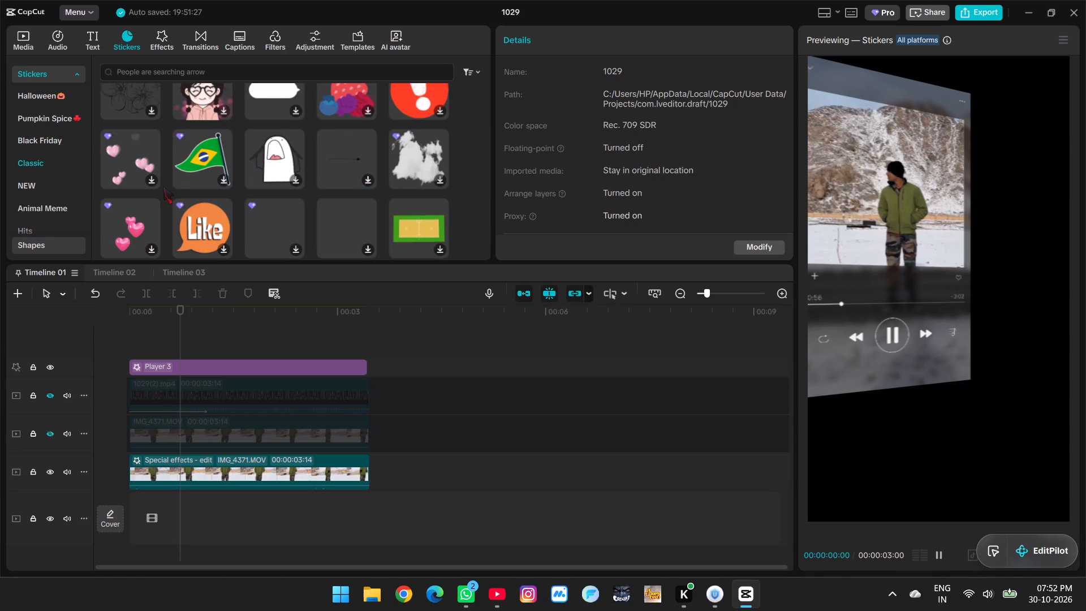
scroll(164, 187, "down", 2)
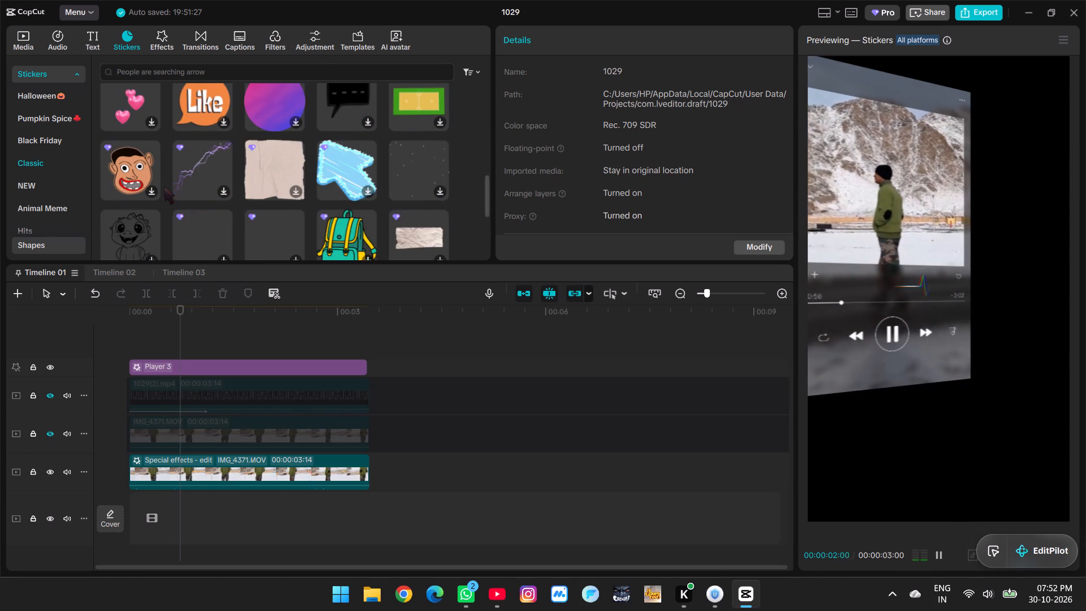
scroll(164, 187, "down", 1)
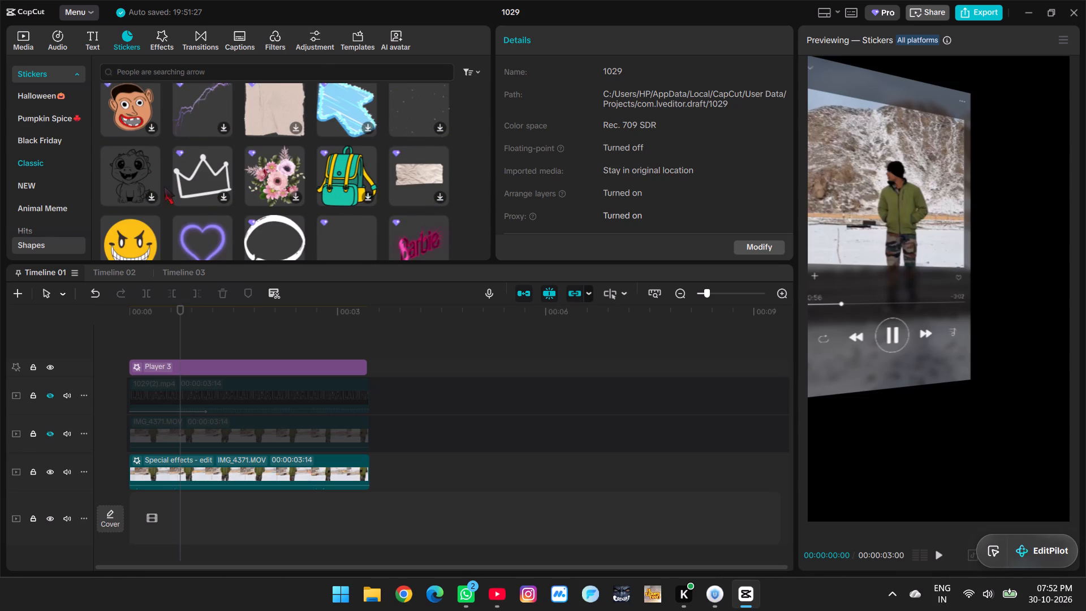
scroll(164, 187, "down", 2)
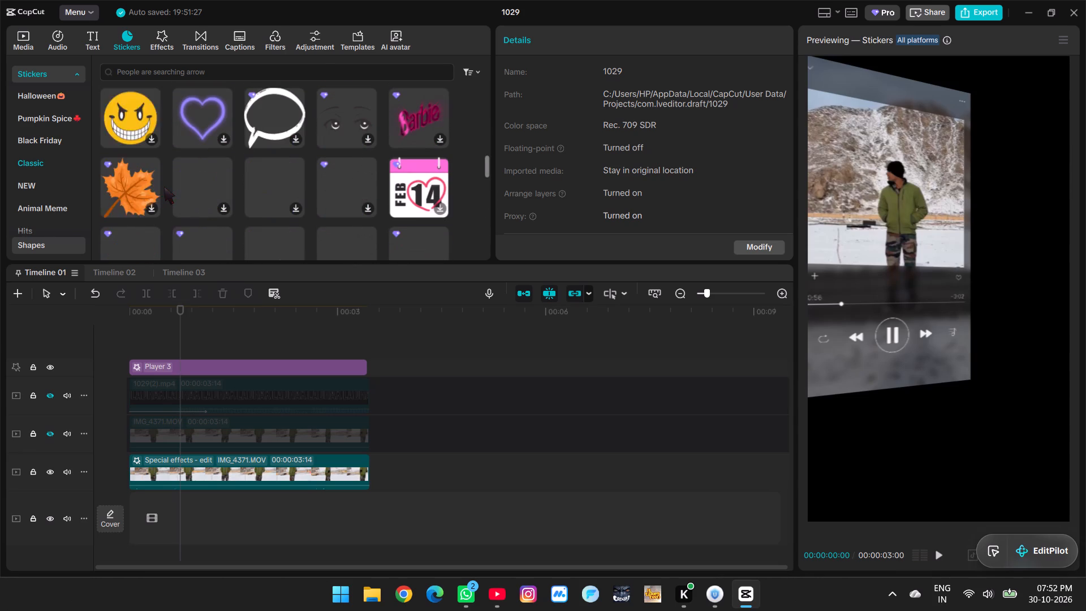
scroll(164, 187, "down", 2)
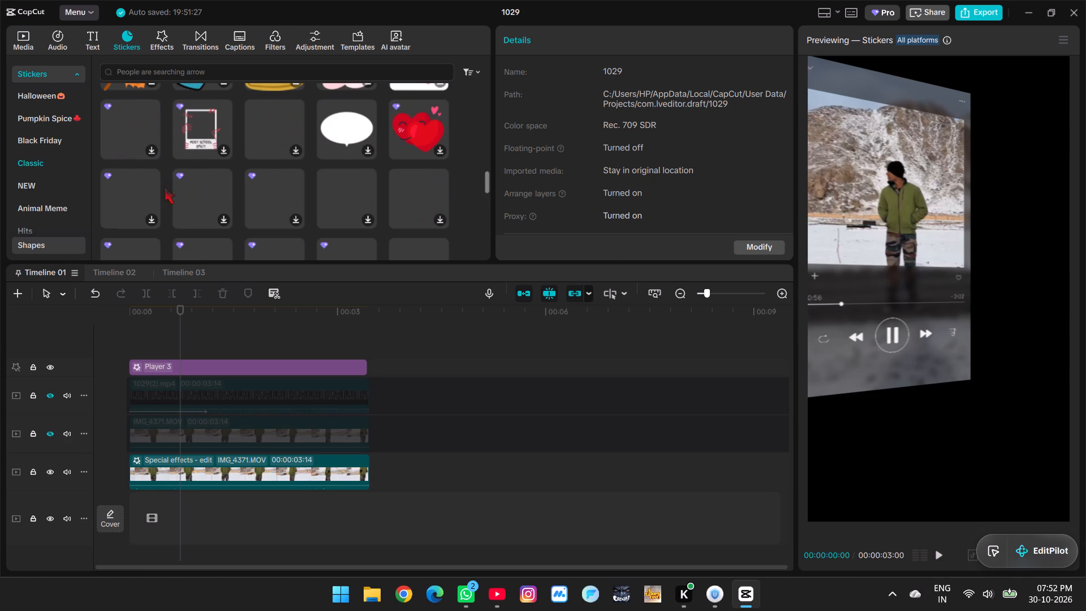
left_click(202, 140)
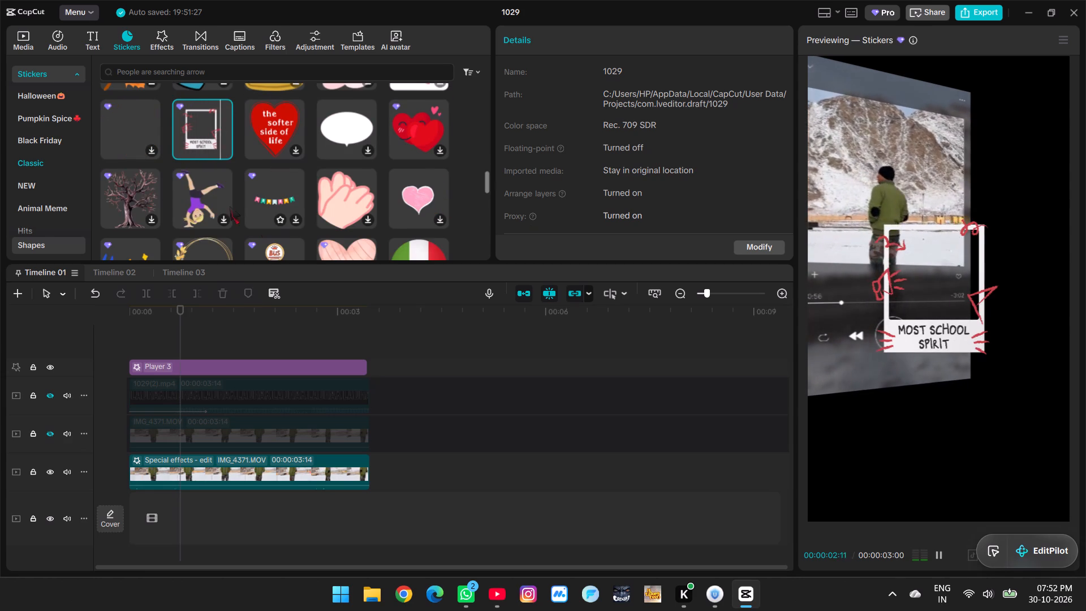
scroll(188, 155, "down", 1)
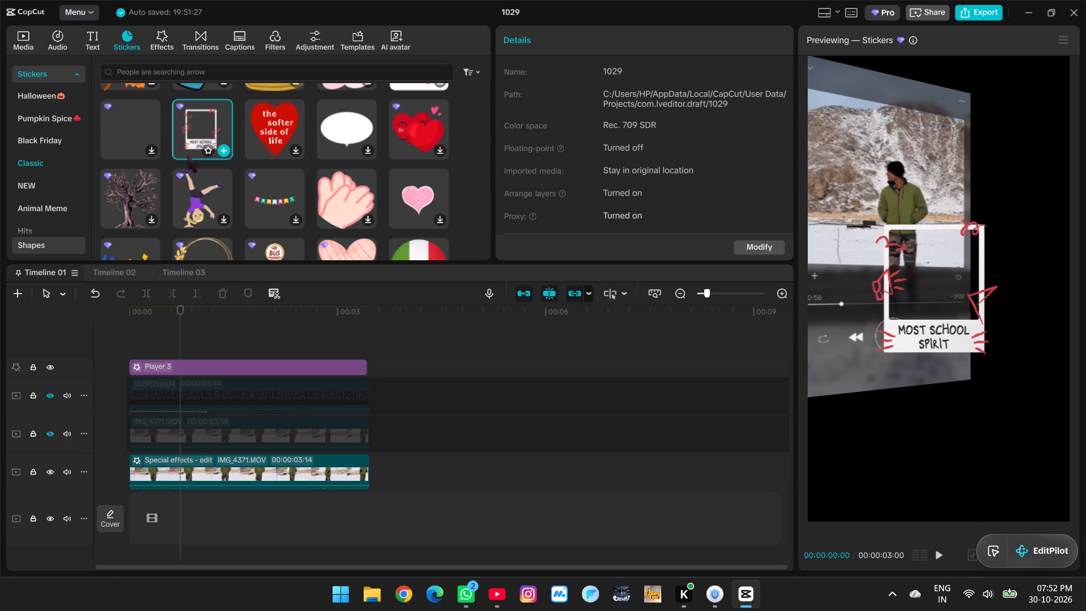
scroll(186, 156, "down", 2)
Look through the Hits stickers for one that suits the music-player look.
scroll(24, 209, "down", 1)
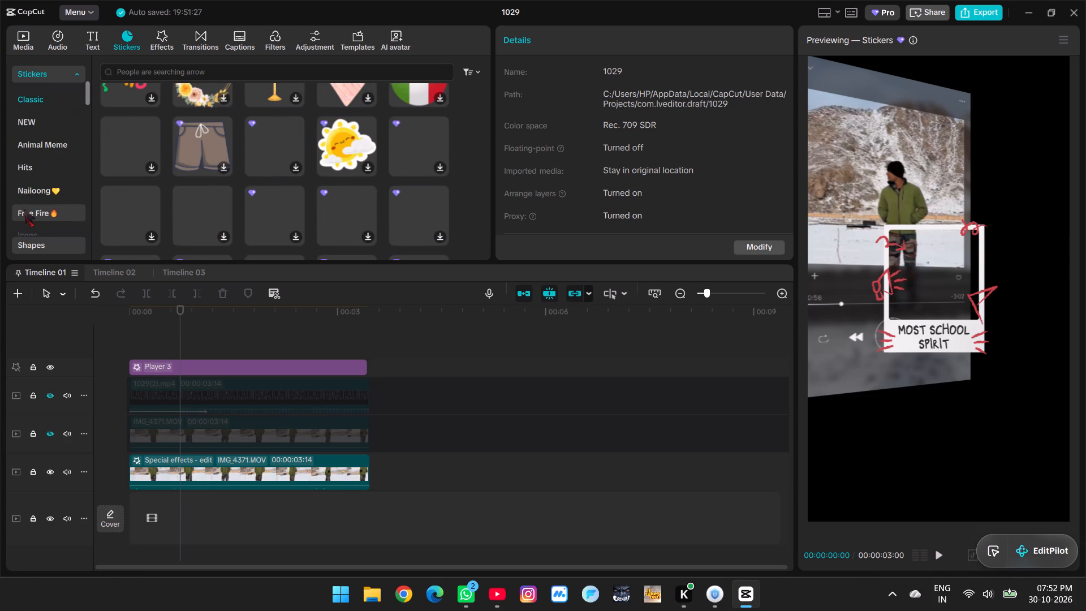
left_click(31, 167)
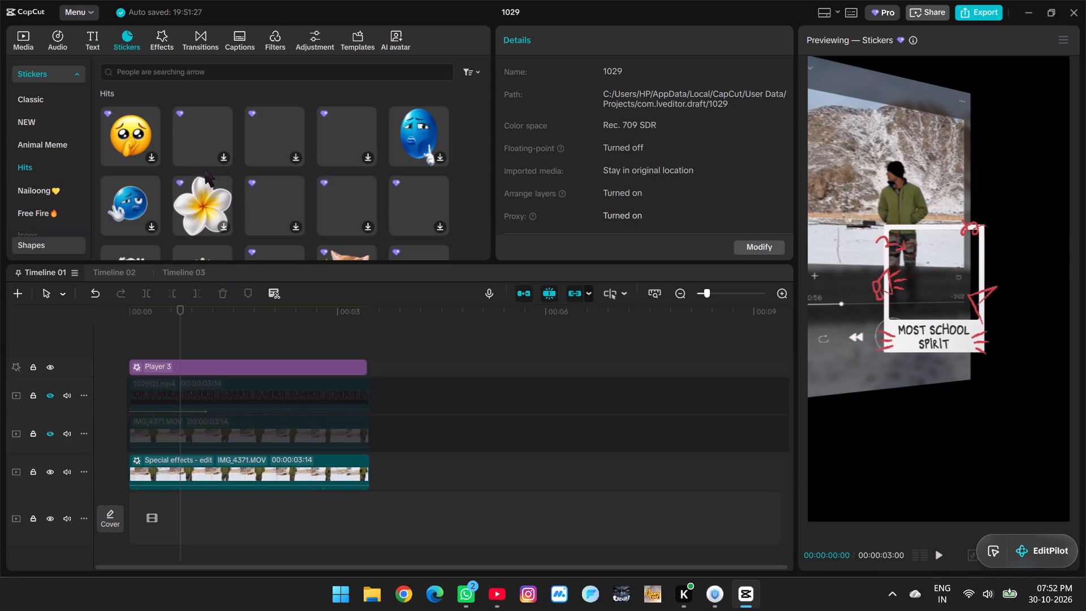
scroll(204, 170, "down", 1)
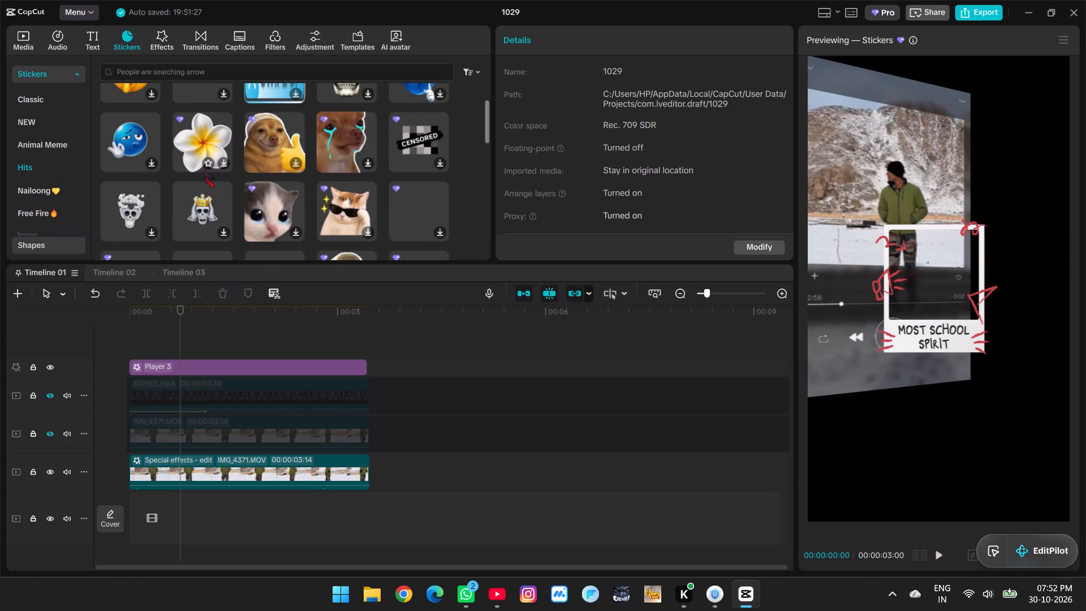
scroll(204, 170, "down", 3)
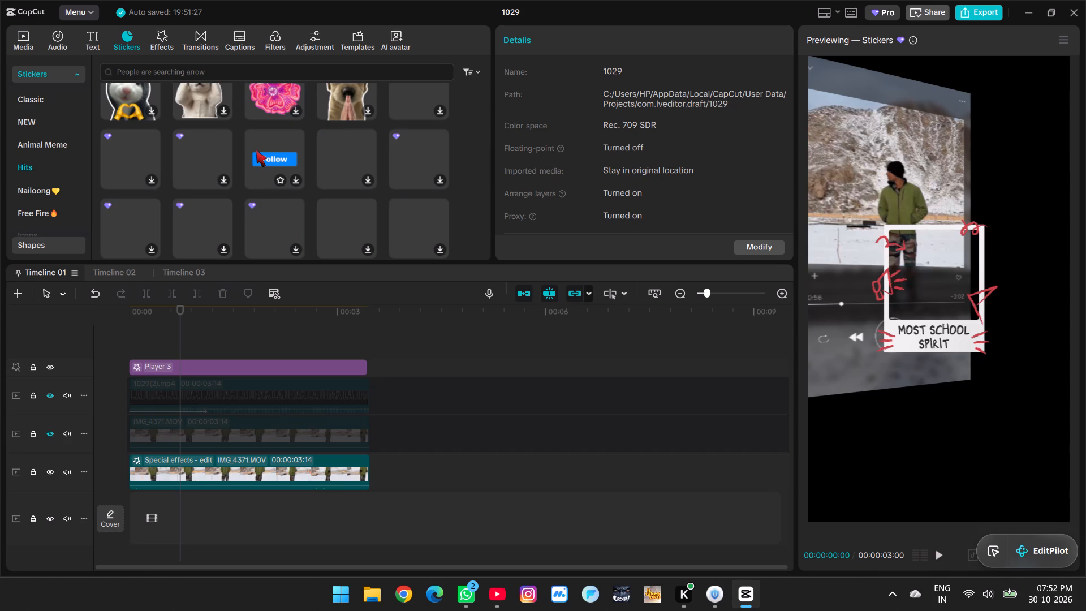
scroll(253, 154, "down", 1)
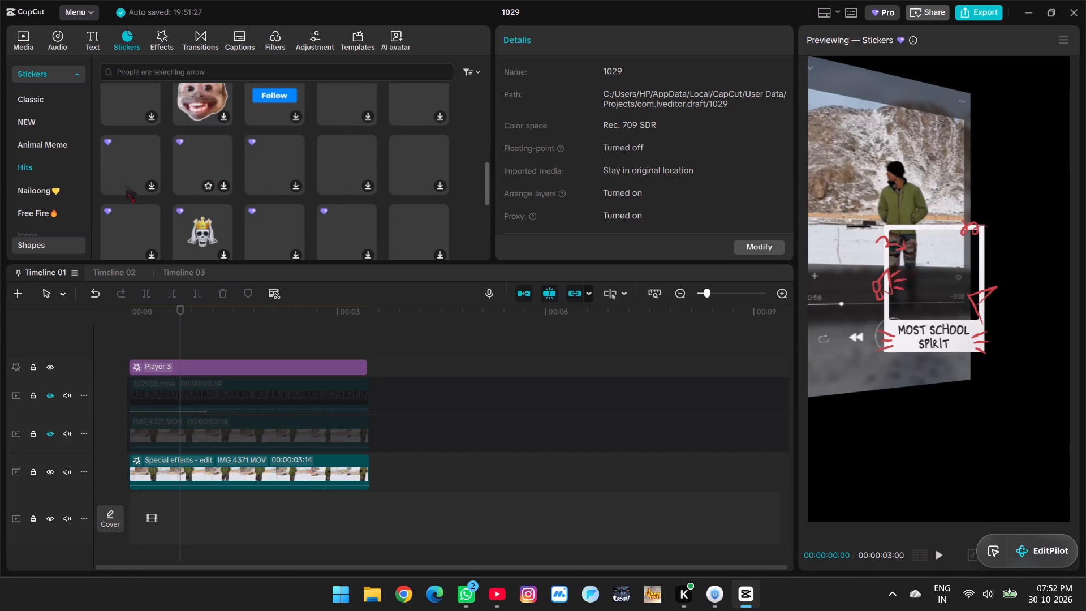
scroll(93, 212, "down", 1)
Look through the Text Sticker category for a suitable sticker.
scroll(40, 221, "down", 2)
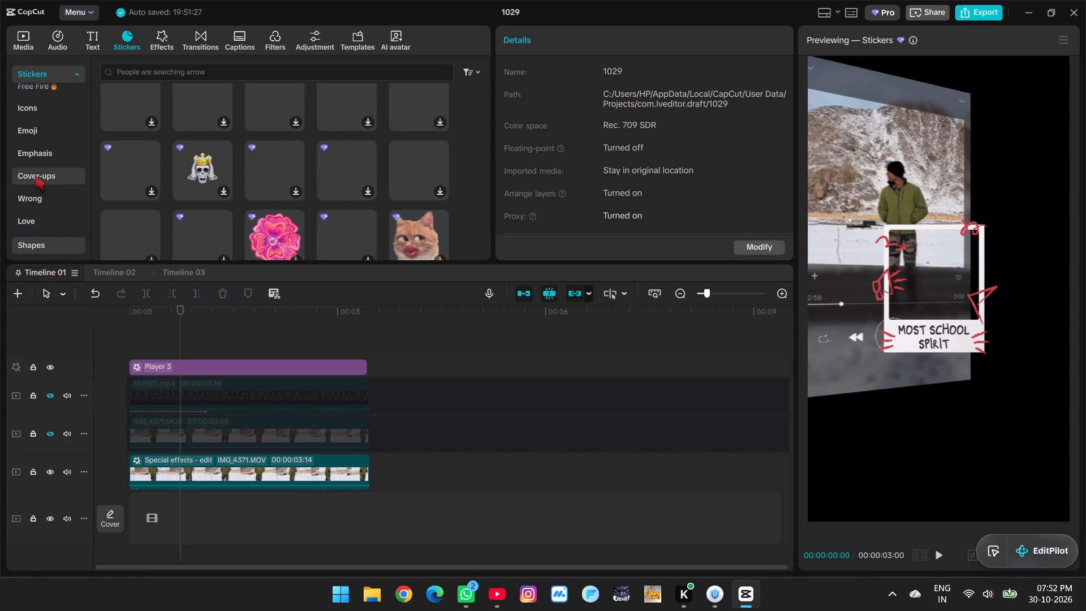
scroll(37, 169, "down", 2)
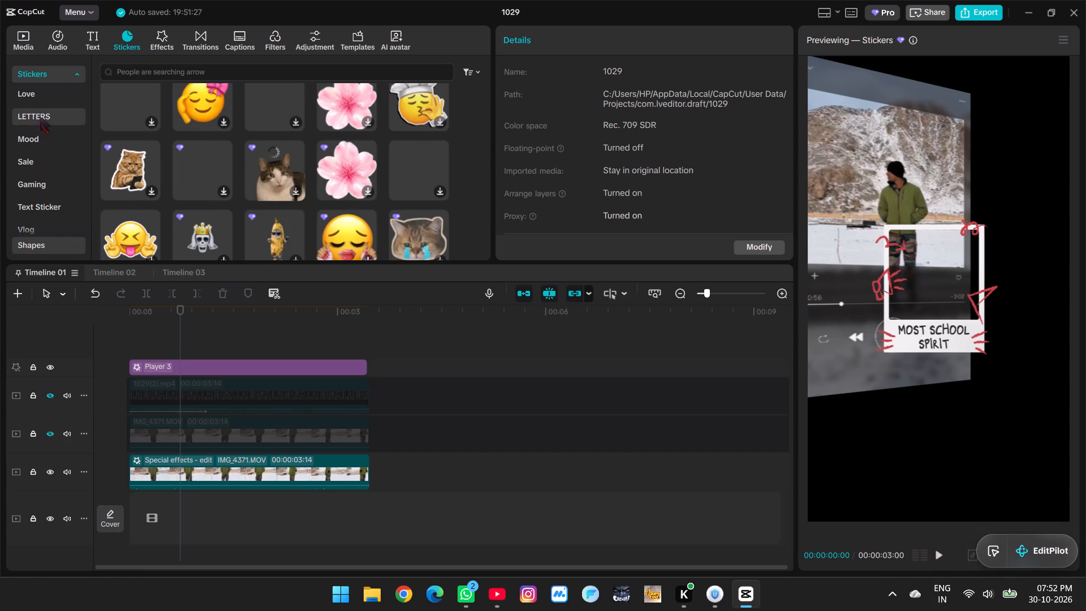
left_click(45, 213)
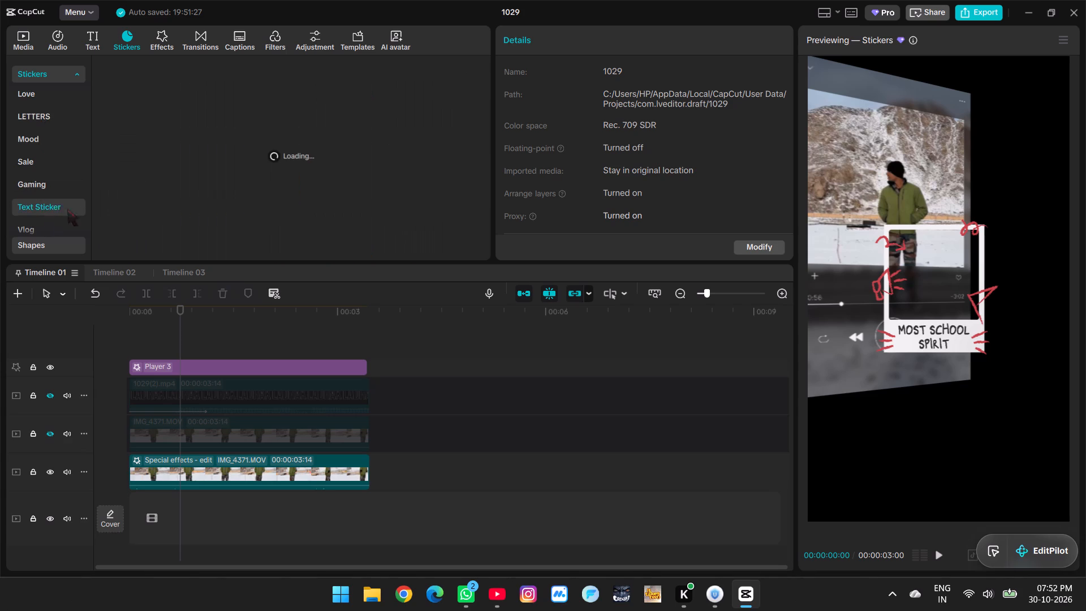
scroll(35, 174, "down", 1)
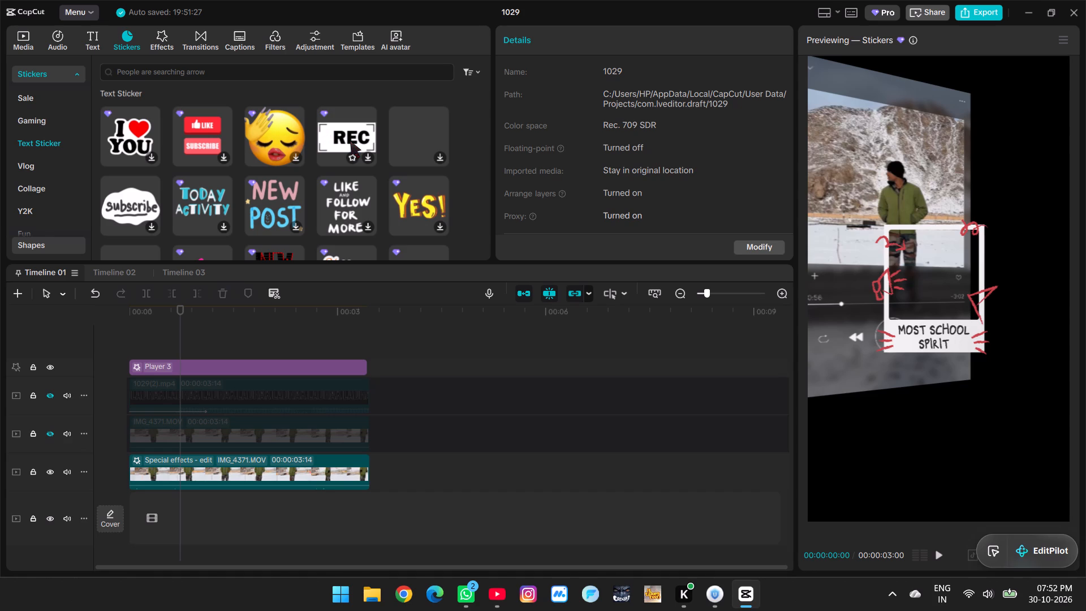
scroll(272, 218, "down", 1)
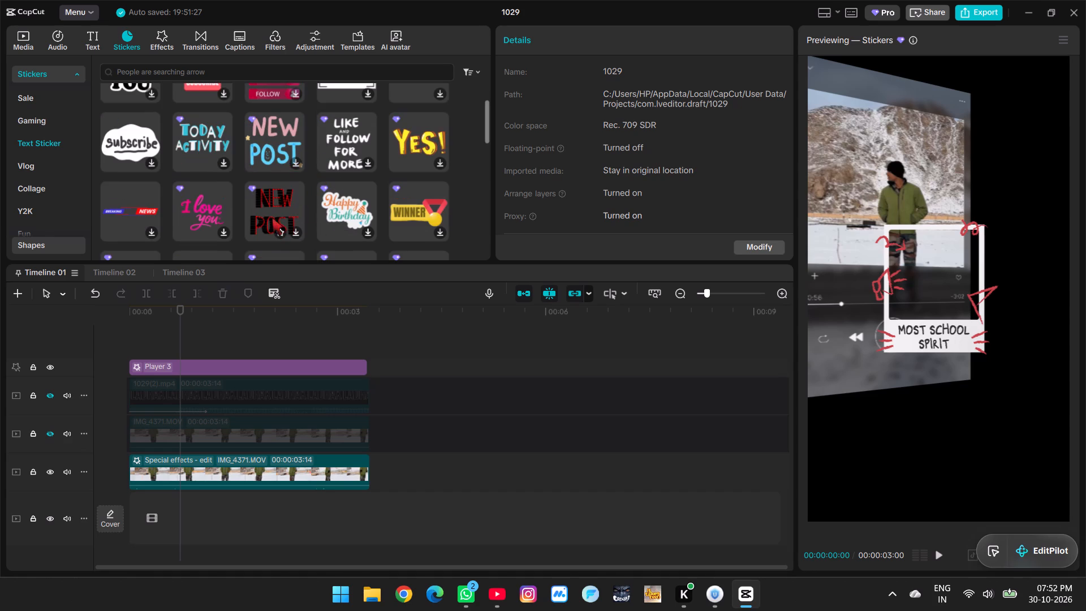
scroll(274, 217, "down", 2)
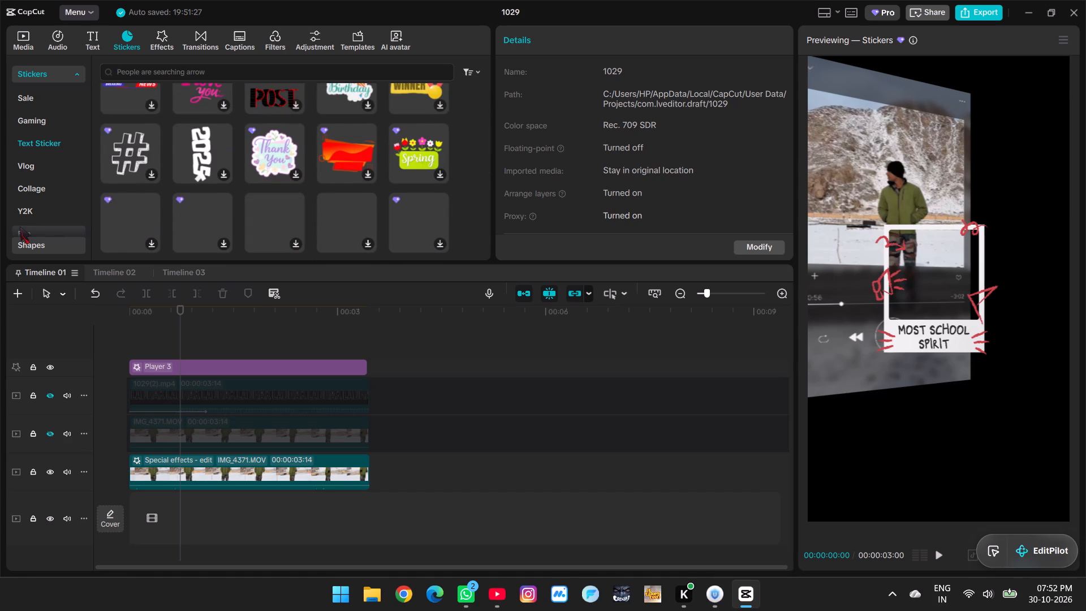
Check the Collage and Football sticker categories for a suitable sticker.
scroll(20, 226, "down", 1)
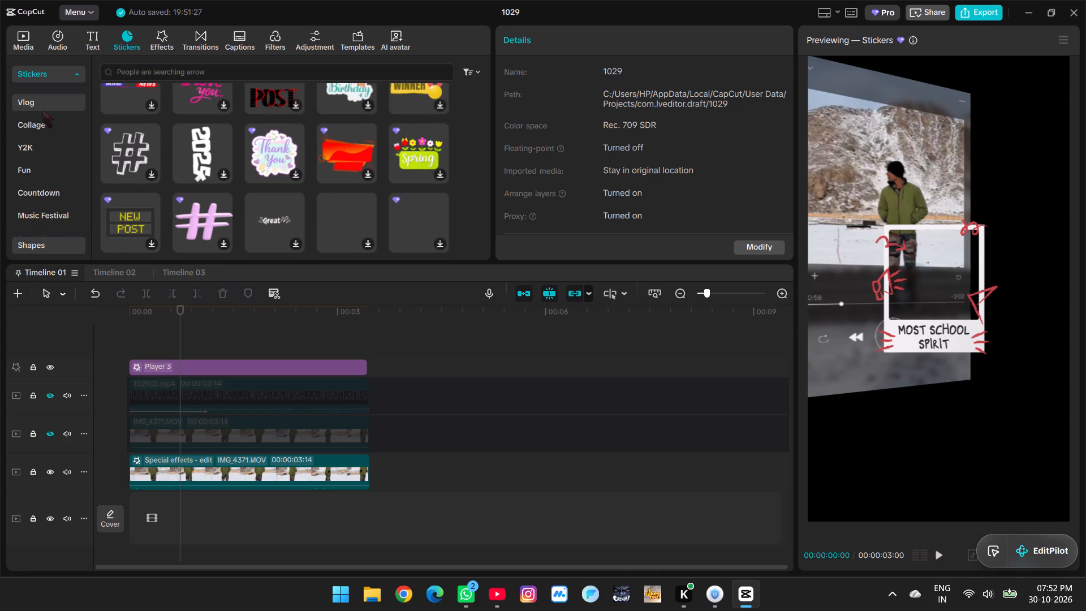
left_click(41, 124)
scroll(54, 171, "down", 2)
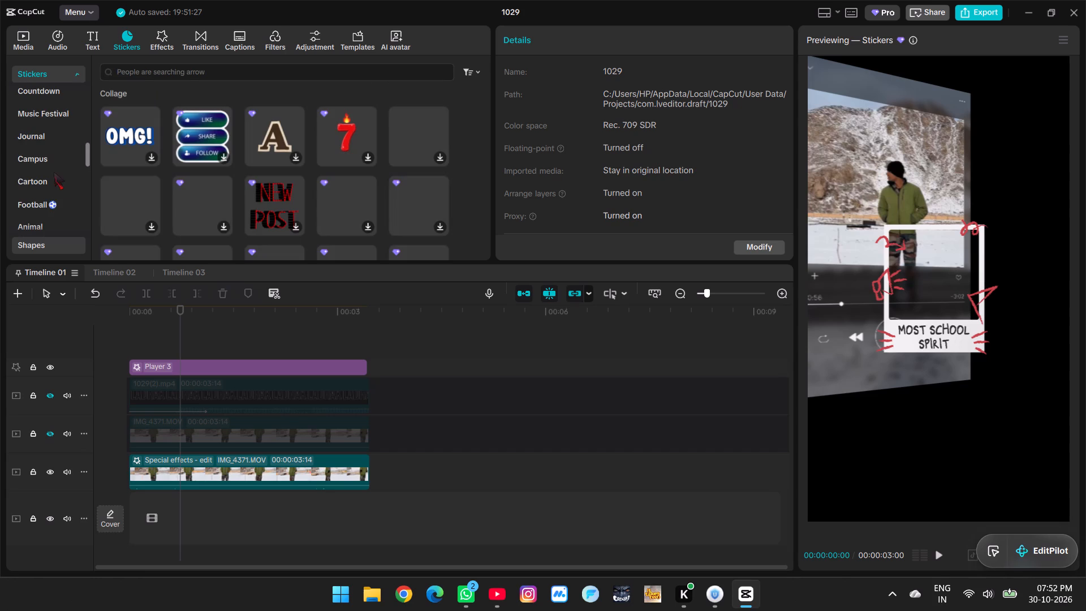
left_click(48, 206)
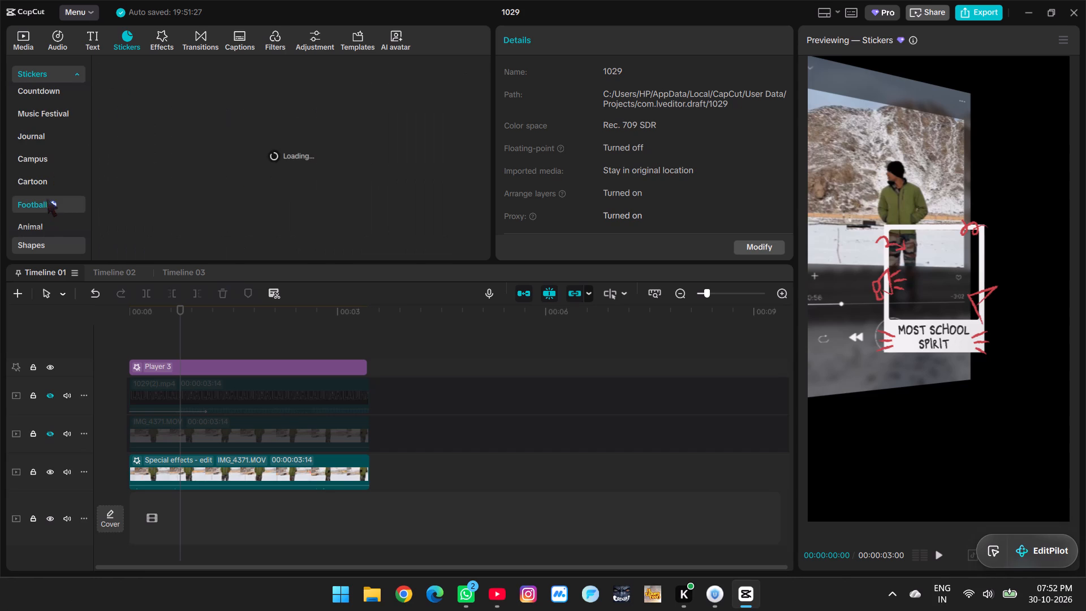
Look over the remaining sticker categories and examine the Cyber stickers.
scroll(46, 193, "down", 3)
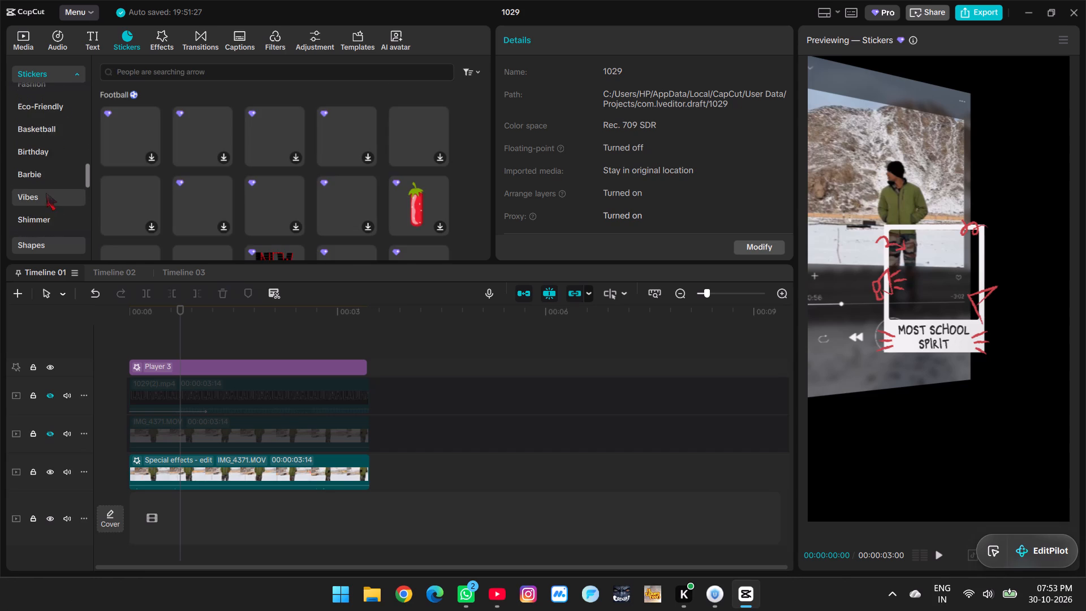
scroll(46, 193, "down", 4)
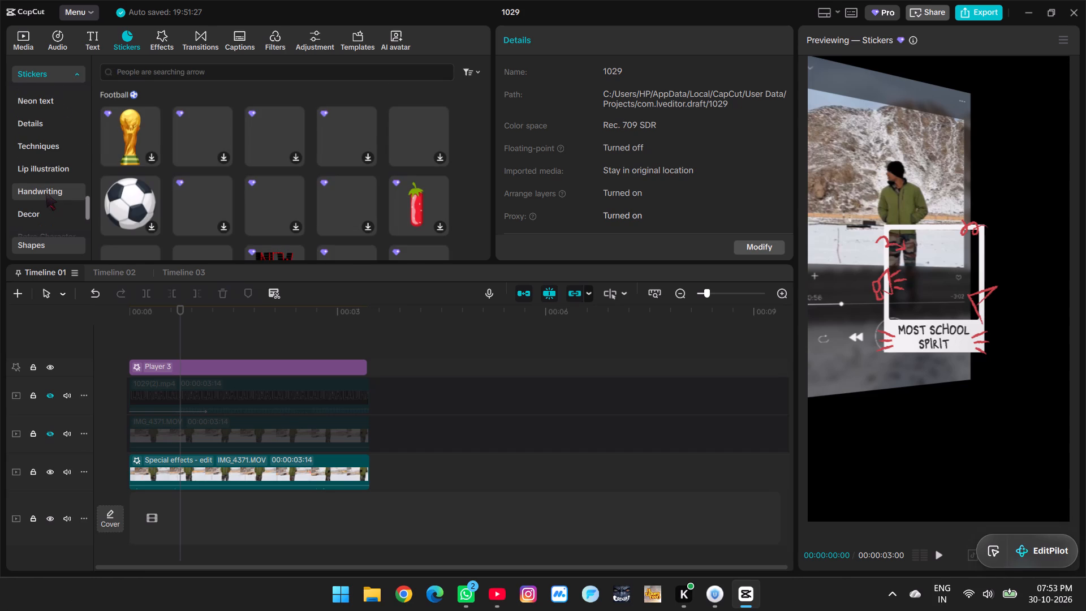
scroll(46, 193, "down", 1)
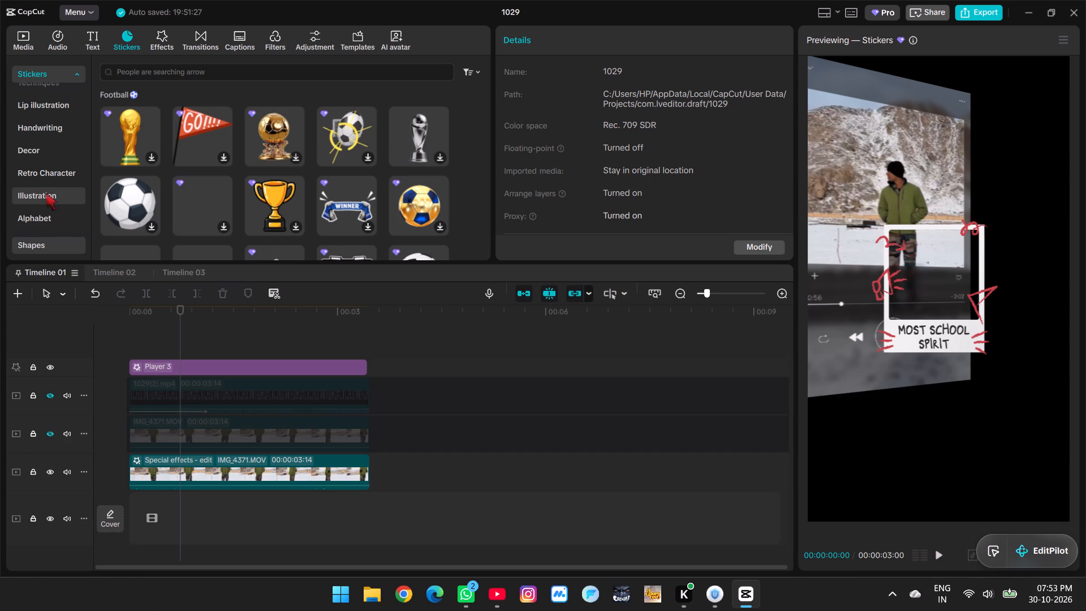
scroll(49, 201, "down", 2)
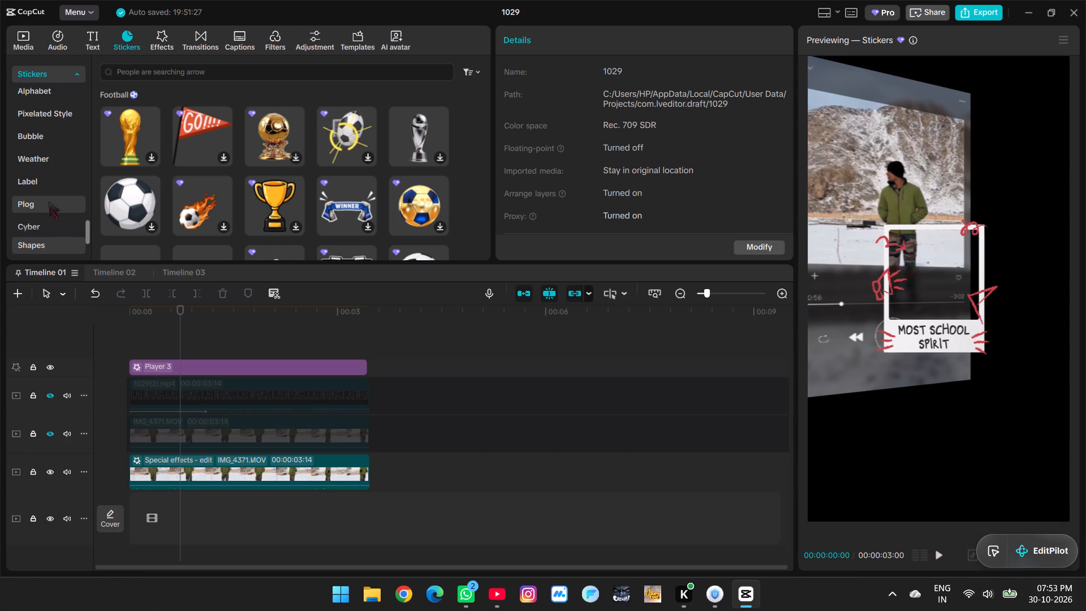
scroll(49, 201, "down", 2)
left_click(40, 173)
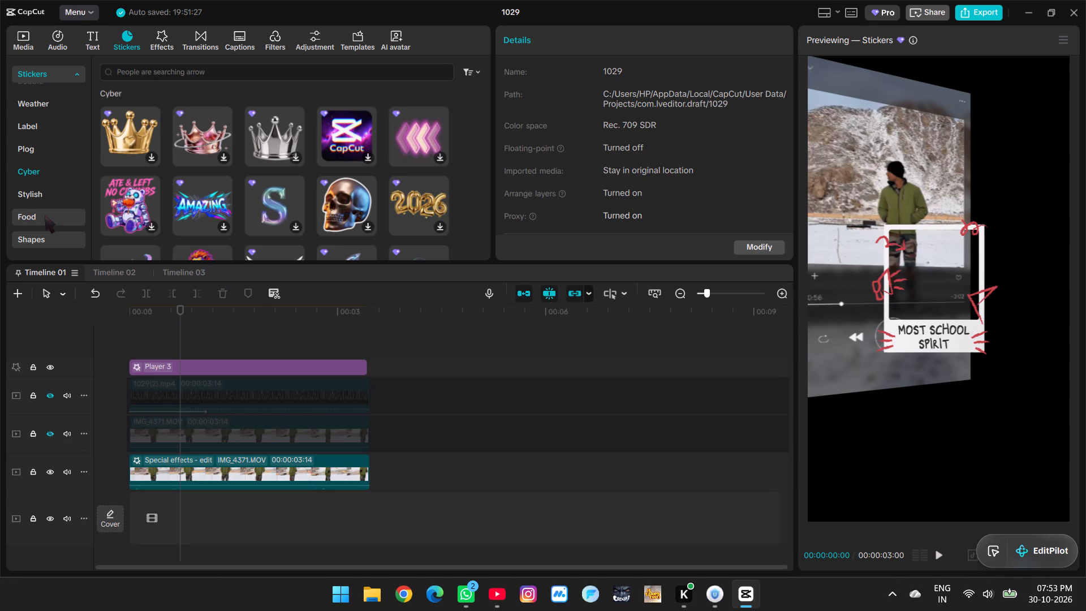
scroll(212, 213, "down", 2)
scroll(210, 212, "up", 2)
scroll(210, 212, "down", 3)
Check the Food and Stylish sticker categories, and return to the Trending stickers.
left_click(50, 221)
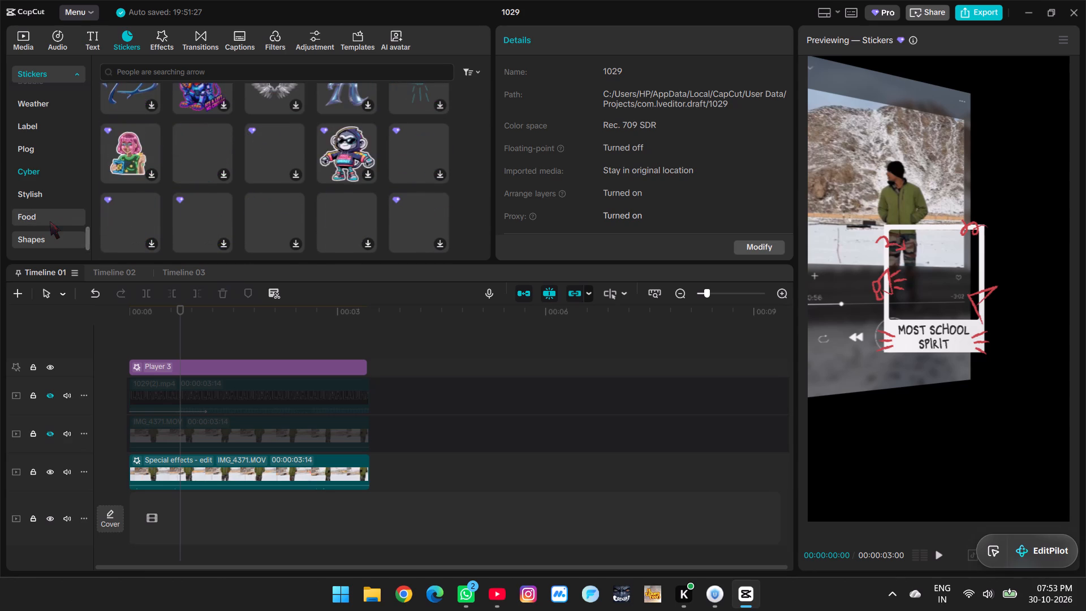
left_click(47, 187)
scroll(46, 187, "up", 1)
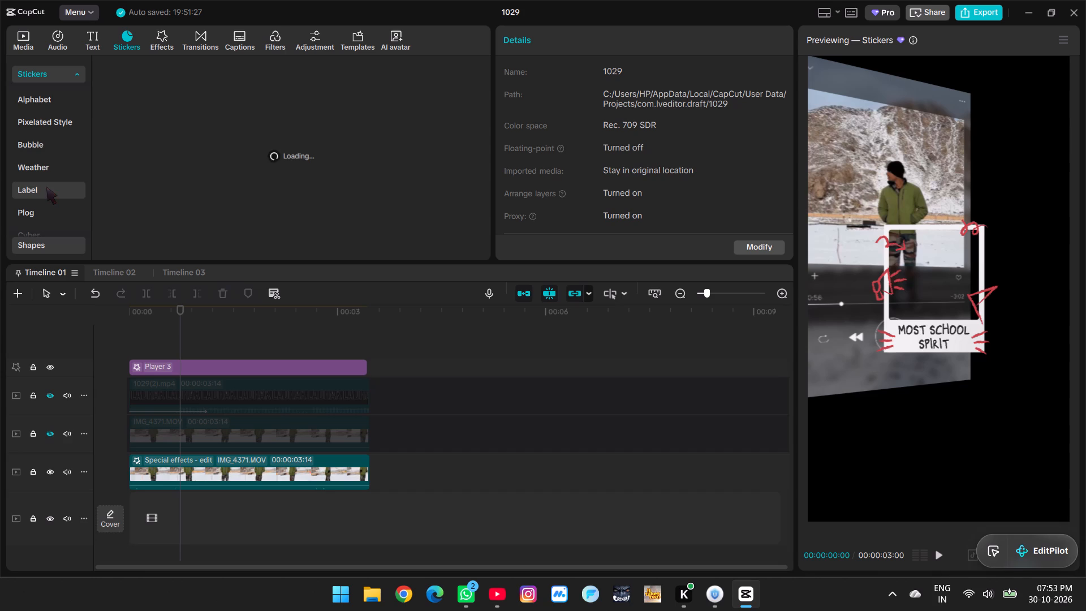
left_click(949, 341)
scroll(47, 174, "up", 12)
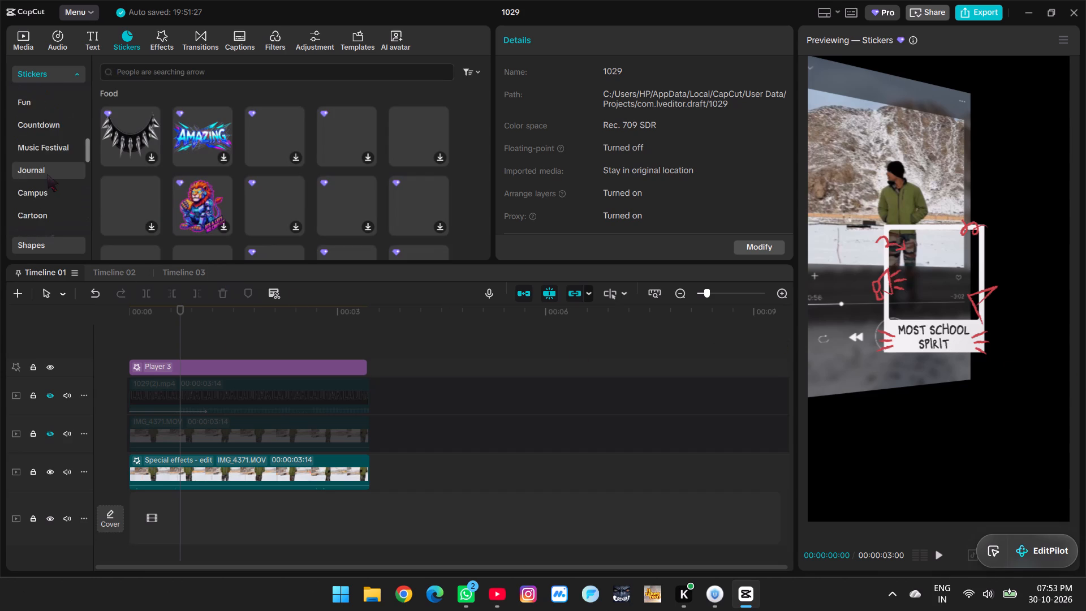
scroll(47, 174, "up", 14)
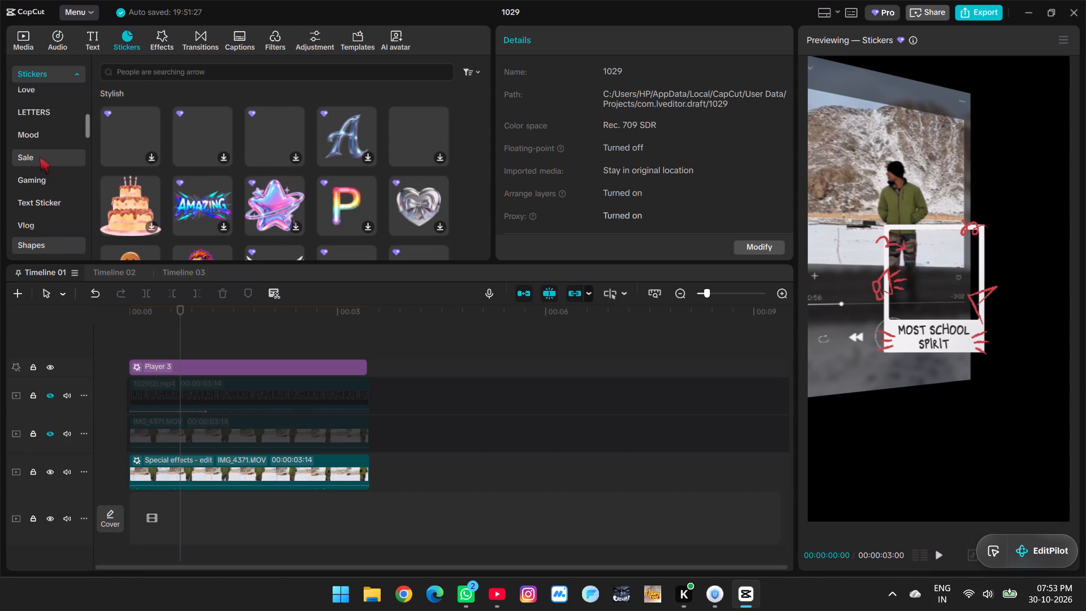
scroll(40, 157, "up", 10)
left_click(38, 124)
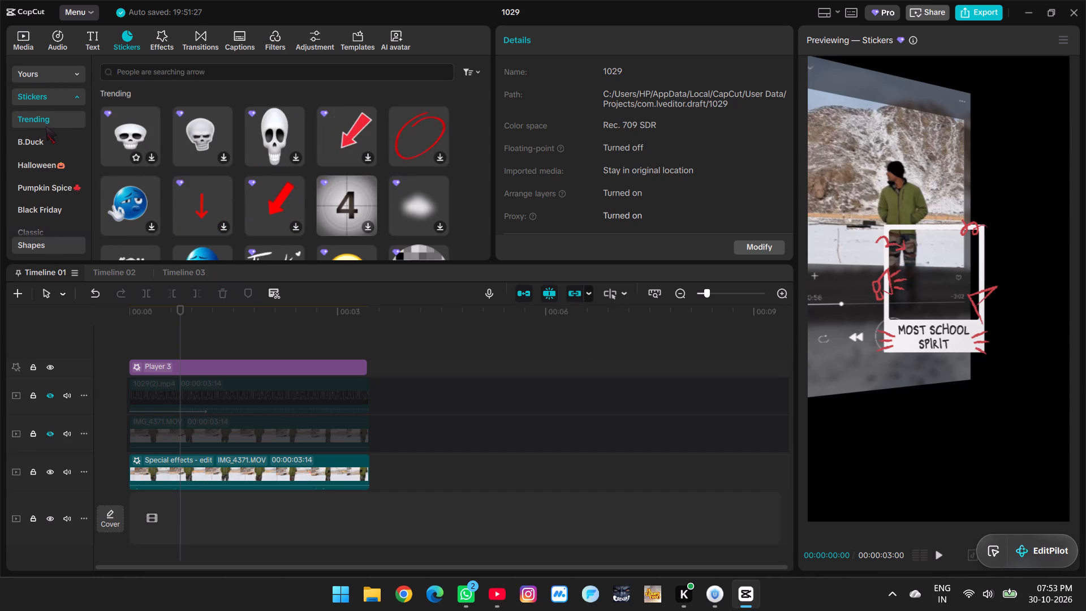
Look through the Trending stickers for a music-player element and preview the white sound-wave sticker.
scroll(209, 192, "down", 13)
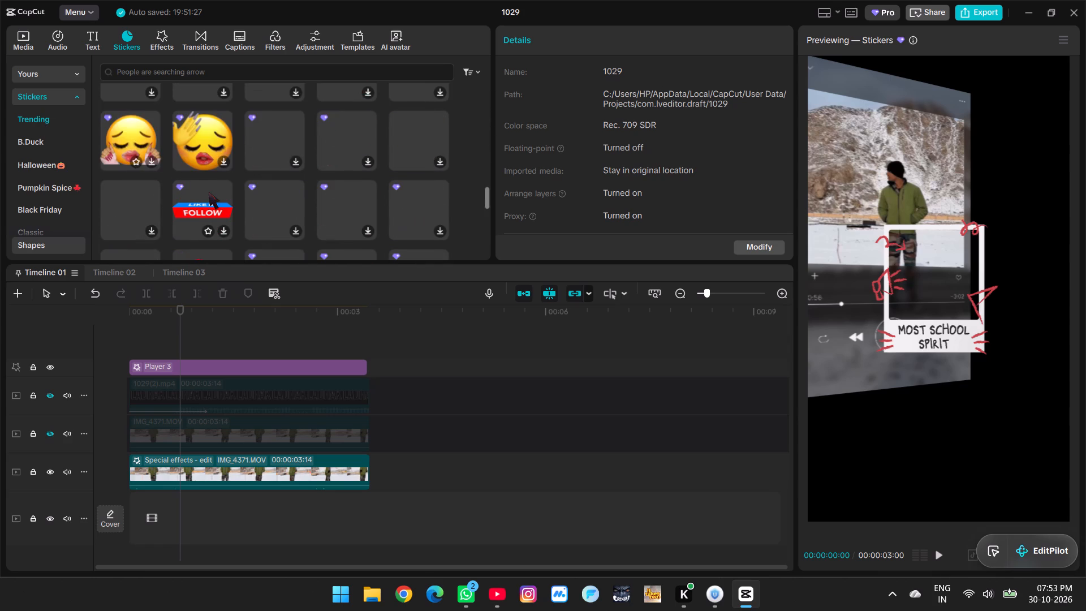
scroll(209, 192, "up", 5)
scroll(209, 192, "down", 2)
scroll(209, 192, "up", 1)
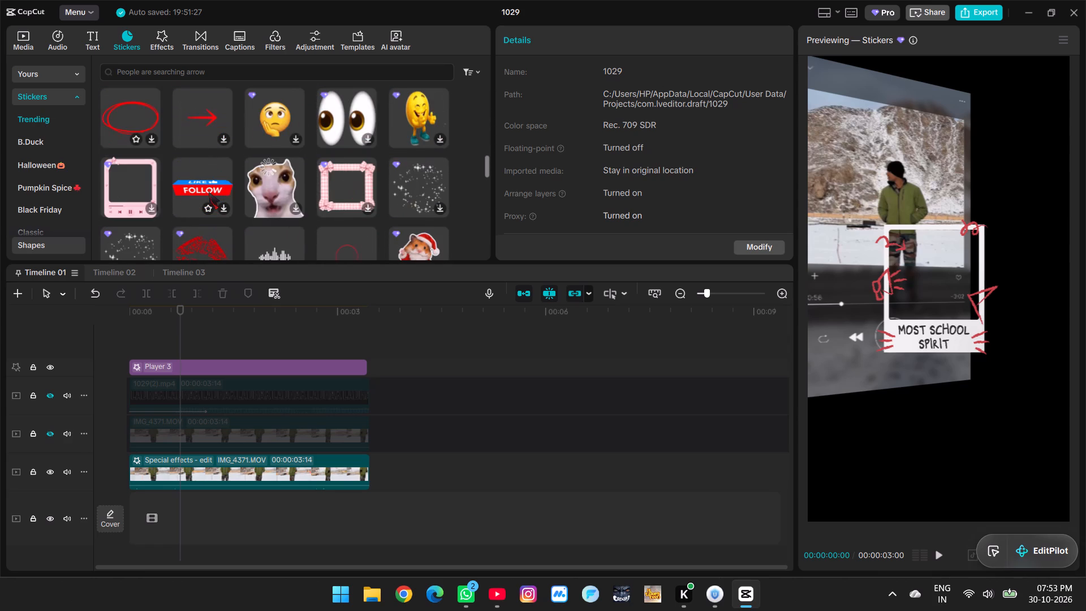
scroll(209, 192, "down", 1)
scroll(209, 192, "up", 1)
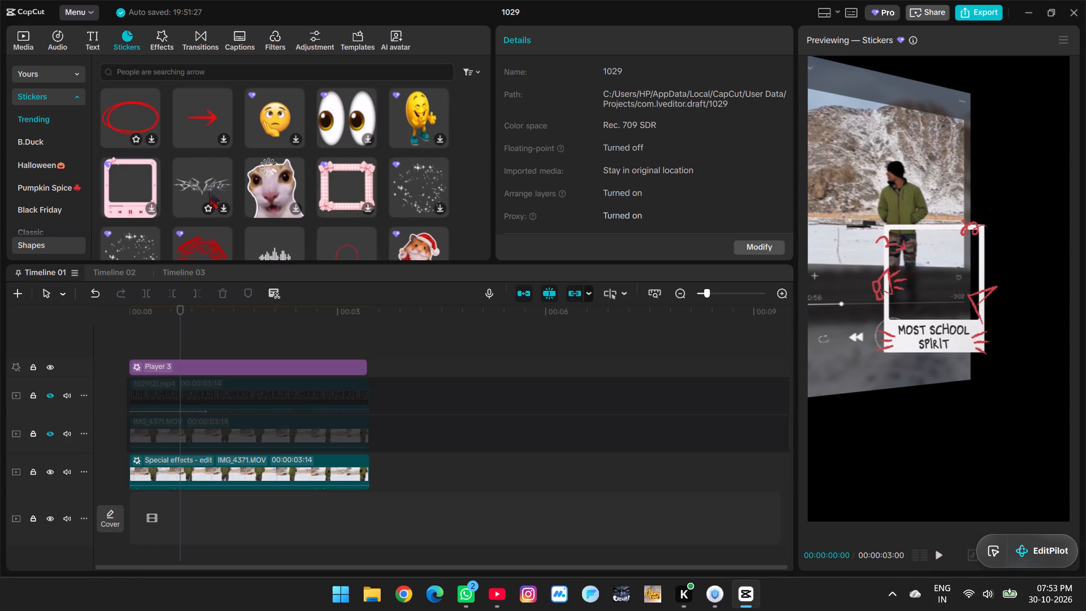
scroll(209, 192, "down", 2)
left_click(295, 135)
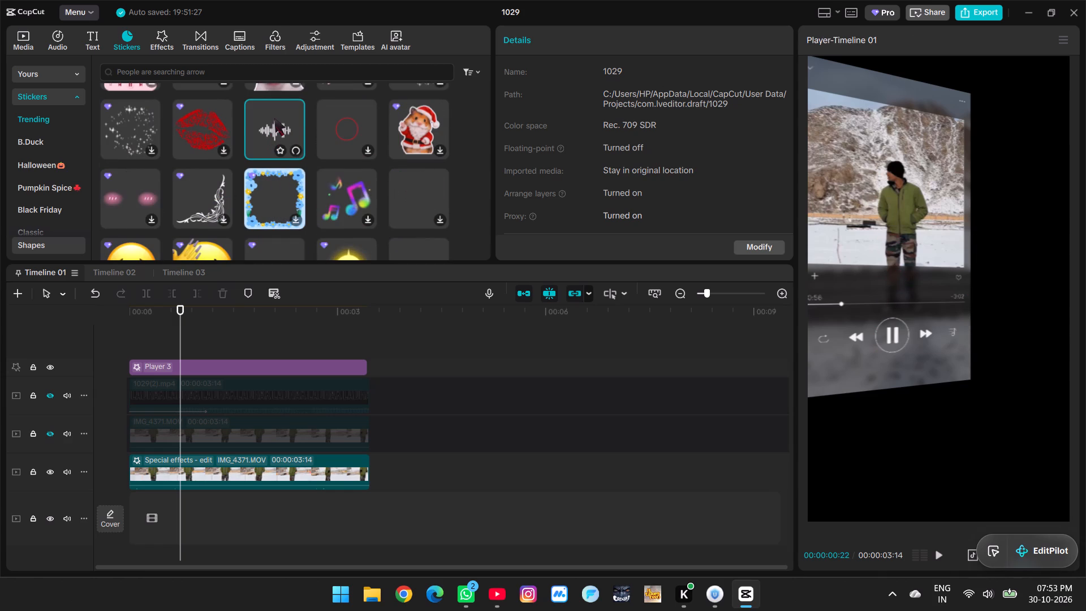
Preview the waveform stickers in Favorites and add the thin audio waveform sticker at the start of Timeline 01, above the Player 3 effect.
left_click(45, 75)
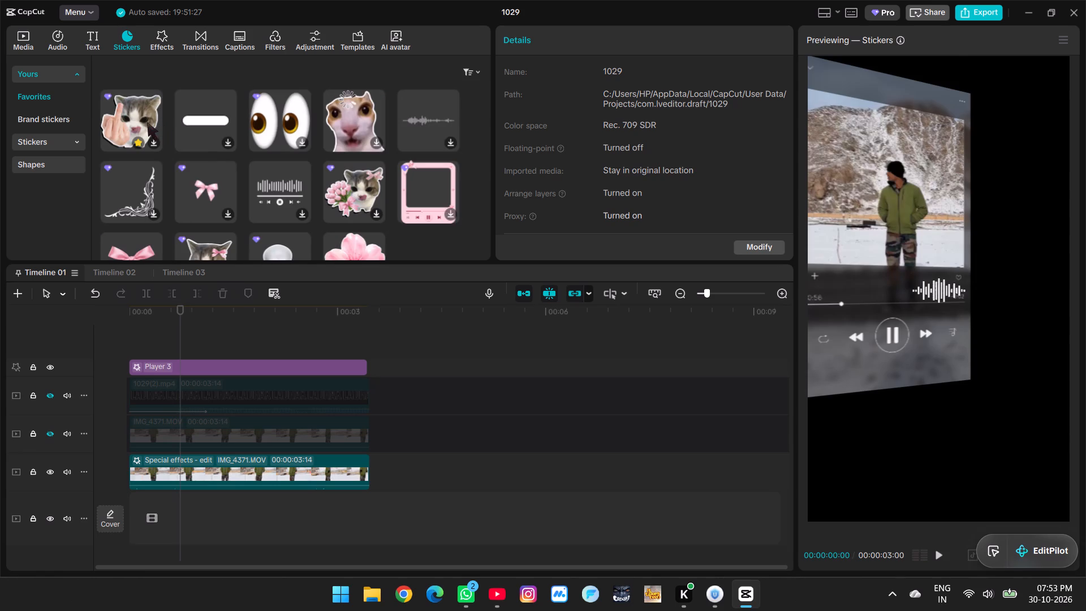
left_click(445, 120)
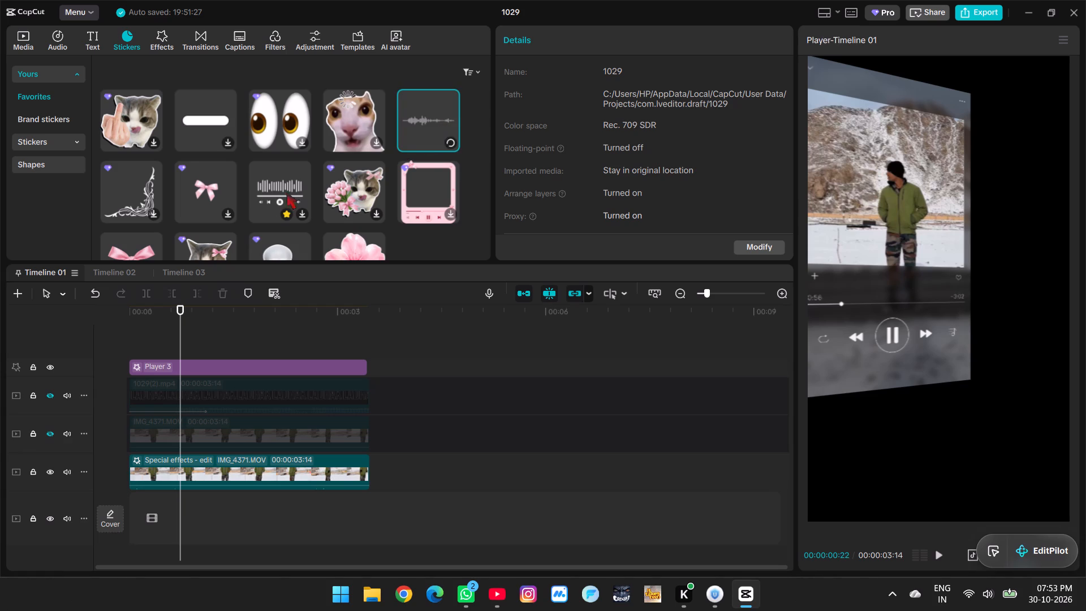
left_click(274, 190)
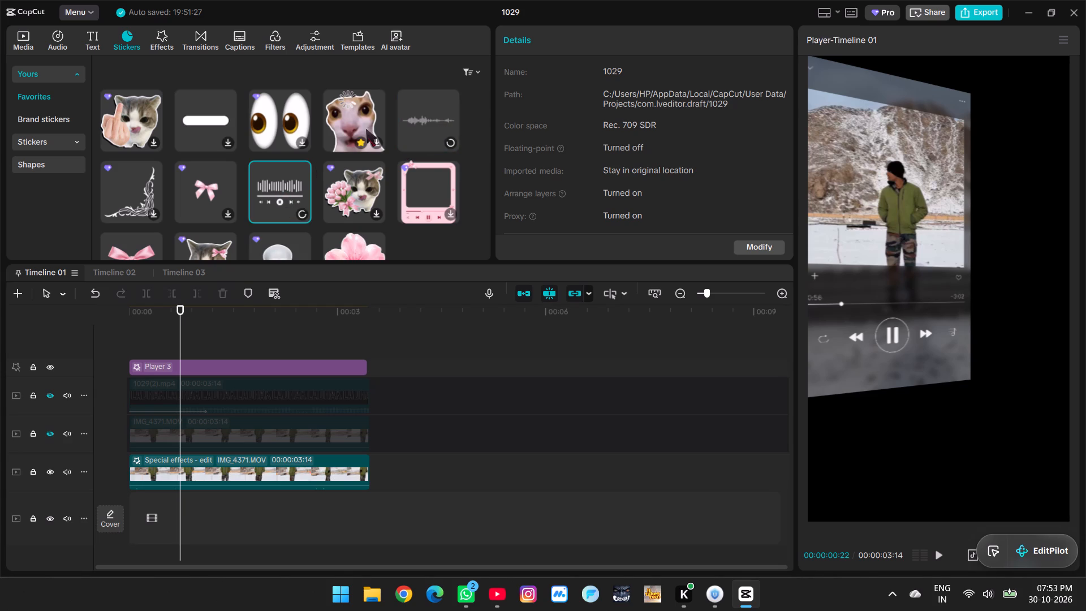
left_click(412, 119)
left_click_drag(412, 119, 123, 340)
Enlarge the waveform sticker to about 166% and place it just above the player's progress bar, at about X -449, Y 0.
left_click_drag(955, 300, 891, 303)
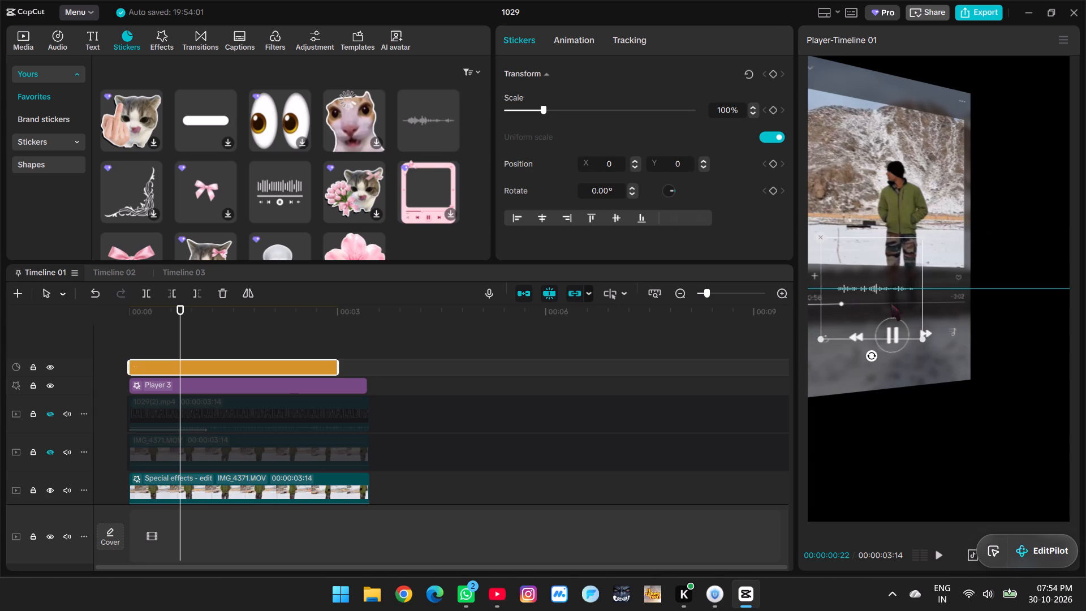
left_click_drag(891, 303, 896, 296)
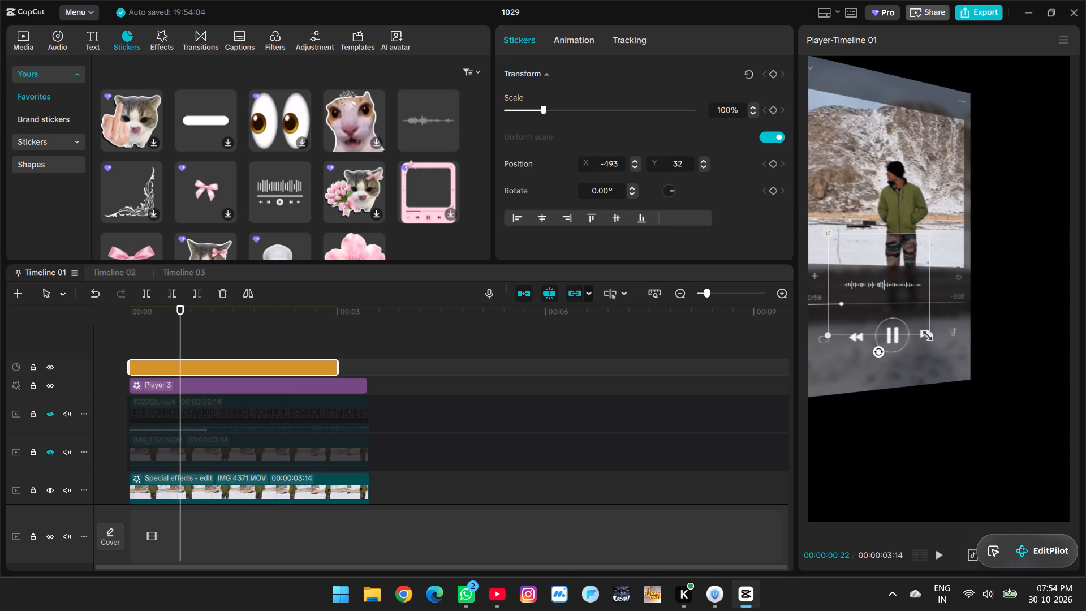
left_click_drag(927, 338, 962, 395)
left_click_drag(881, 319, 889, 319)
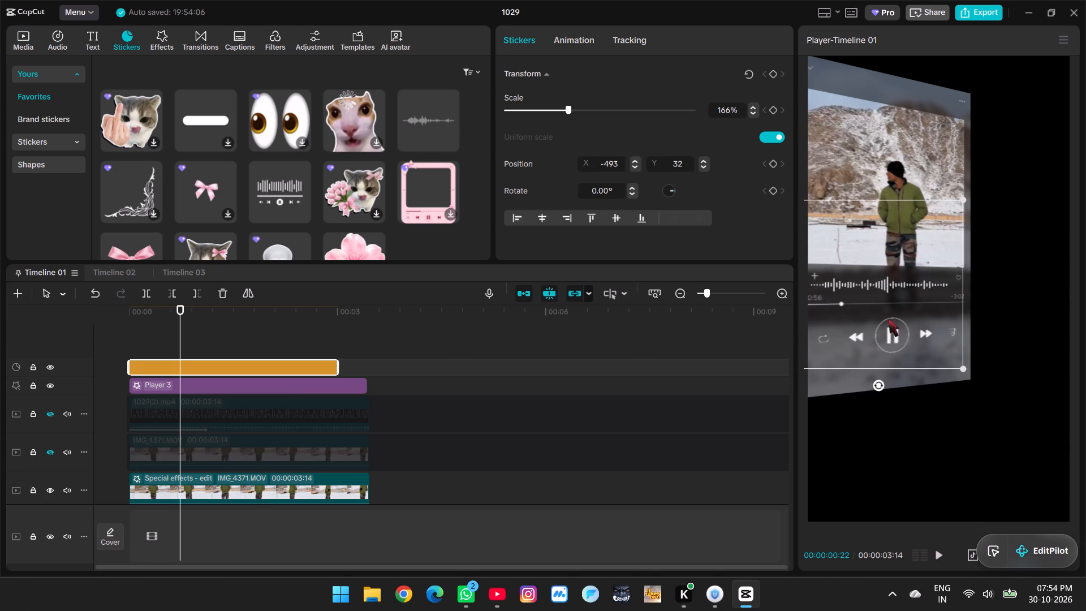
left_click_drag(889, 319, 890, 321)
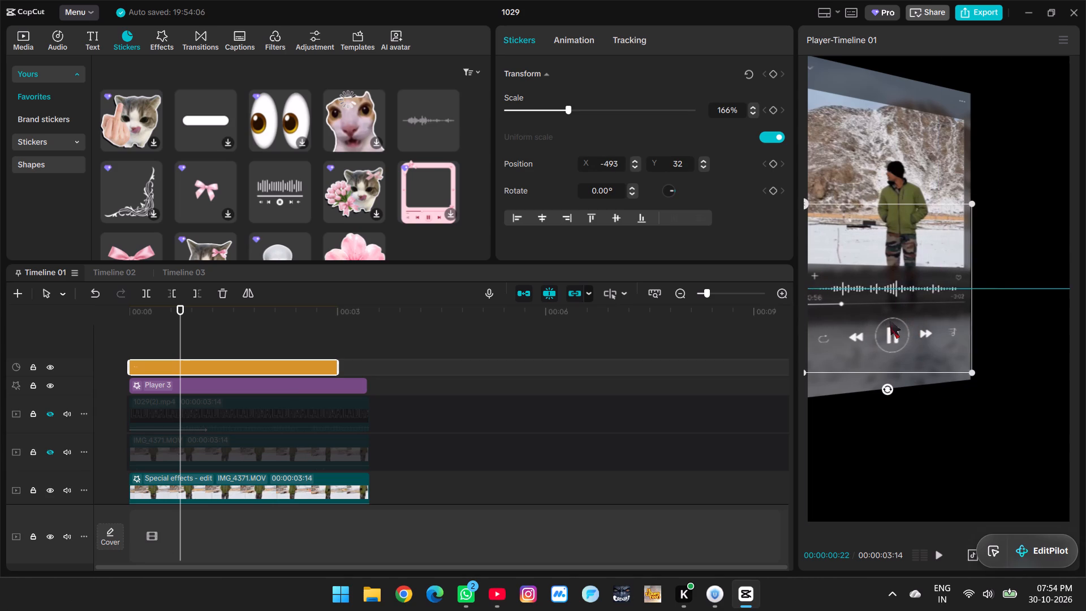
left_click_drag(890, 321, 886, 320)
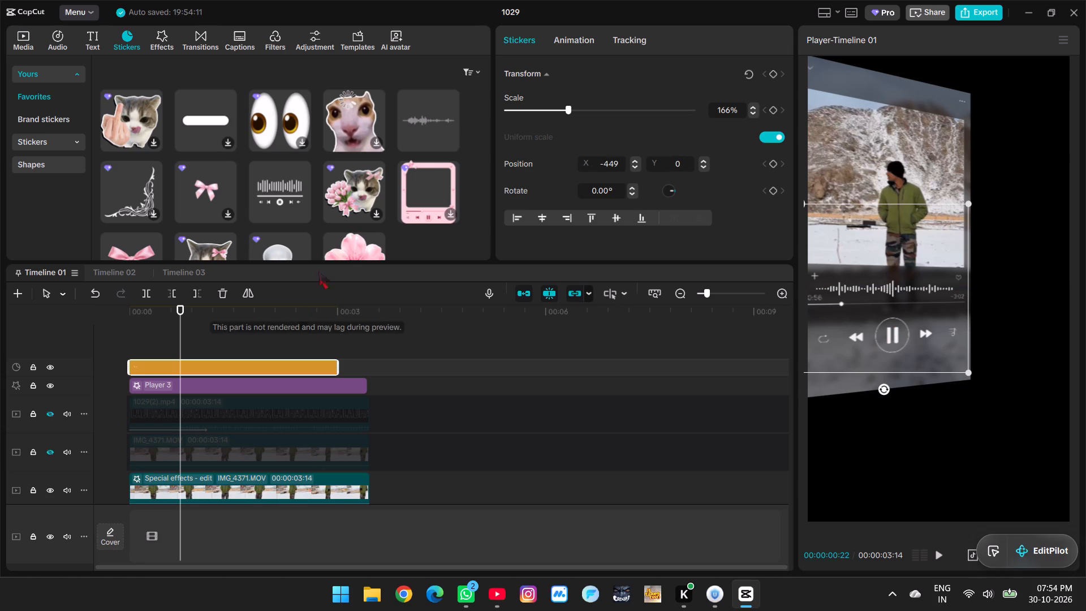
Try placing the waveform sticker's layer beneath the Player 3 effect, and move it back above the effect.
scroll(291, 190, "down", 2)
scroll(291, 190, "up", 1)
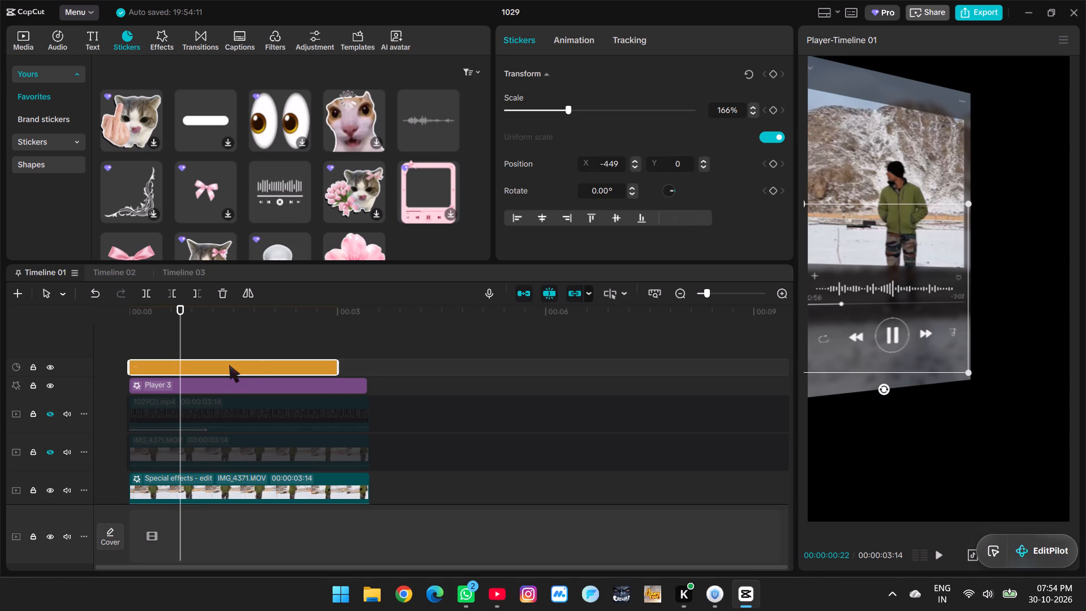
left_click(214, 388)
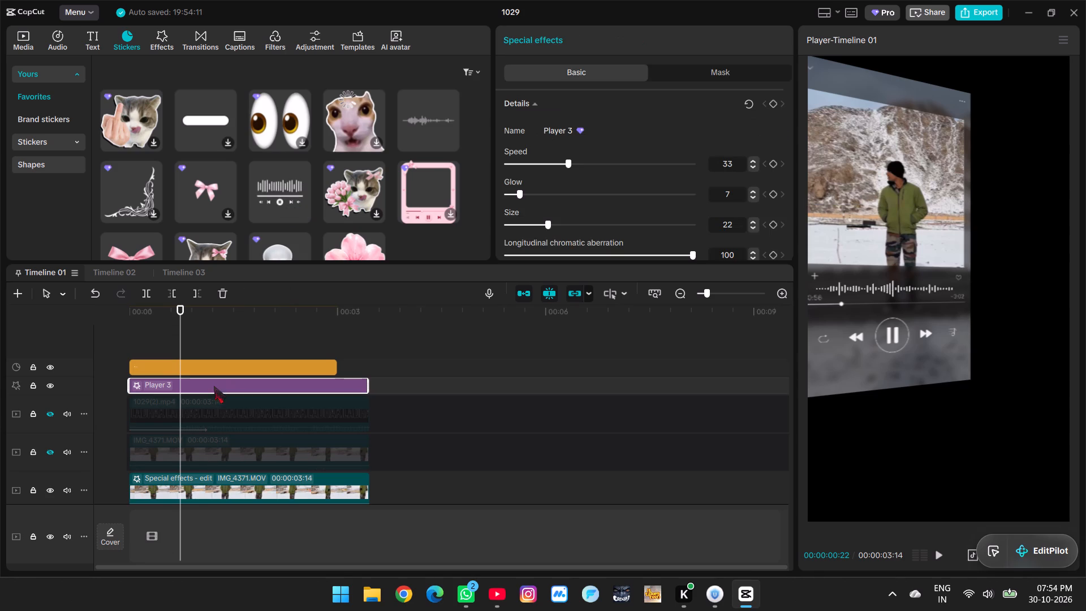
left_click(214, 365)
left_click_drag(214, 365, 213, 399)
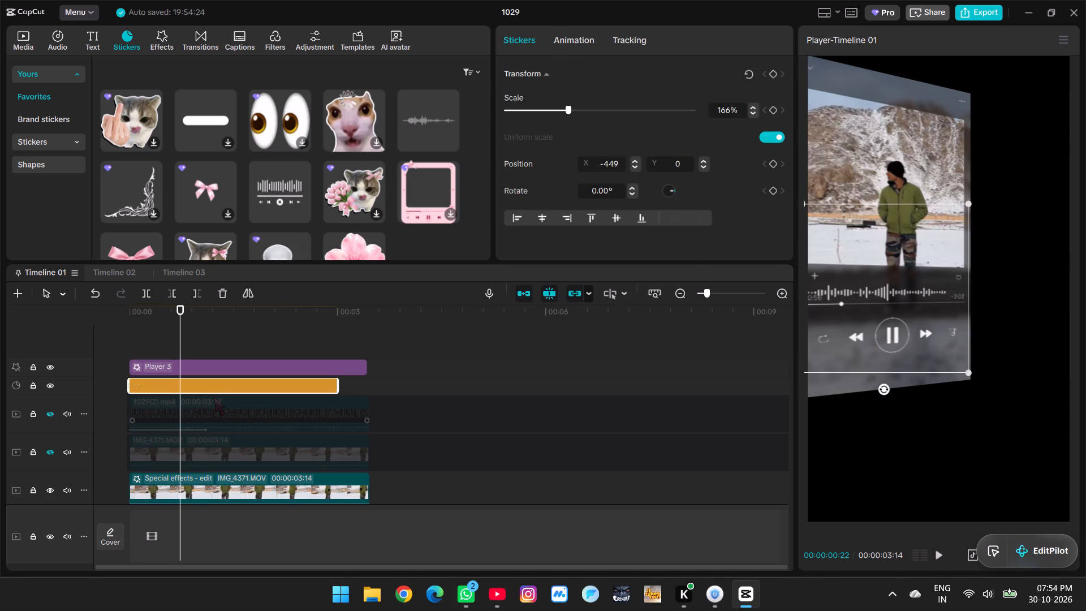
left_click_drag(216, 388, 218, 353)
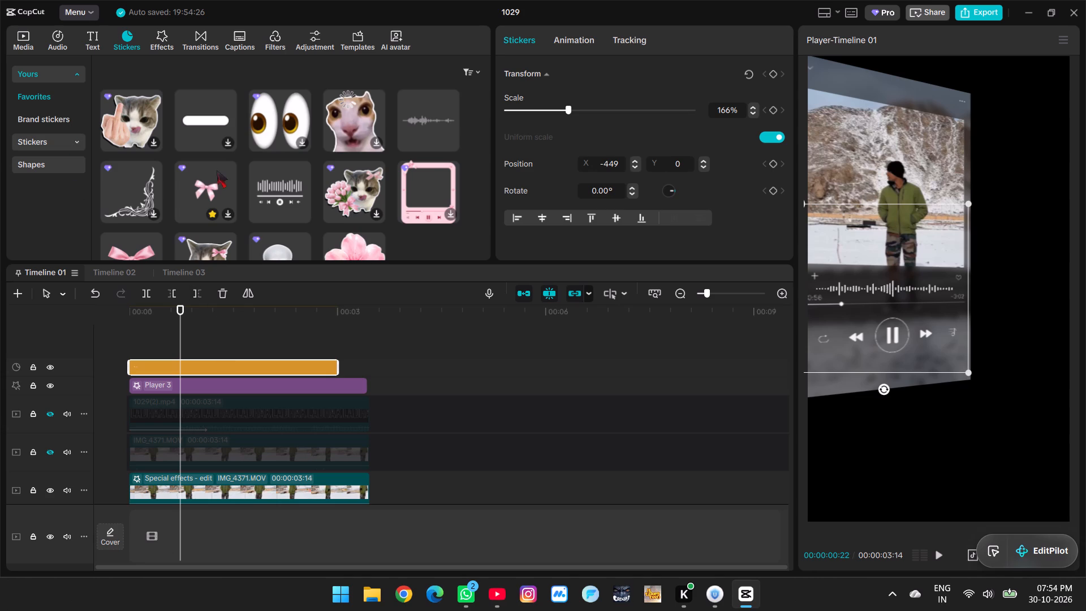
Look through the Favorites and Trending stickers for another one that suits the music-player look.
scroll(217, 179, "down", 1)
scroll(217, 180, "up", 1)
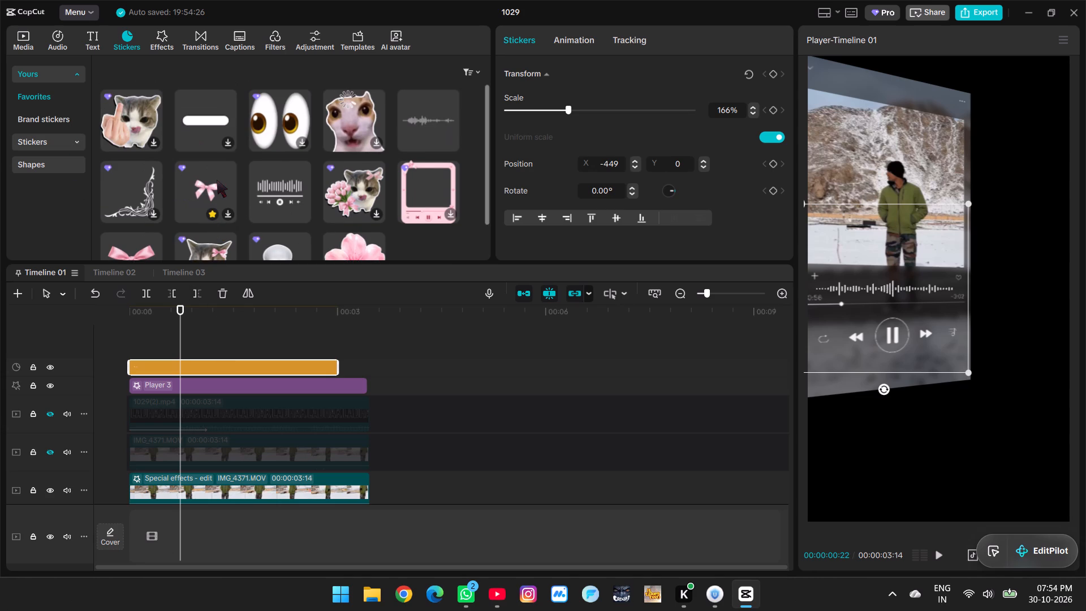
scroll(217, 180, "down", 1)
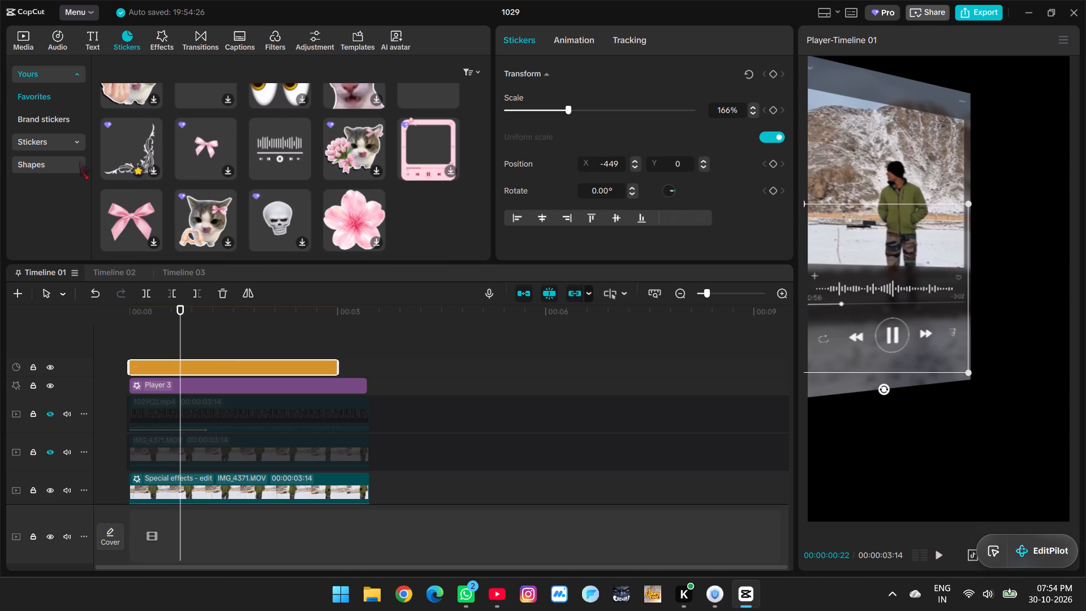
left_click(59, 141)
scroll(173, 187, "down", 1)
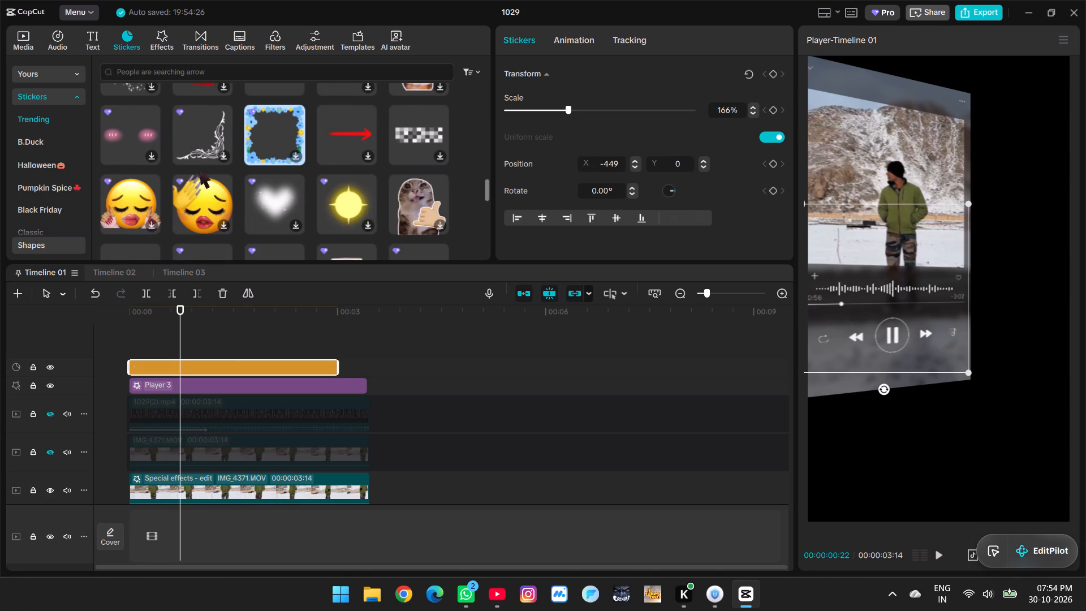
scroll(234, 195, "down", 3)
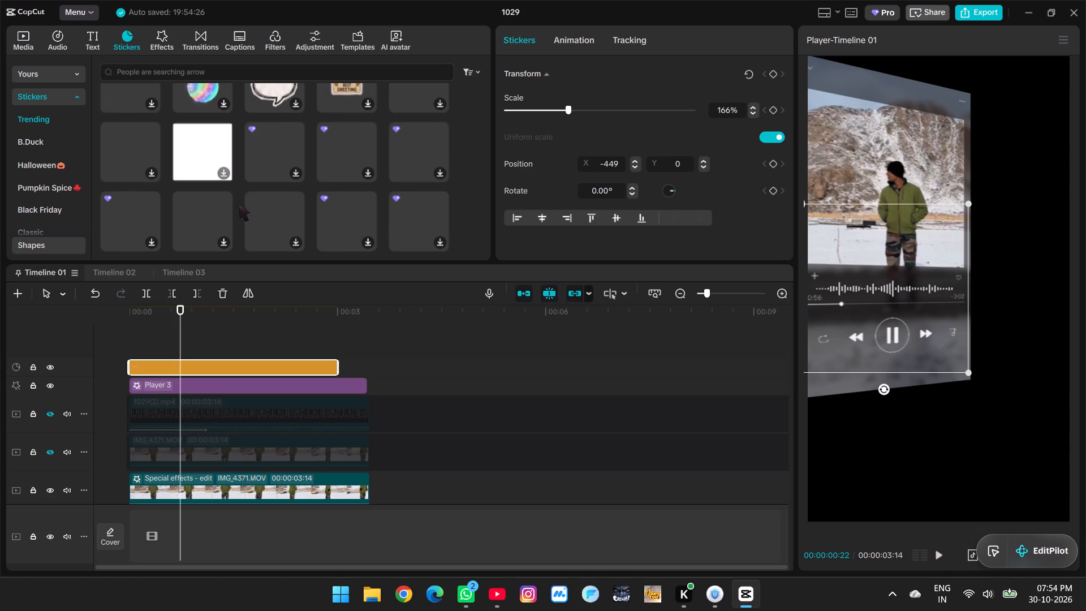
scroll(257, 194, "down", 1)
scroll(257, 196, "up", 1)
scroll(257, 196, "down", 2)
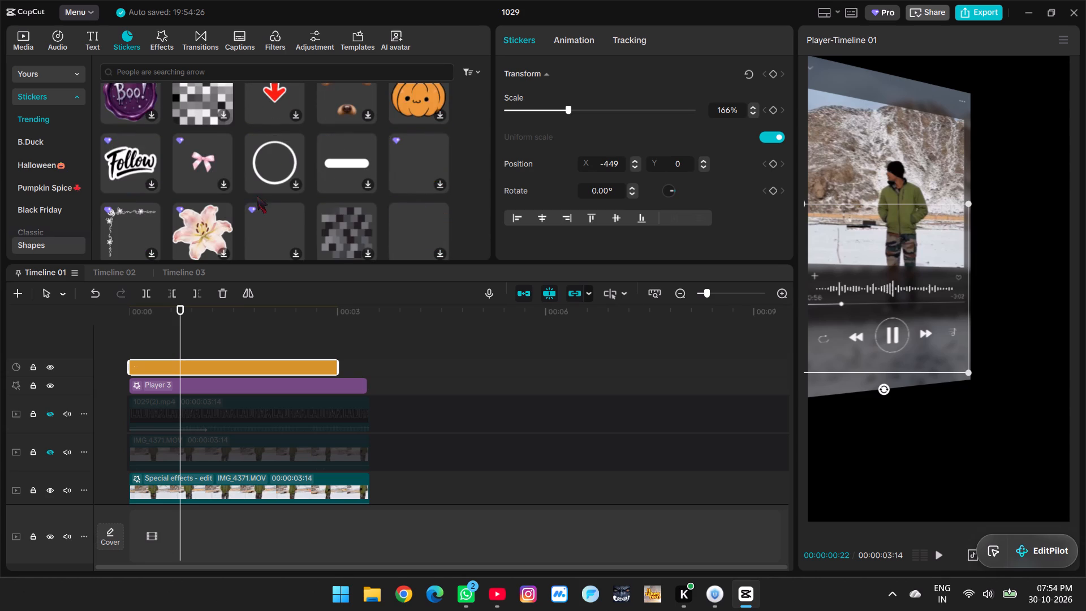
scroll(257, 196, "down", 1)
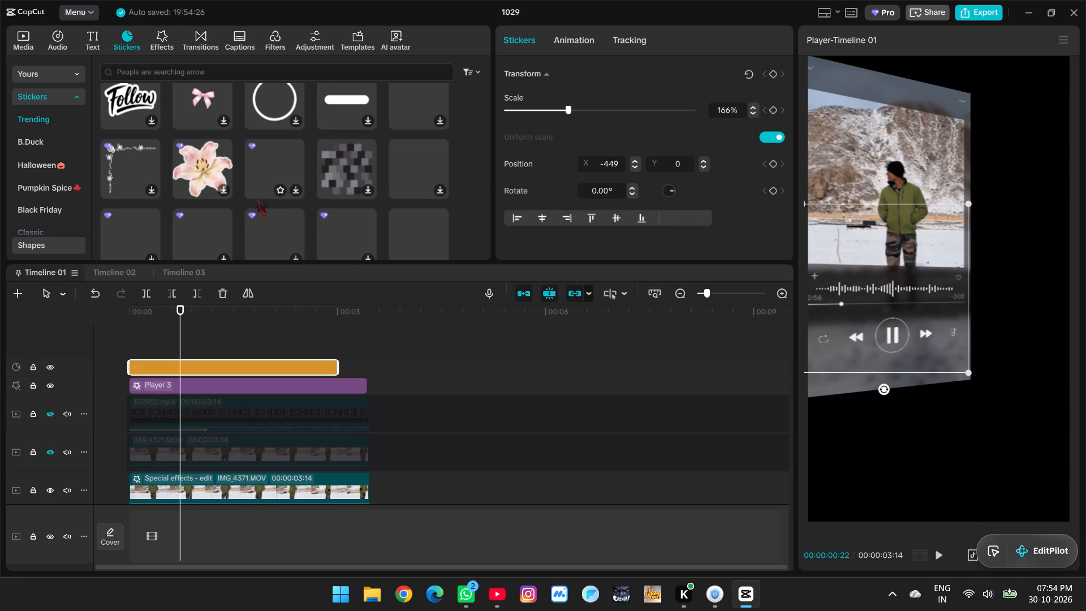
Check the layers of Timeline 03 and return to Timeline 01.
left_click(183, 270)
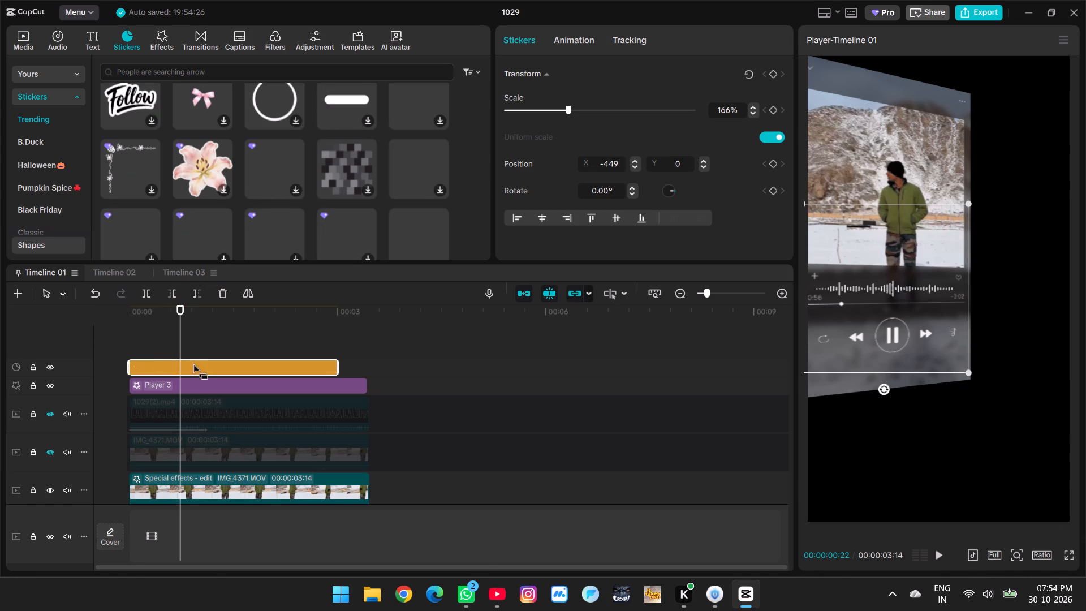
left_click(29, 278)
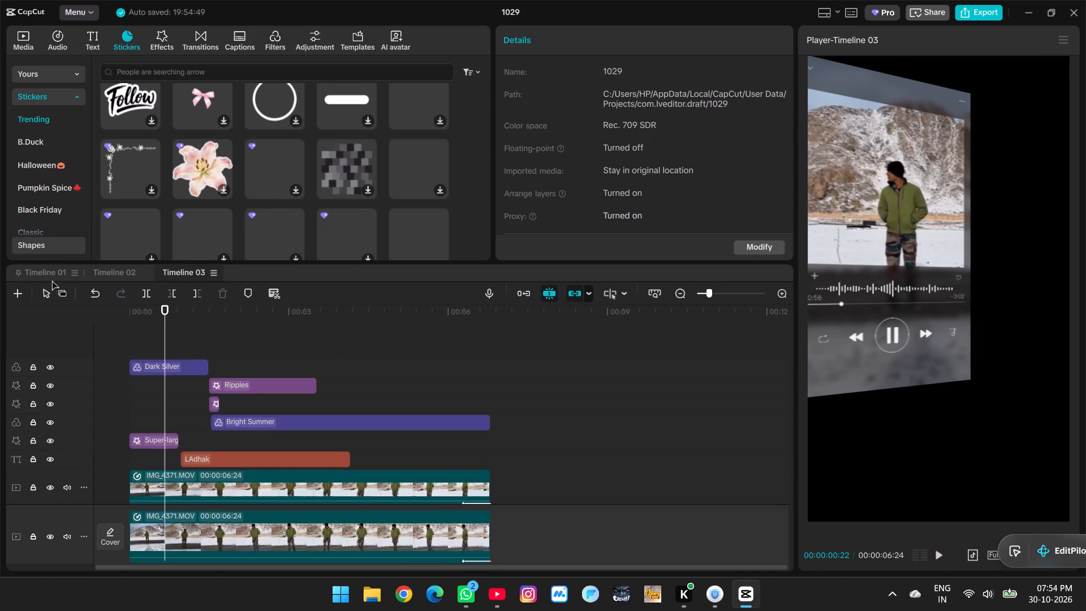
Preview Featured filters such as Physique and Gold Coast on the tilted music-player clip.
left_click(279, 33)
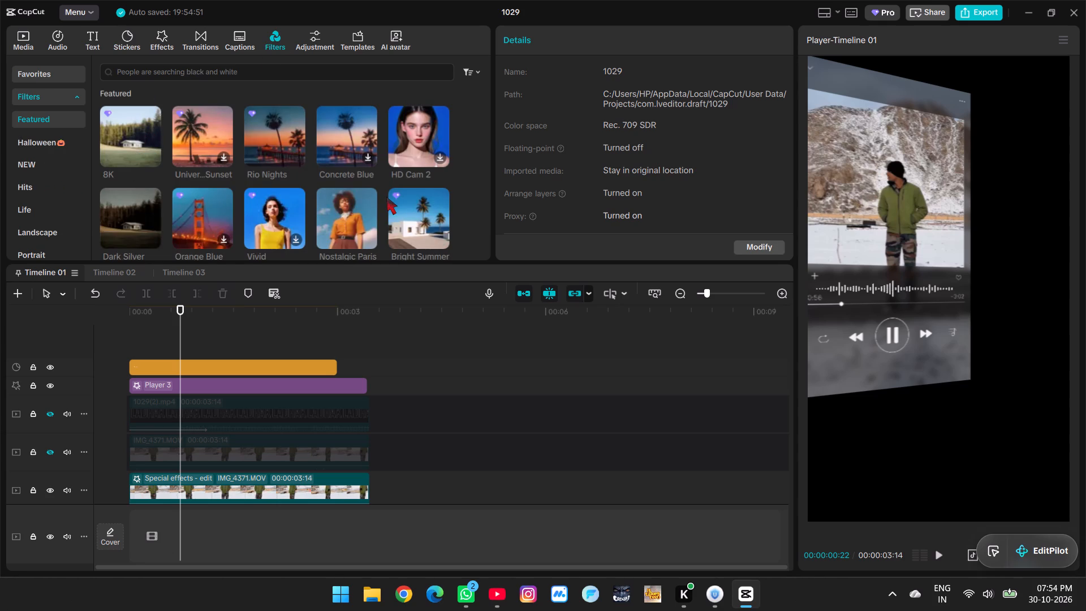
scroll(386, 197, "down", 1)
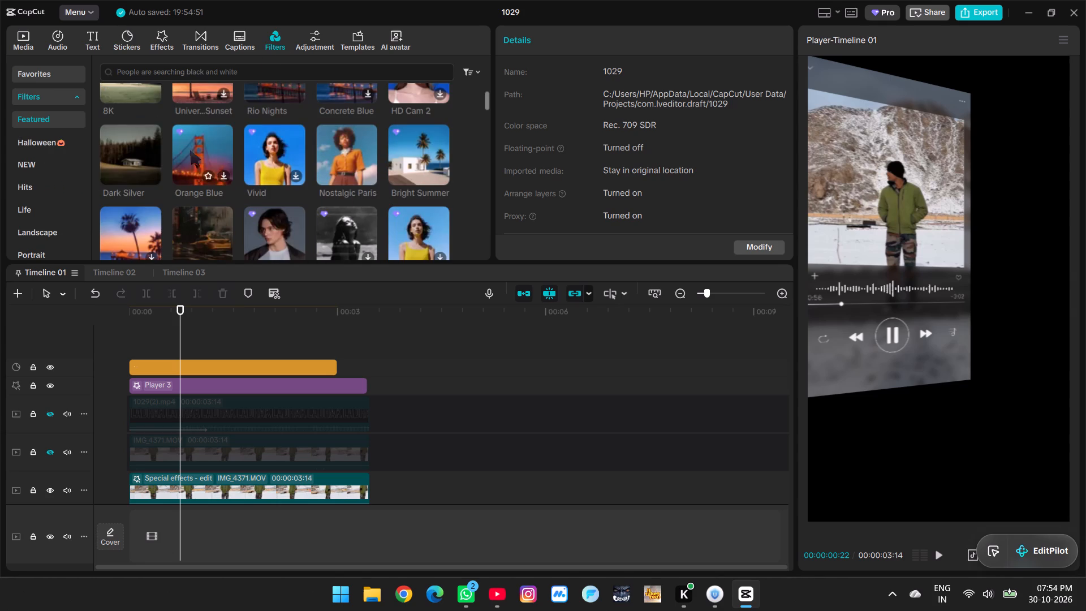
scroll(154, 150, "down", 3)
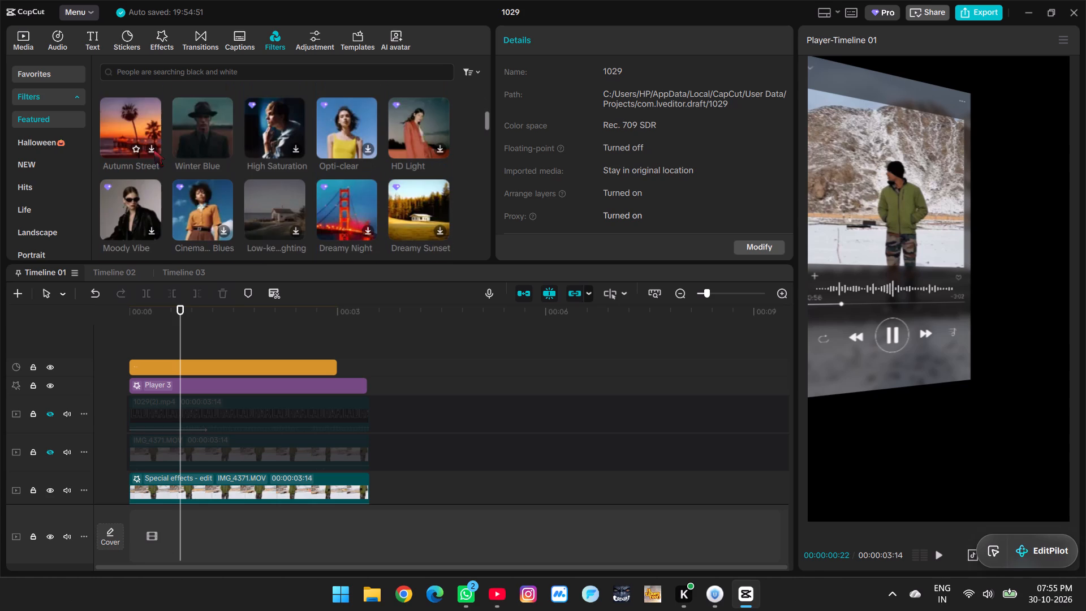
scroll(154, 150, "up", 2)
left_click(132, 154)
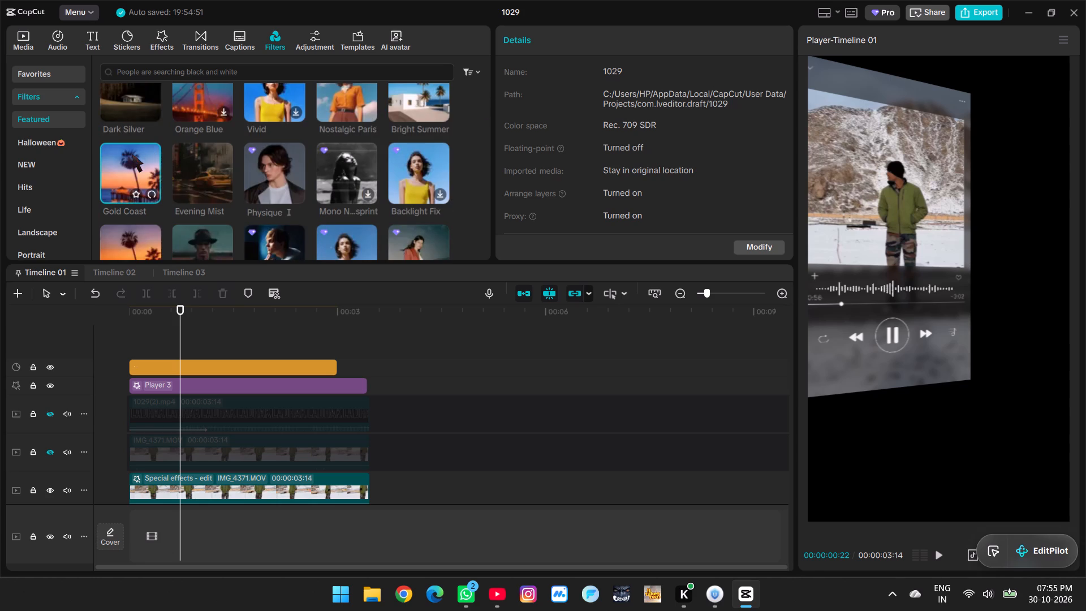
left_click(252, 170)
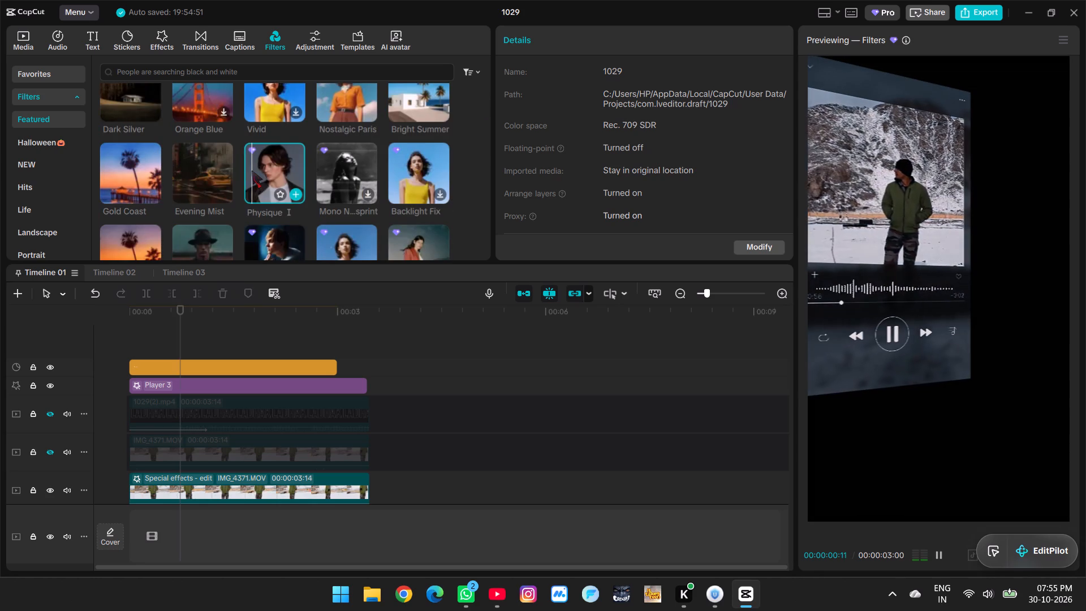
left_click(119, 160)
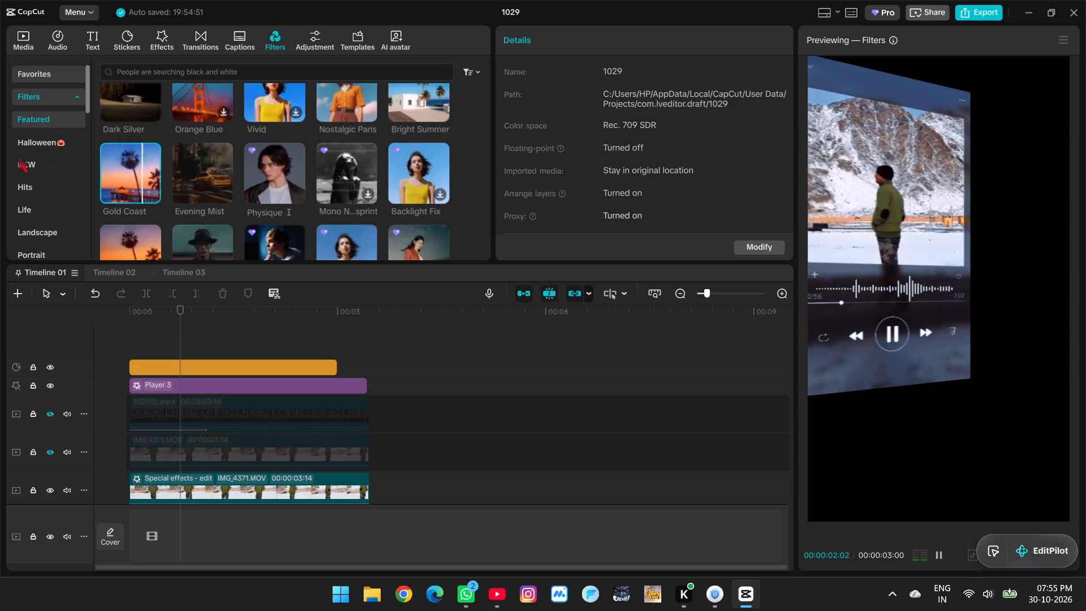
Add the favourite 4K filter at the start of Timeline 01, between the waveform sticker and the Player 3 effect.
left_click(45, 78)
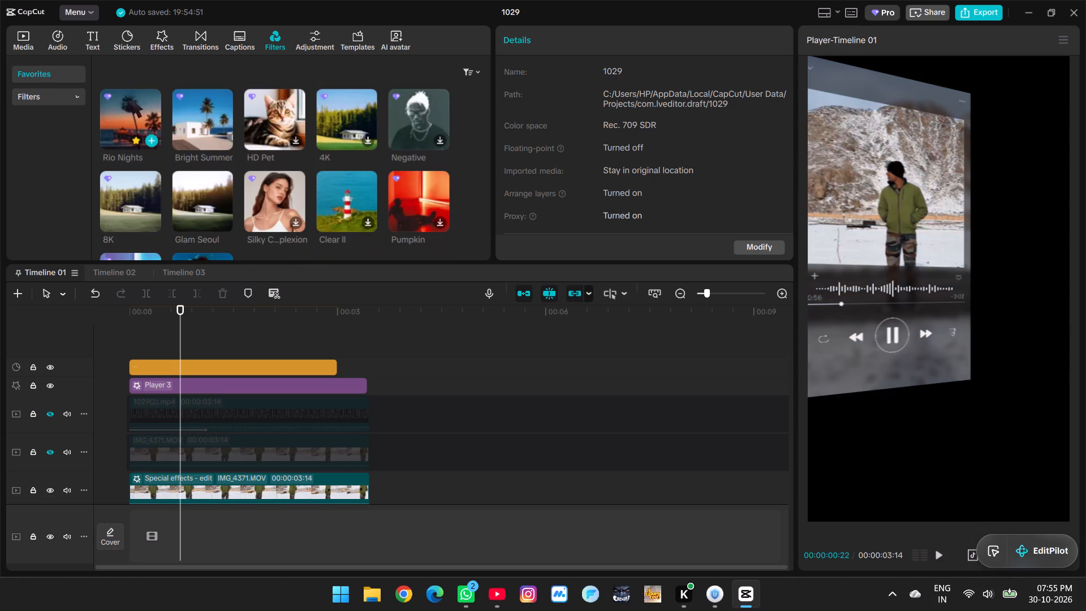
left_click(337, 116)
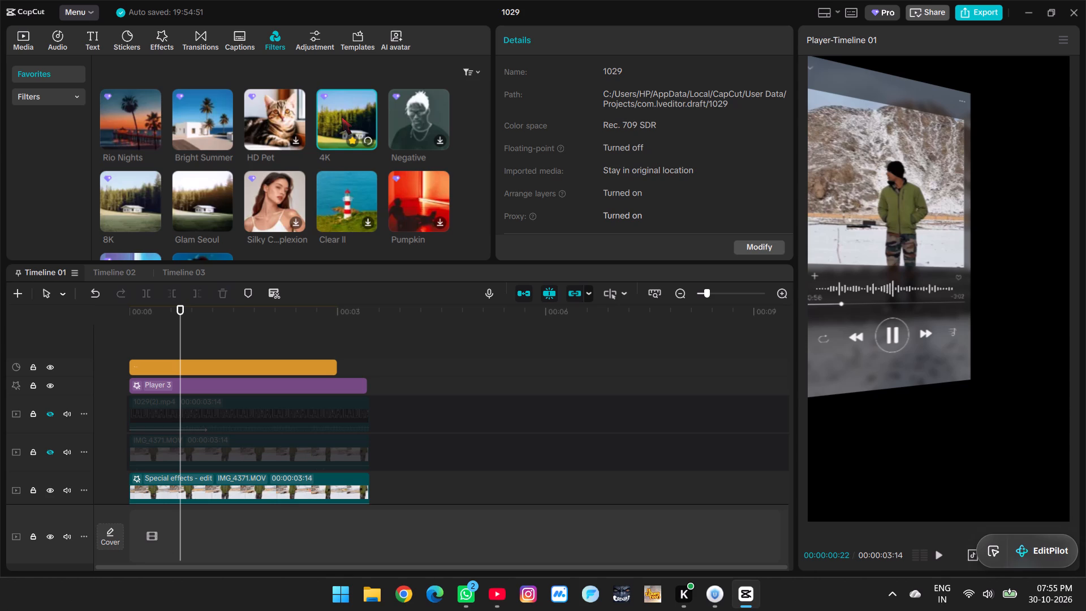
left_click(123, 192)
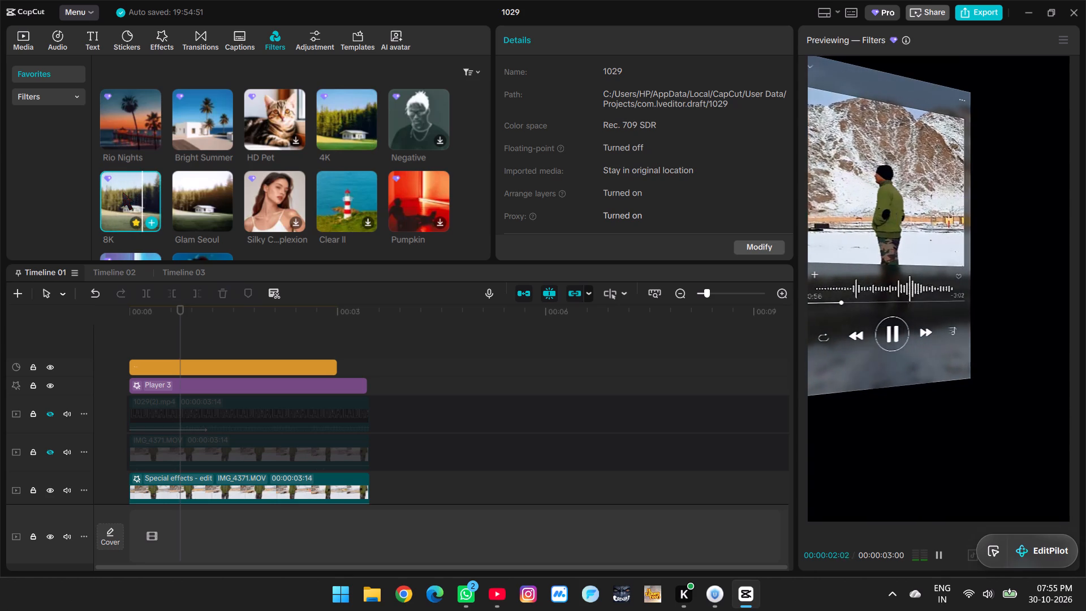
left_click(337, 118)
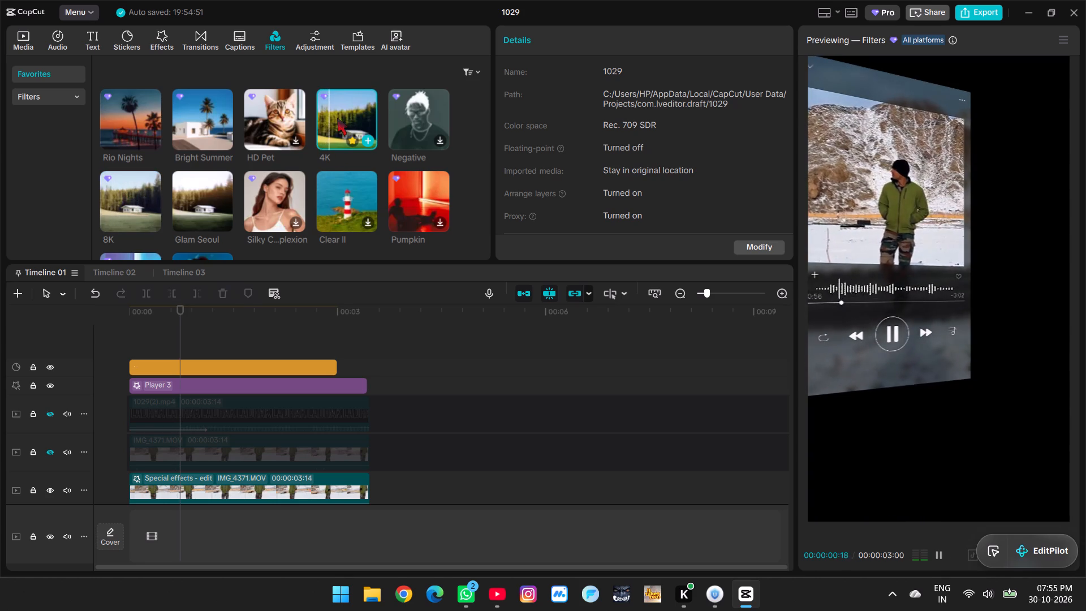
left_click_drag(342, 111, 128, 391)
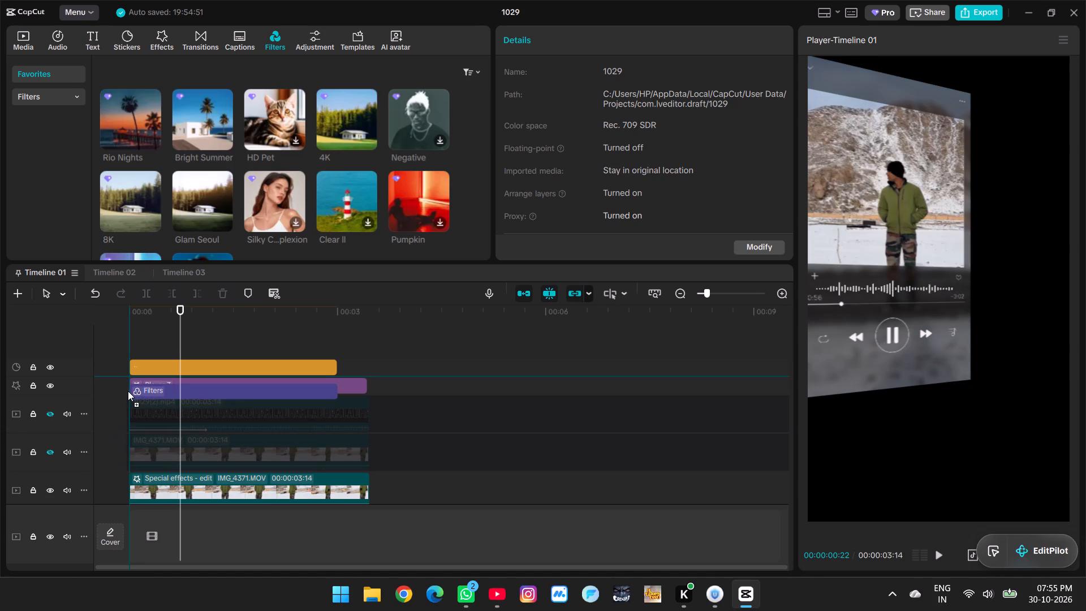
left_click_drag(128, 391, 127, 377)
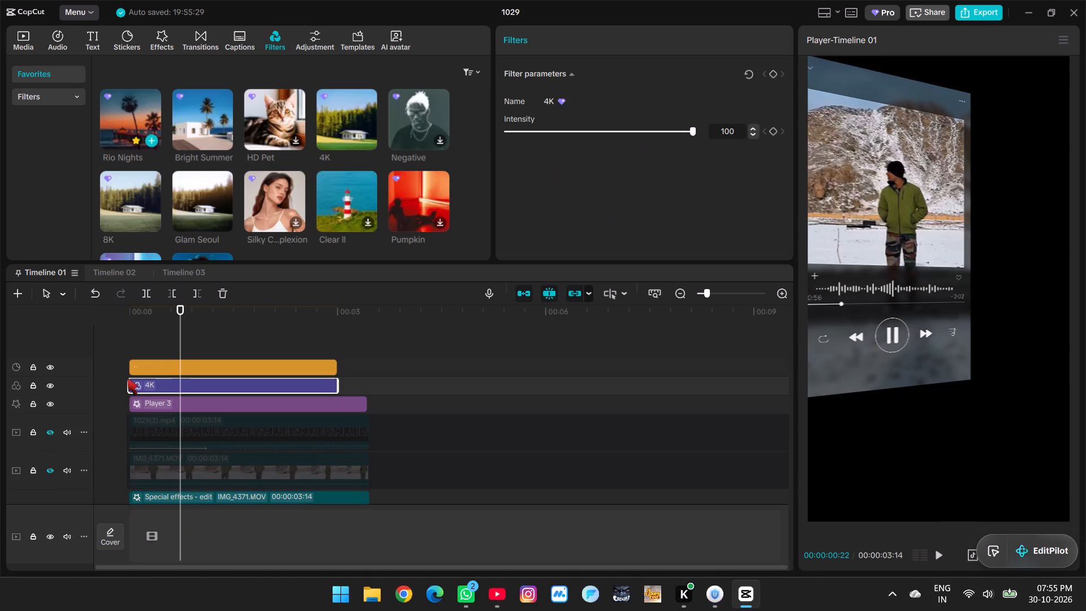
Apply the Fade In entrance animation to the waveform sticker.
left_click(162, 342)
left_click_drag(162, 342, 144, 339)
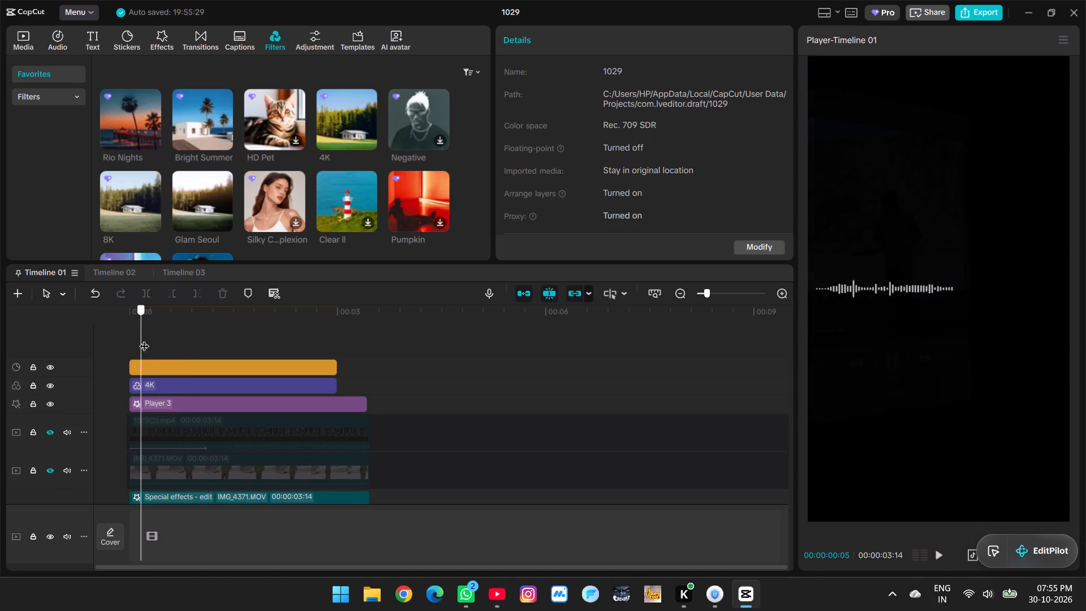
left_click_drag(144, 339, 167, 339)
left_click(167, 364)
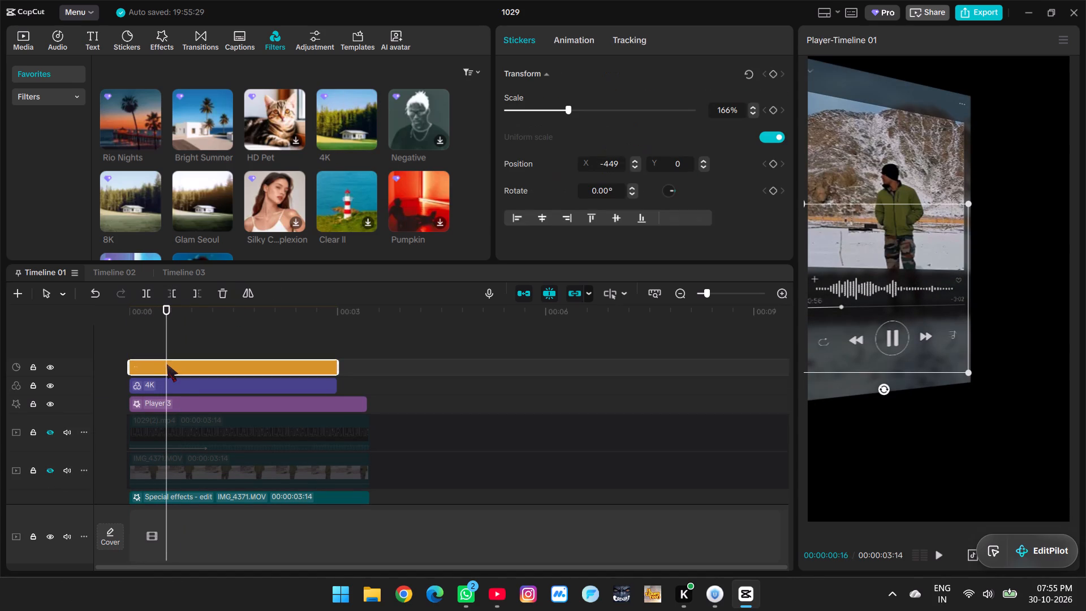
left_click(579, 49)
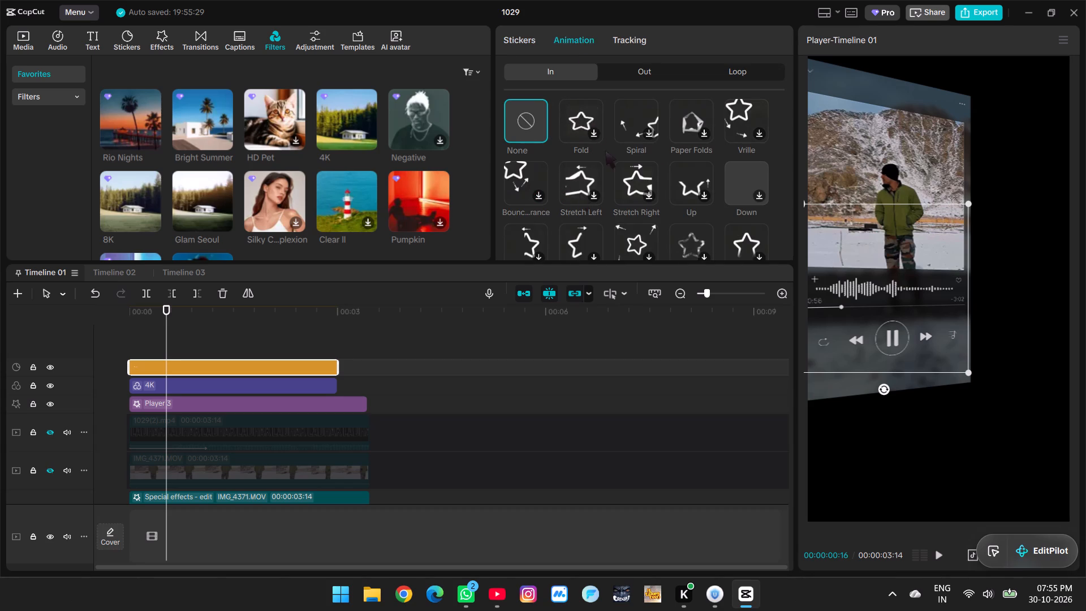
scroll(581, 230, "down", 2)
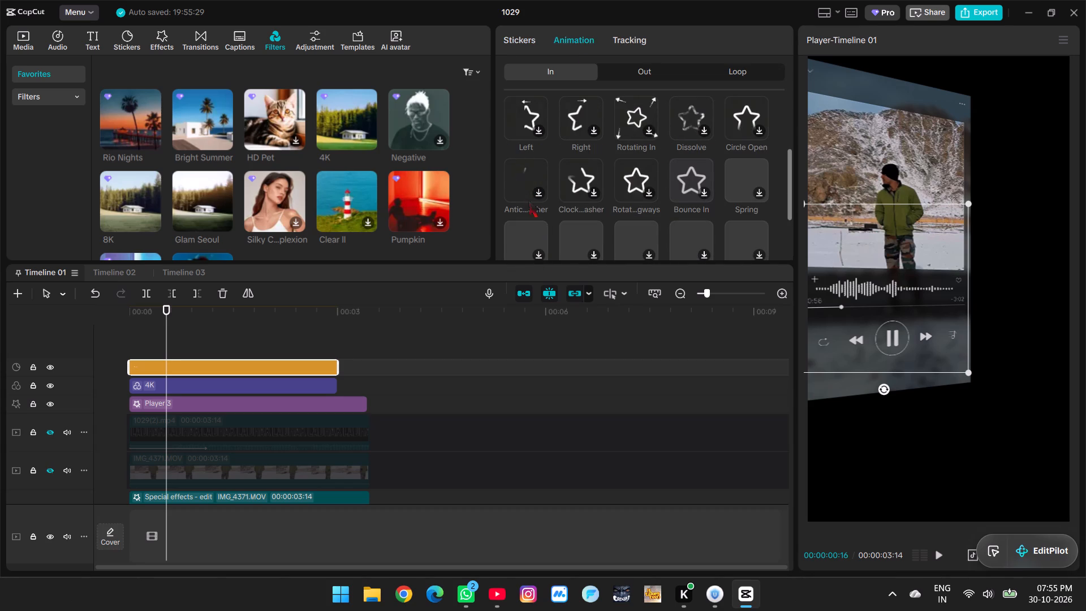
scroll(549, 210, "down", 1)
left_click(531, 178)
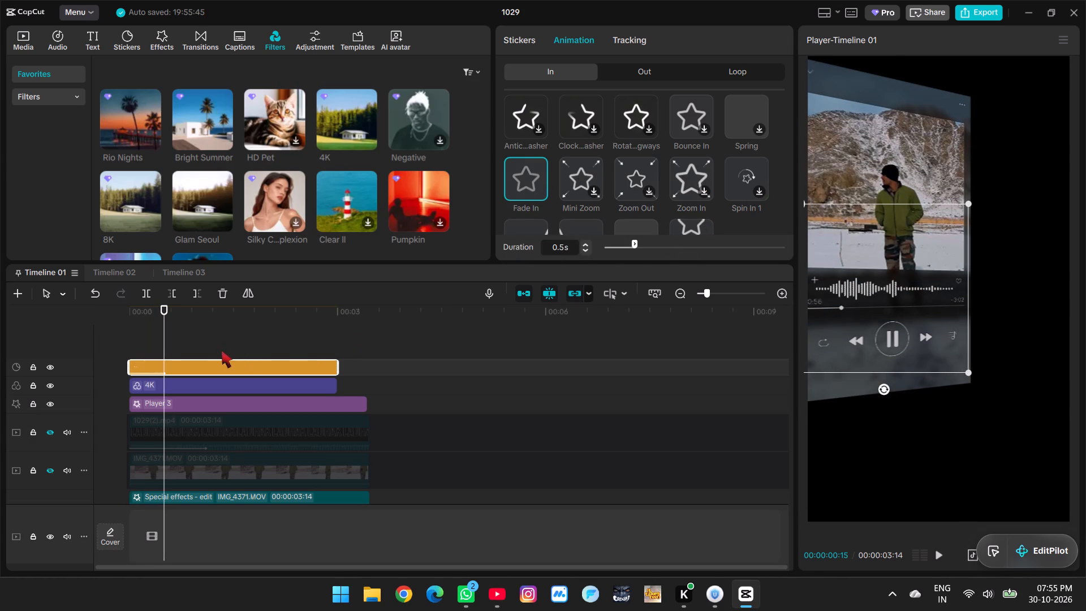
Switch the waveform sticker's entrance animation to Up with a duration of 0.8 s, and check how it plays.
scroll(684, 172, "down", 1)
scroll(566, 179, "up", 6)
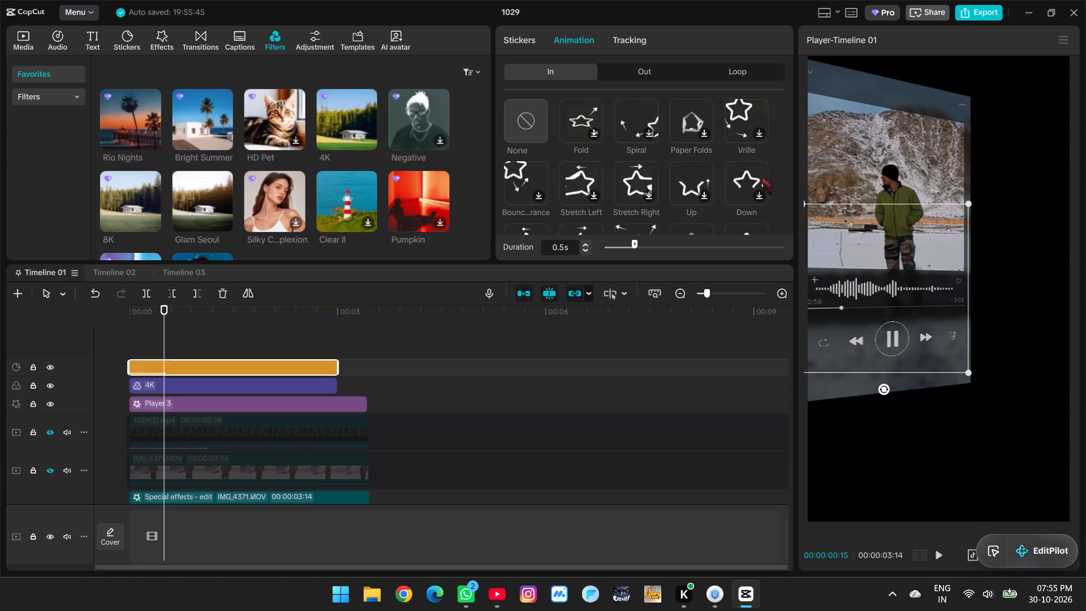
left_click(704, 180)
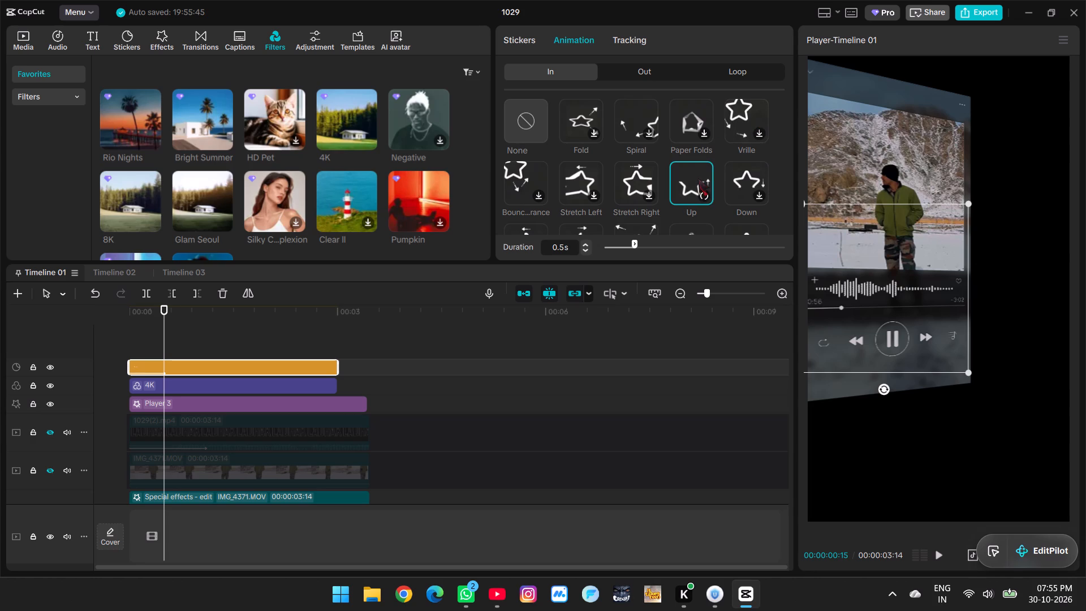
left_click(698, 178)
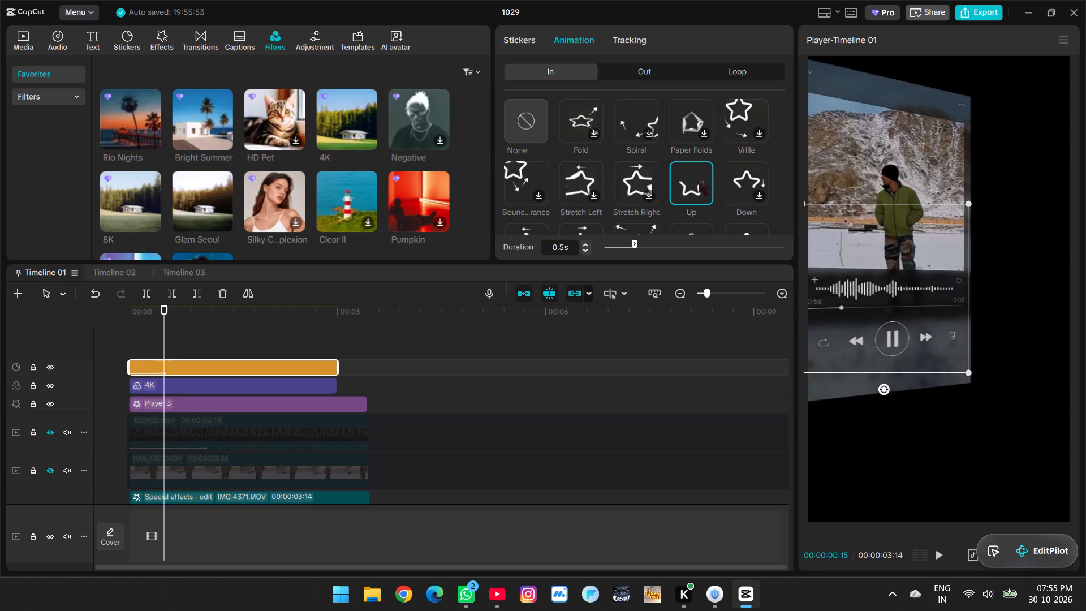
left_click(698, 178)
left_click_drag(661, 244, 666, 248)
left_click_drag(666, 248, 613, 242)
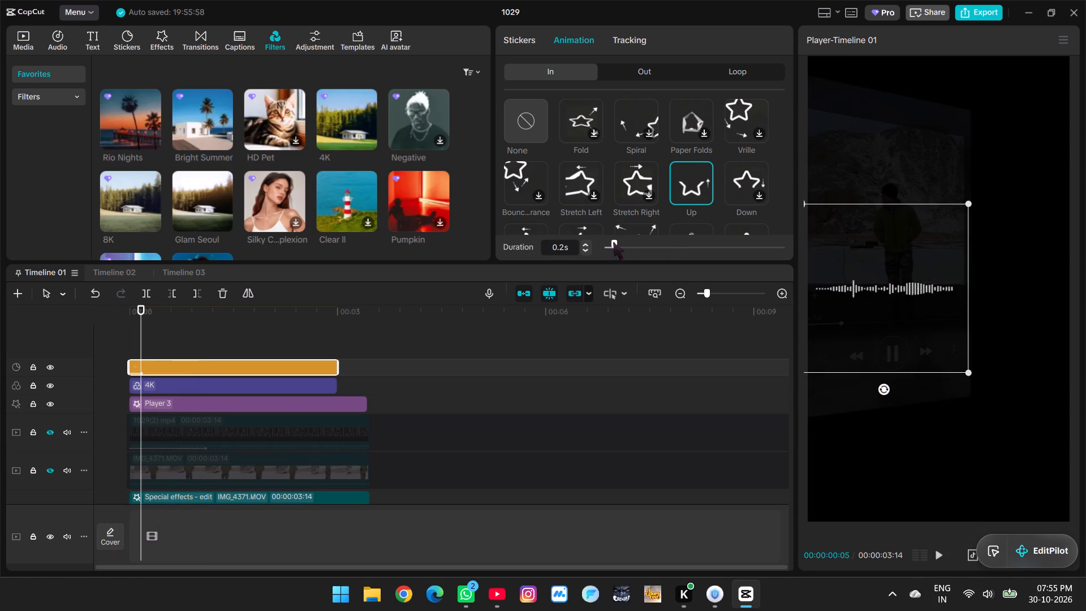
left_click_drag(615, 242, 641, 245)
left_click_drag(641, 245, 652, 247)
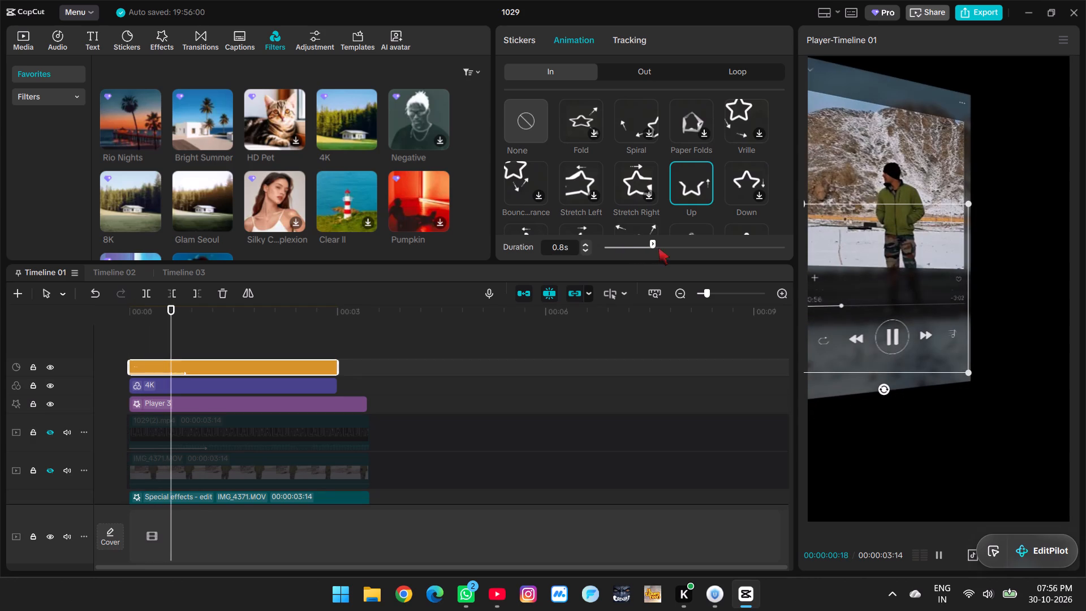
left_click(153, 333)
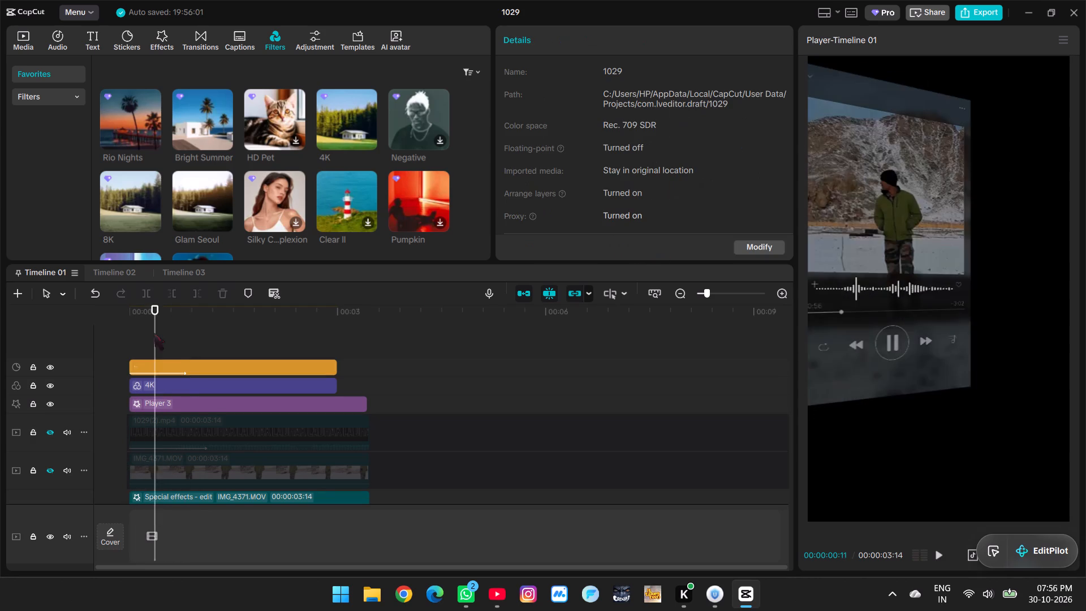
left_click_drag(154, 333, 153, 351)
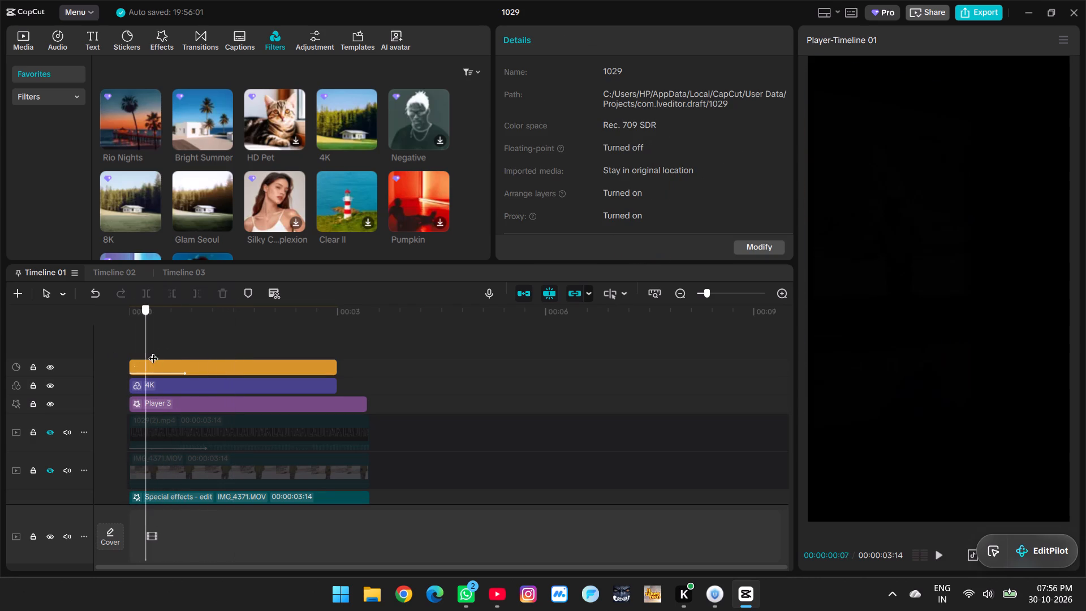
left_click_drag(153, 351, 230, 363)
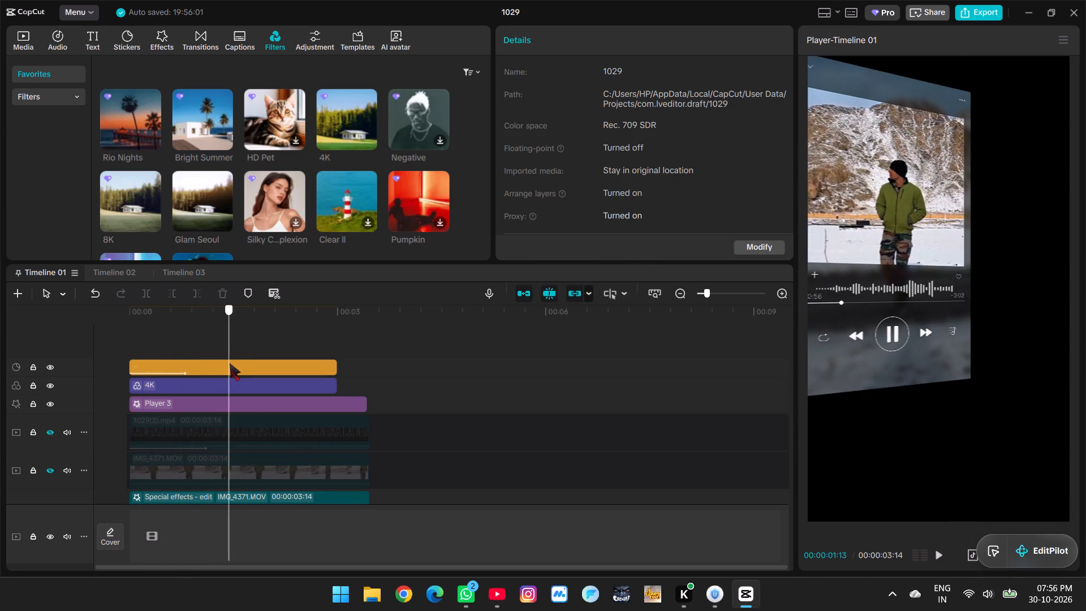
left_click_drag(230, 363, 231, 363)
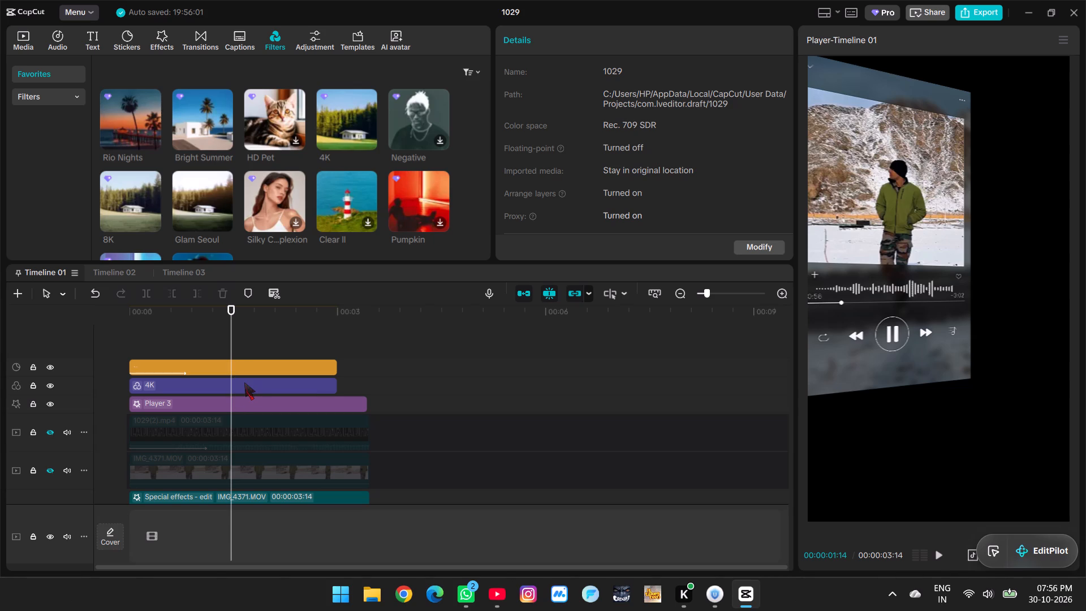
Look through the player 3 effect results, Classic video effects and Trending stickers for another element for the music-player look.
left_click(204, 47)
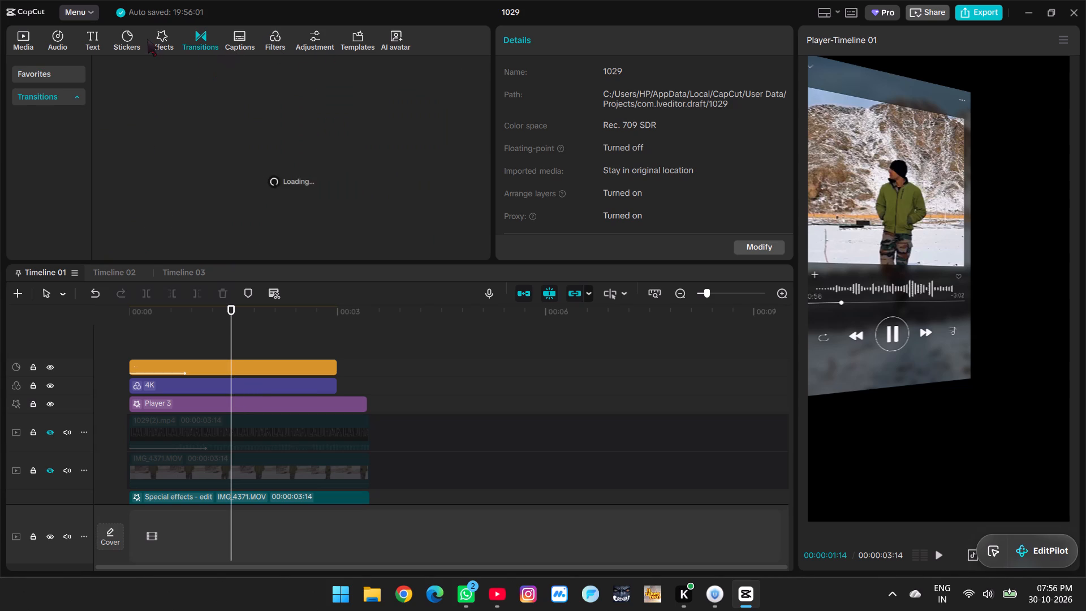
left_click(147, 39)
left_click(158, 28)
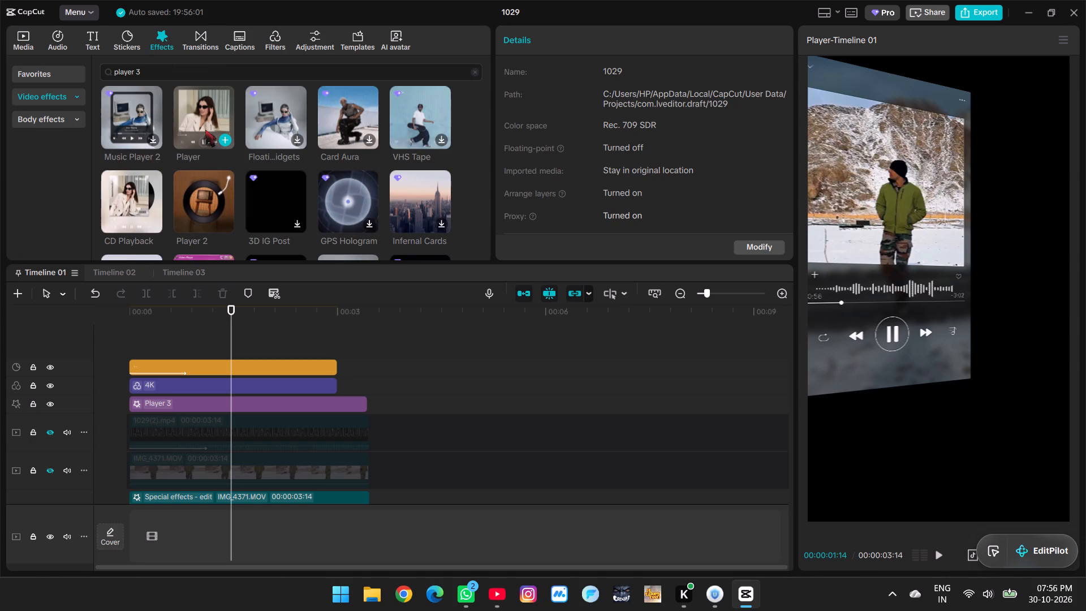
scroll(218, 178, "down", 4)
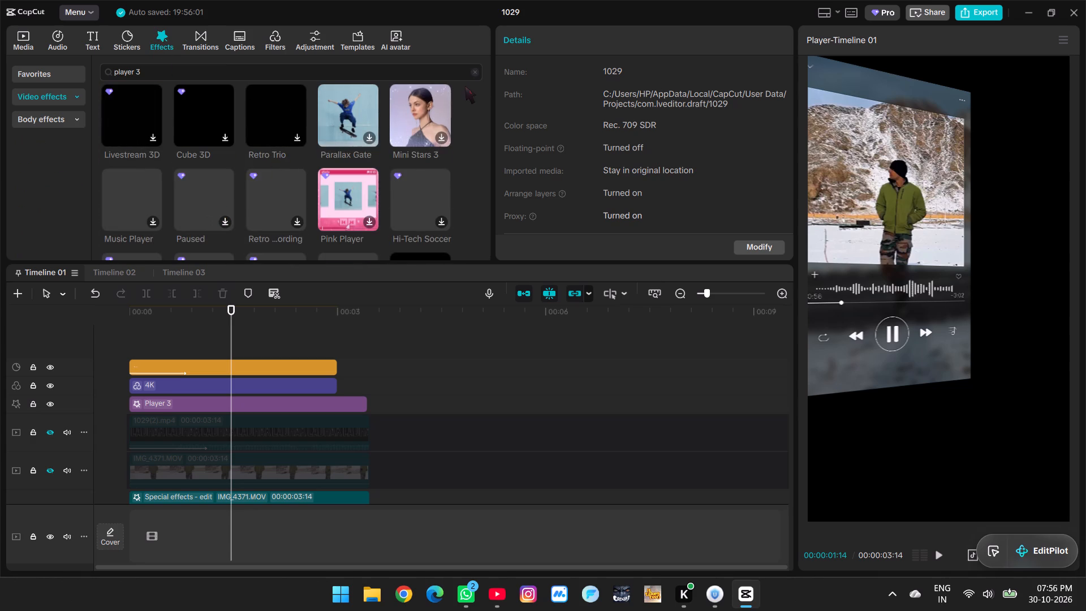
left_click(475, 75)
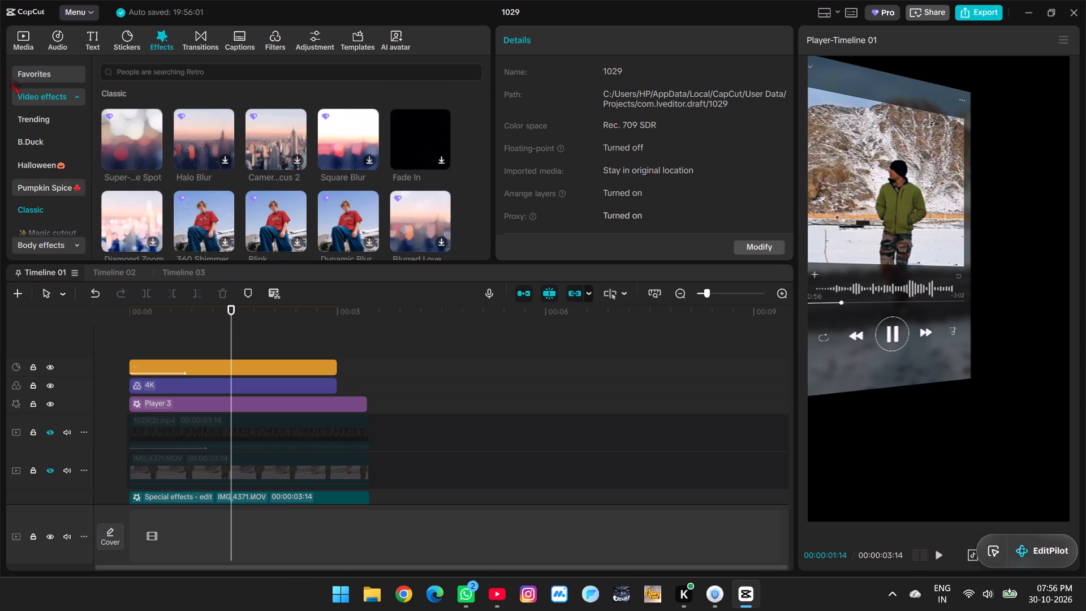
left_click(143, 46)
left_click(139, 50)
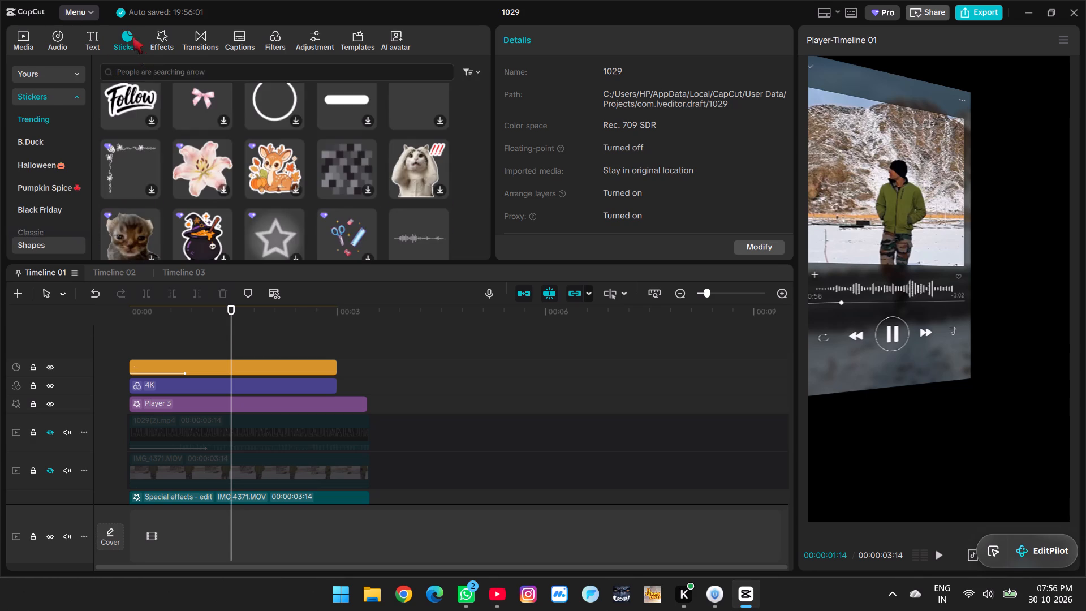
left_click(132, 32)
scroll(148, 178, "down", 3)
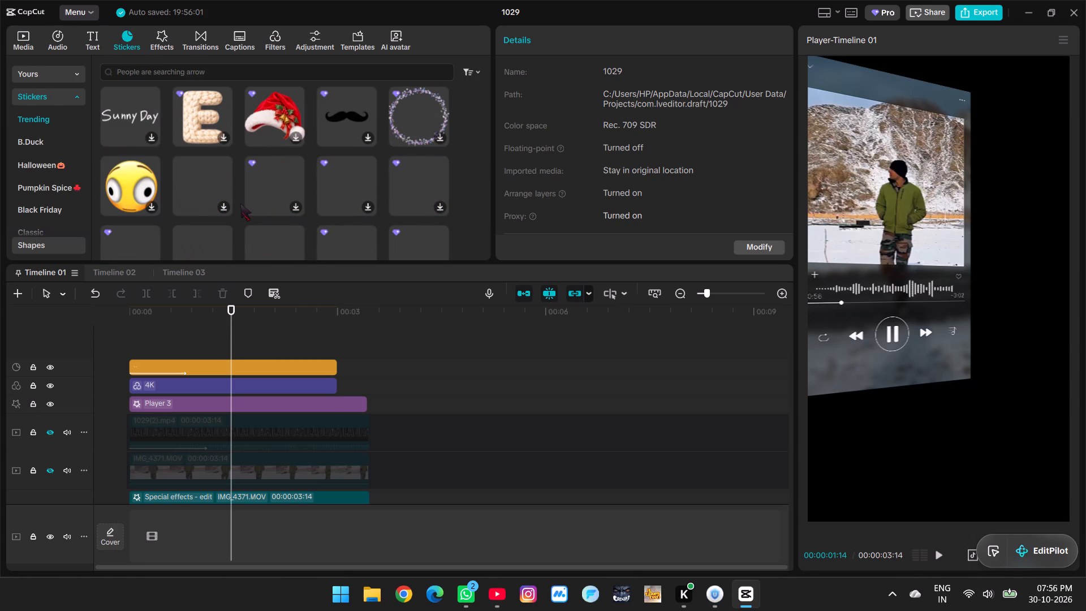
scroll(240, 204, "down", 1)
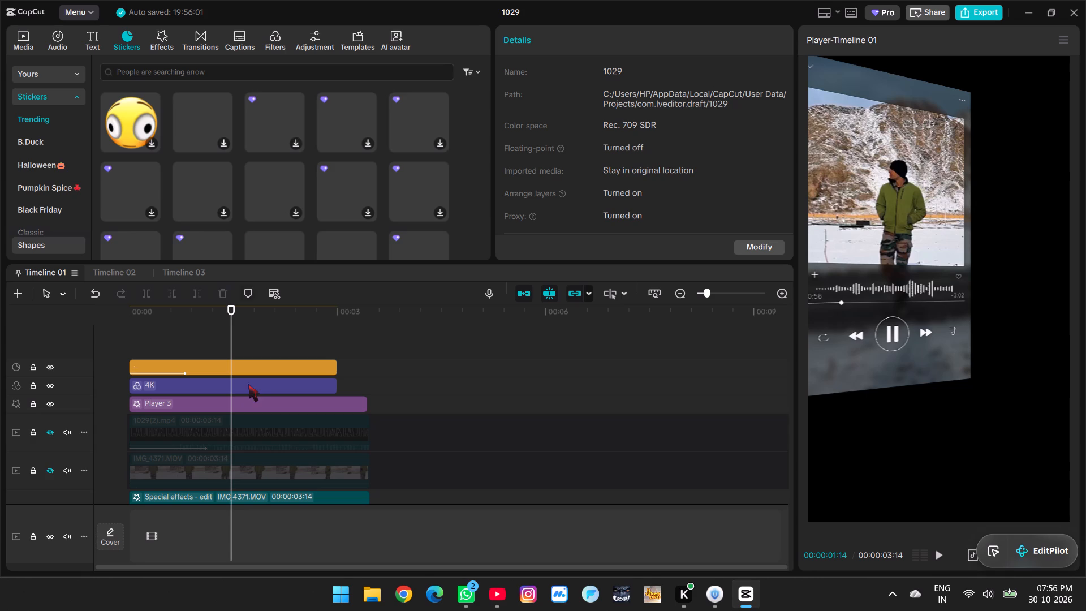